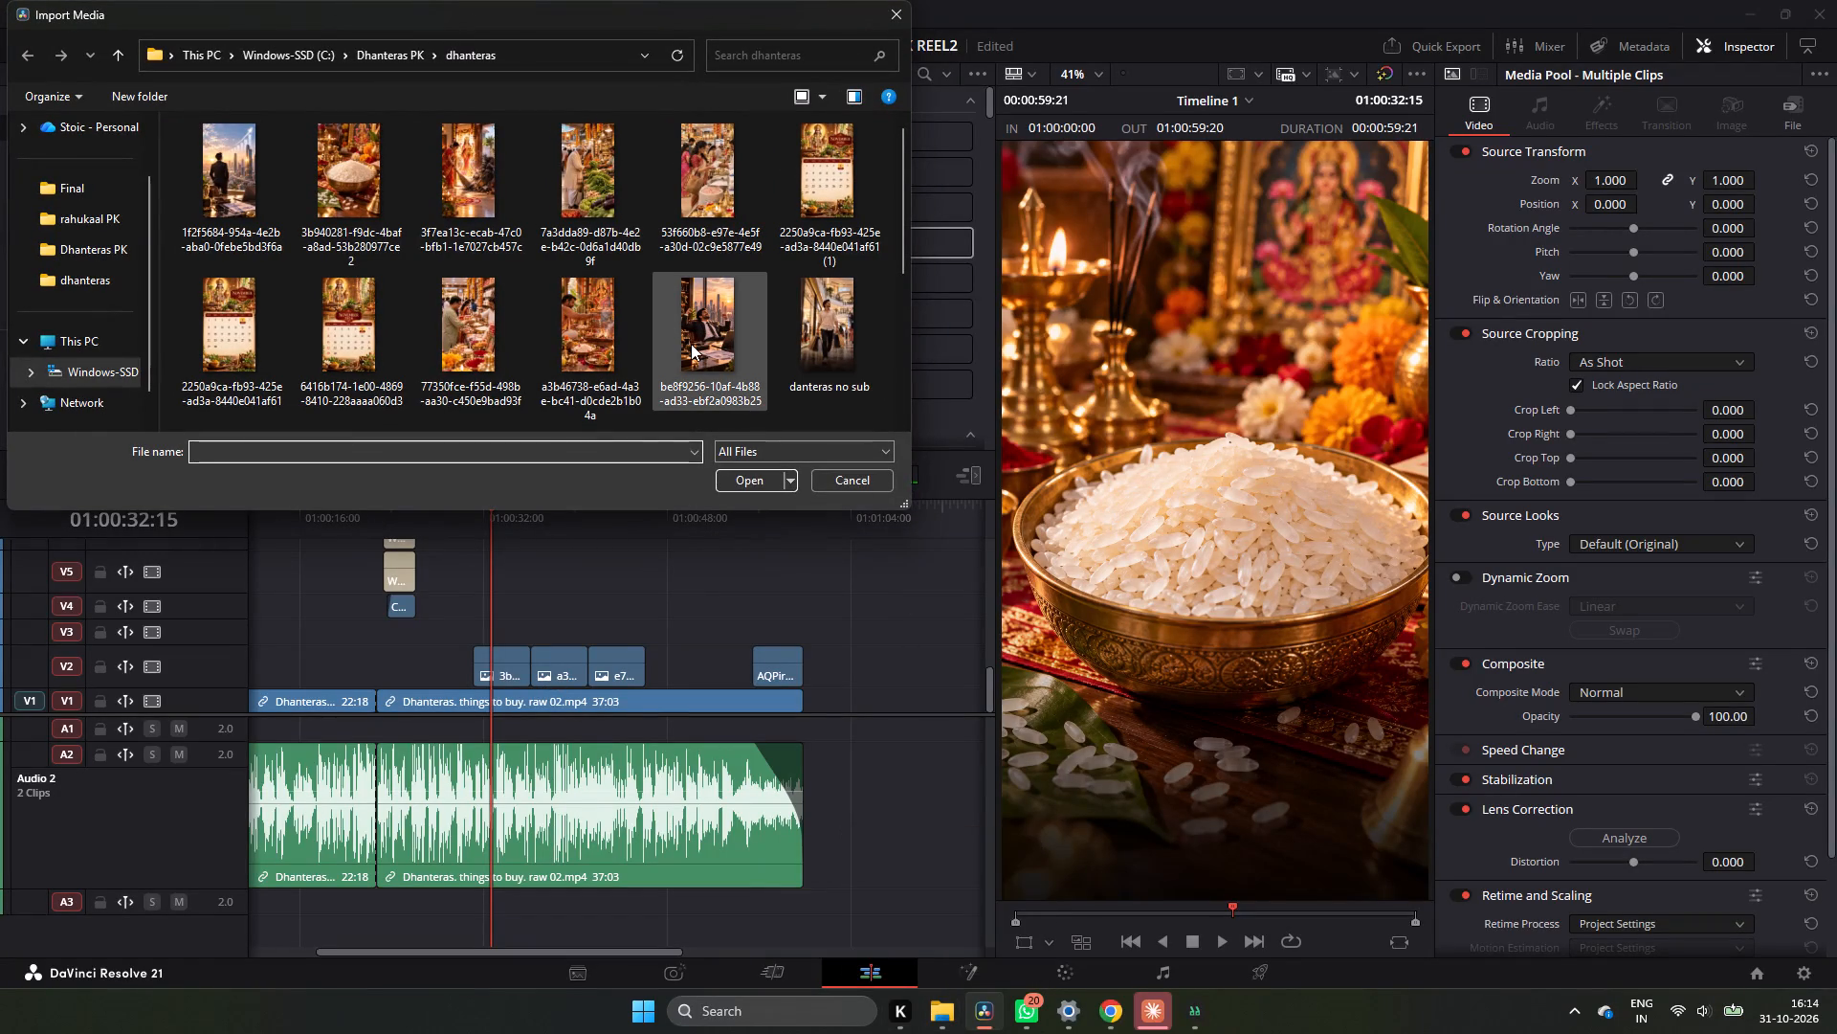
Import the two image files 1f2f5684 and be8f9256 from the dhanteras folder into the media pool.
ctrl+click(693, 346)
ctrl+click(799, 331)
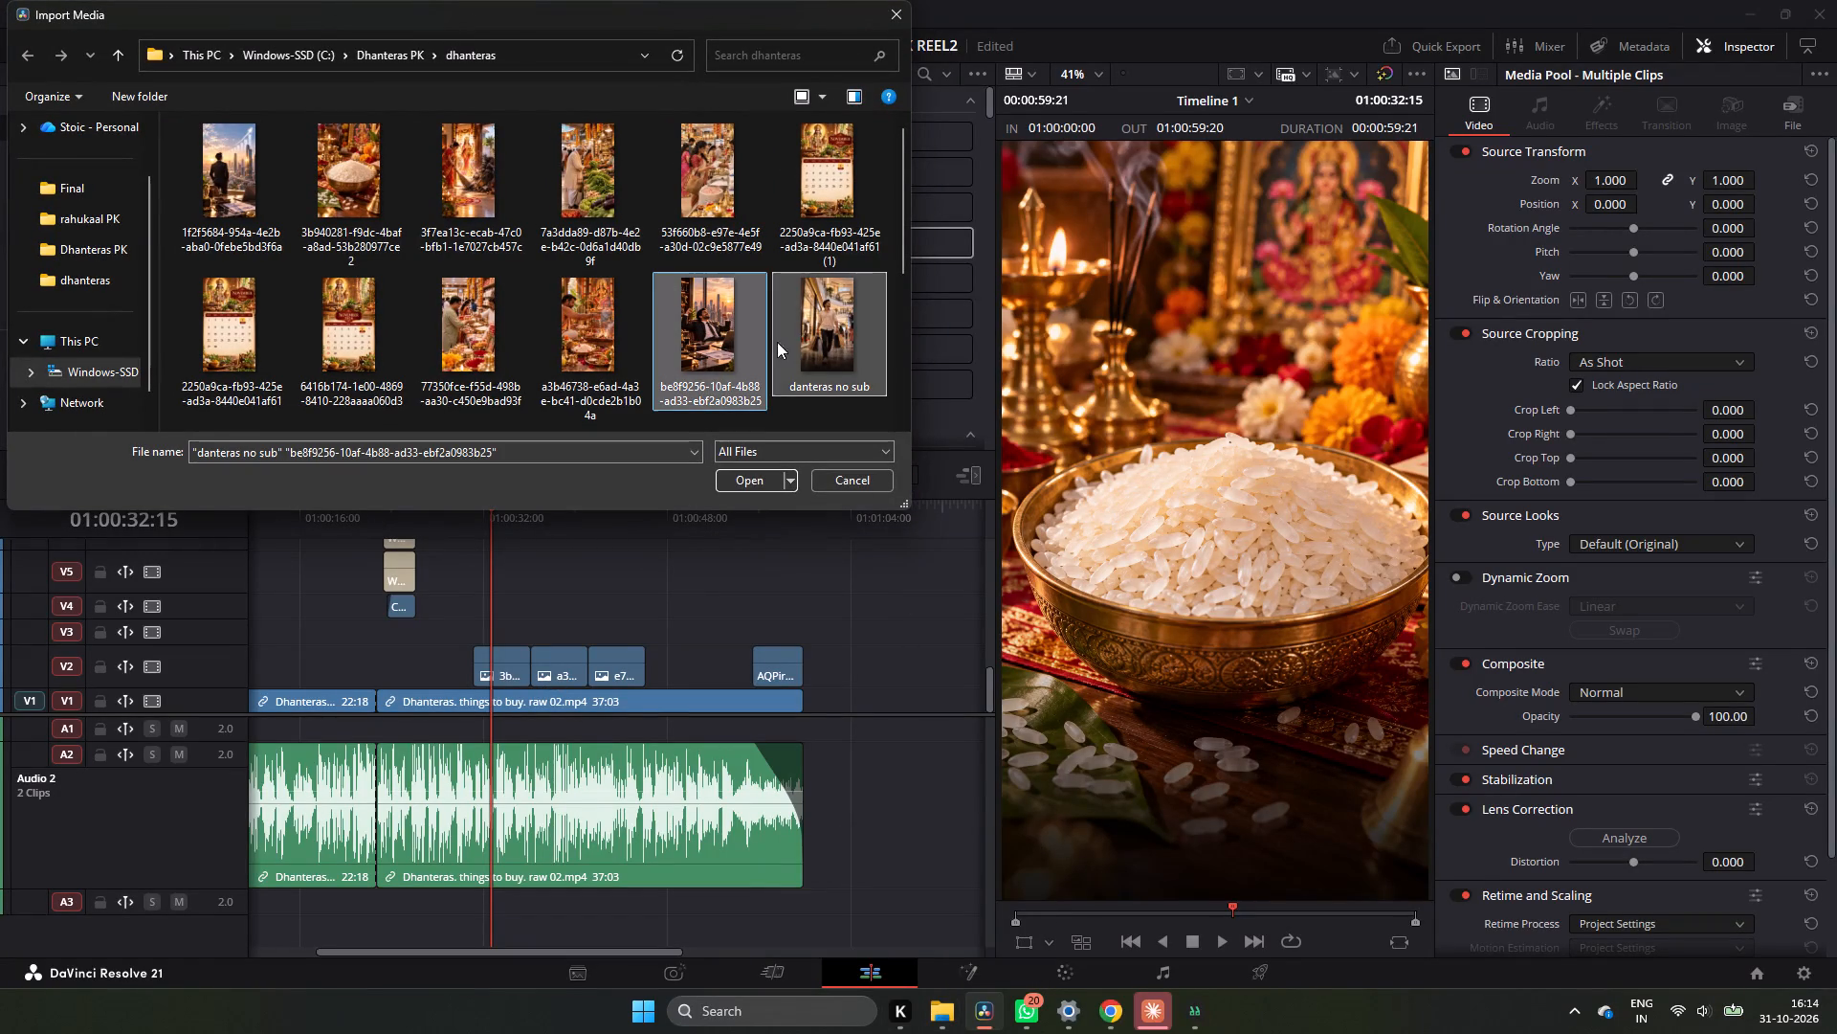
scroll(672, 356, down, 3)
scroll(491, 344, up, 1)
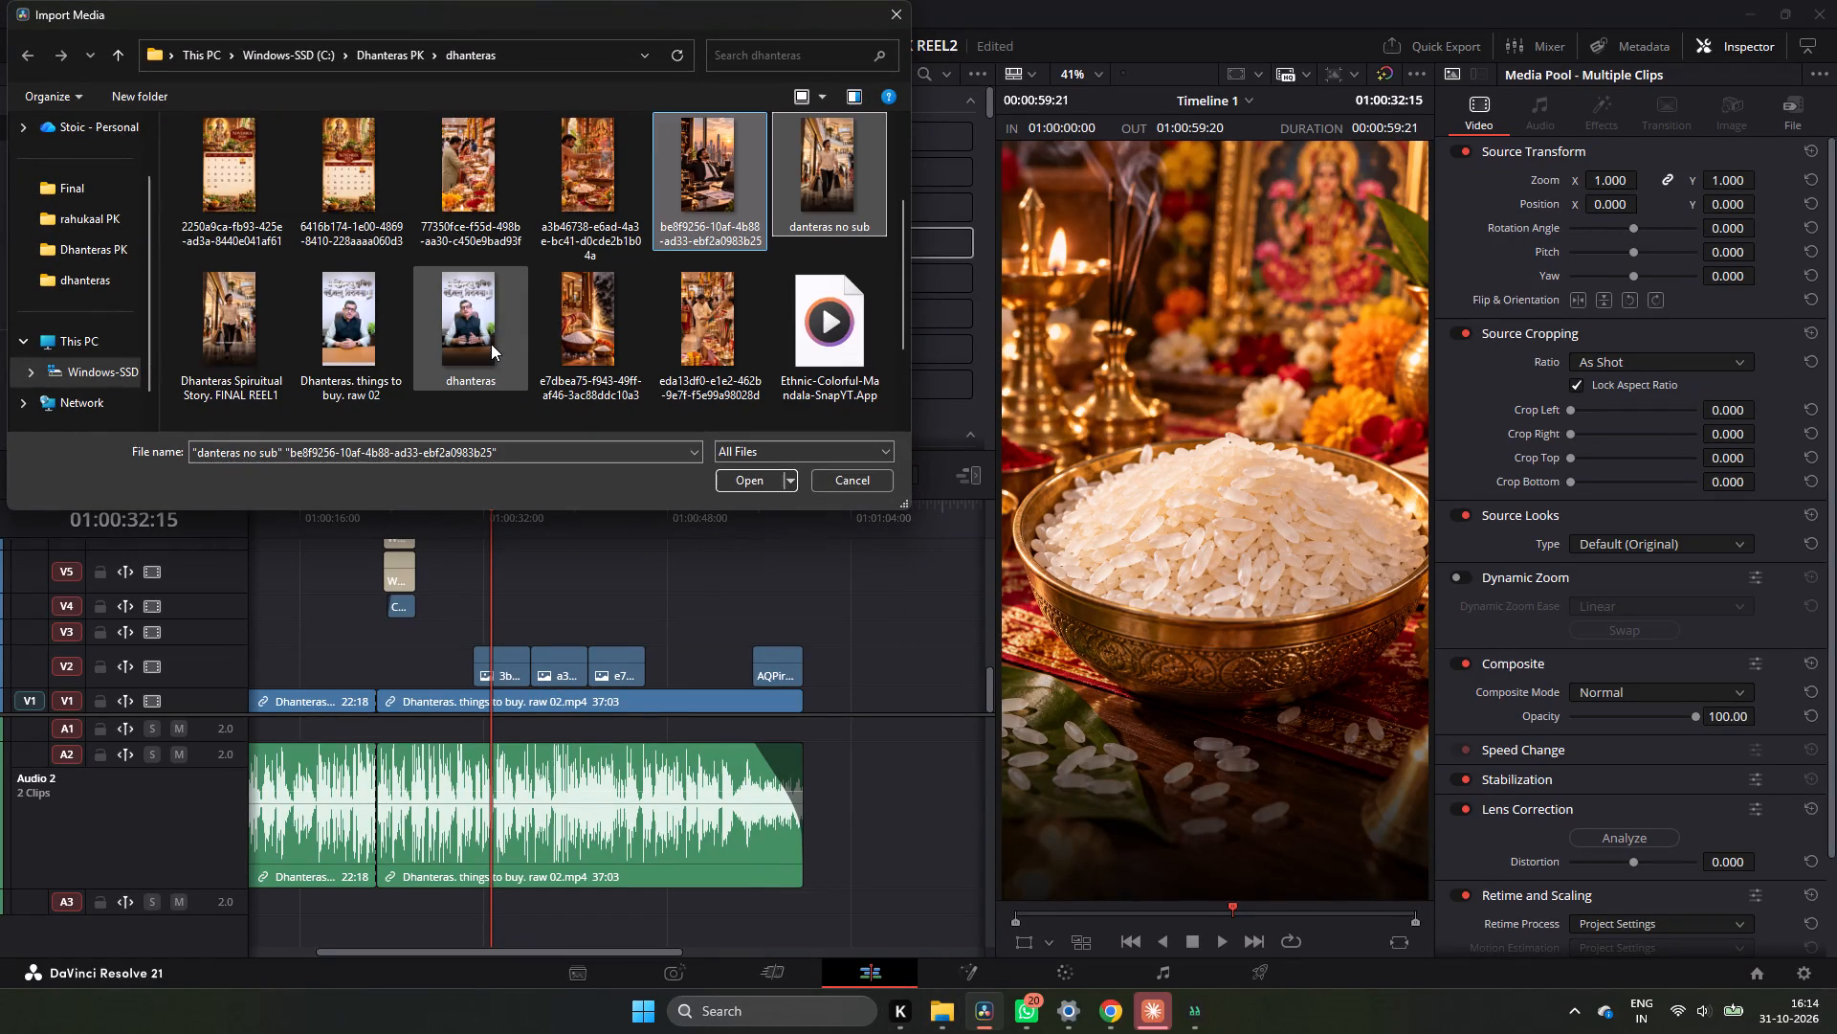
scroll(491, 344, up, 2)
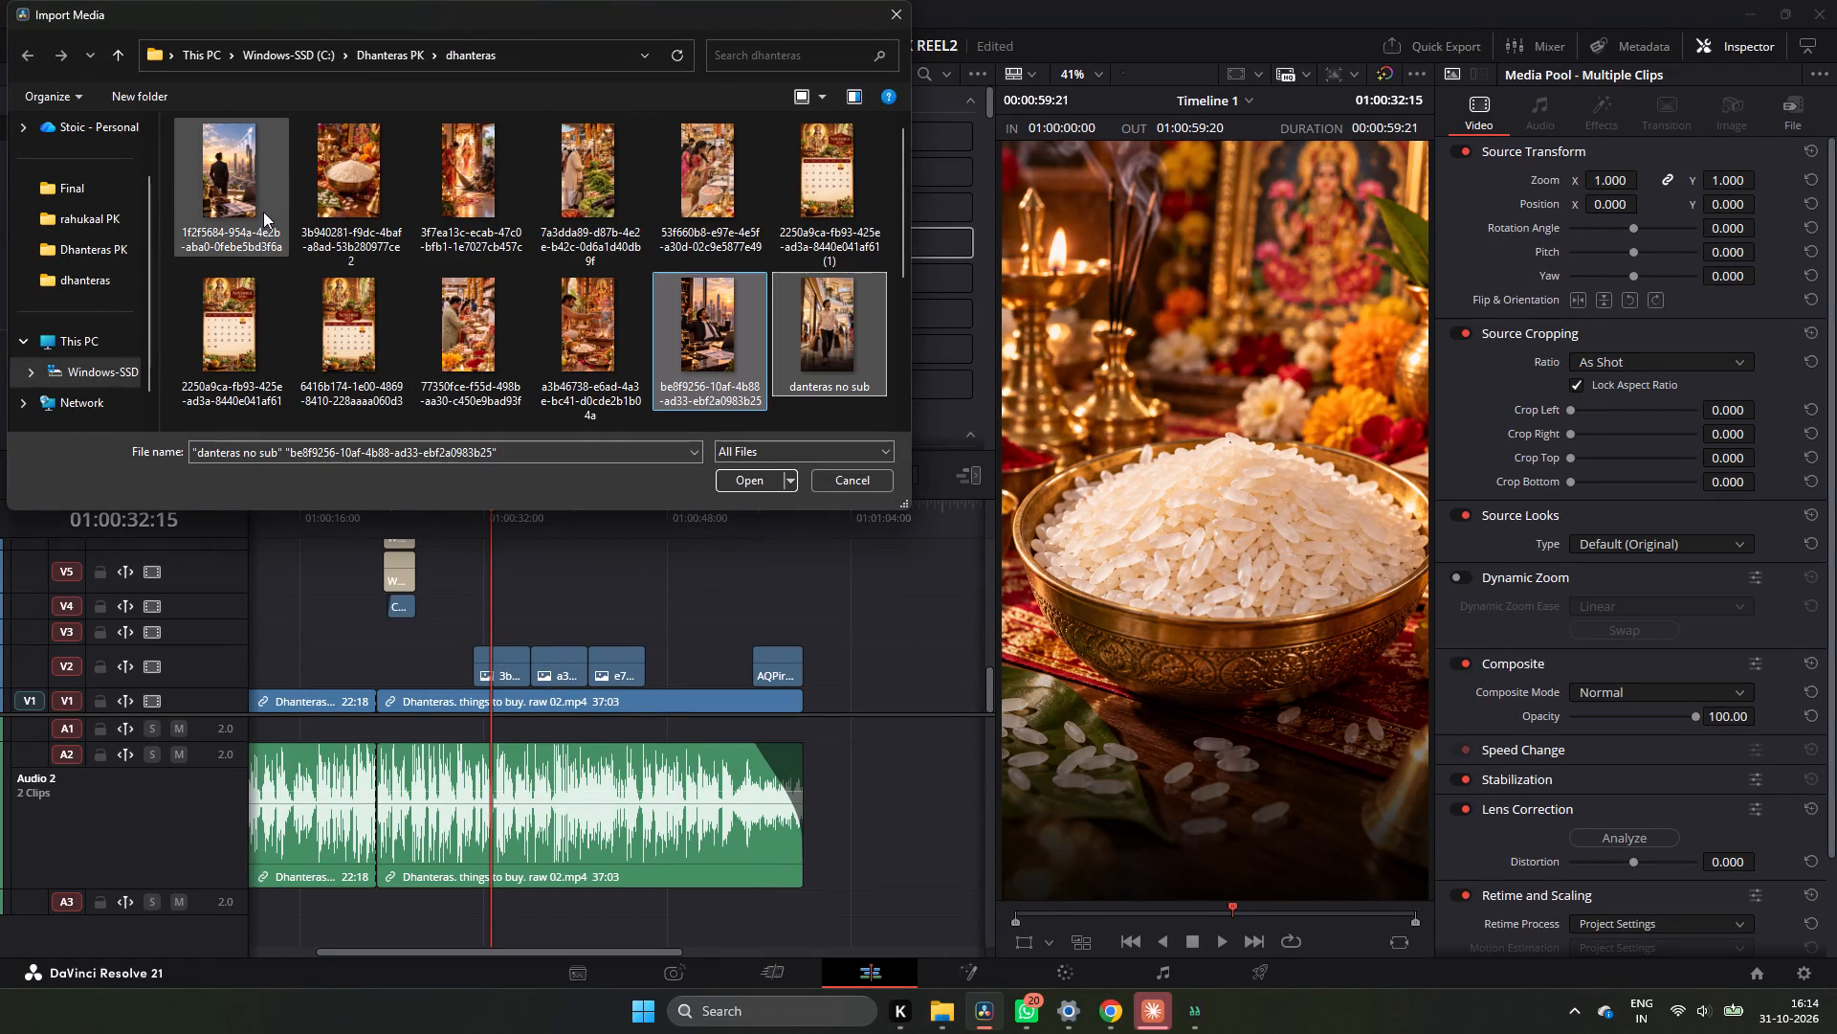
ctrl+click(254, 198)
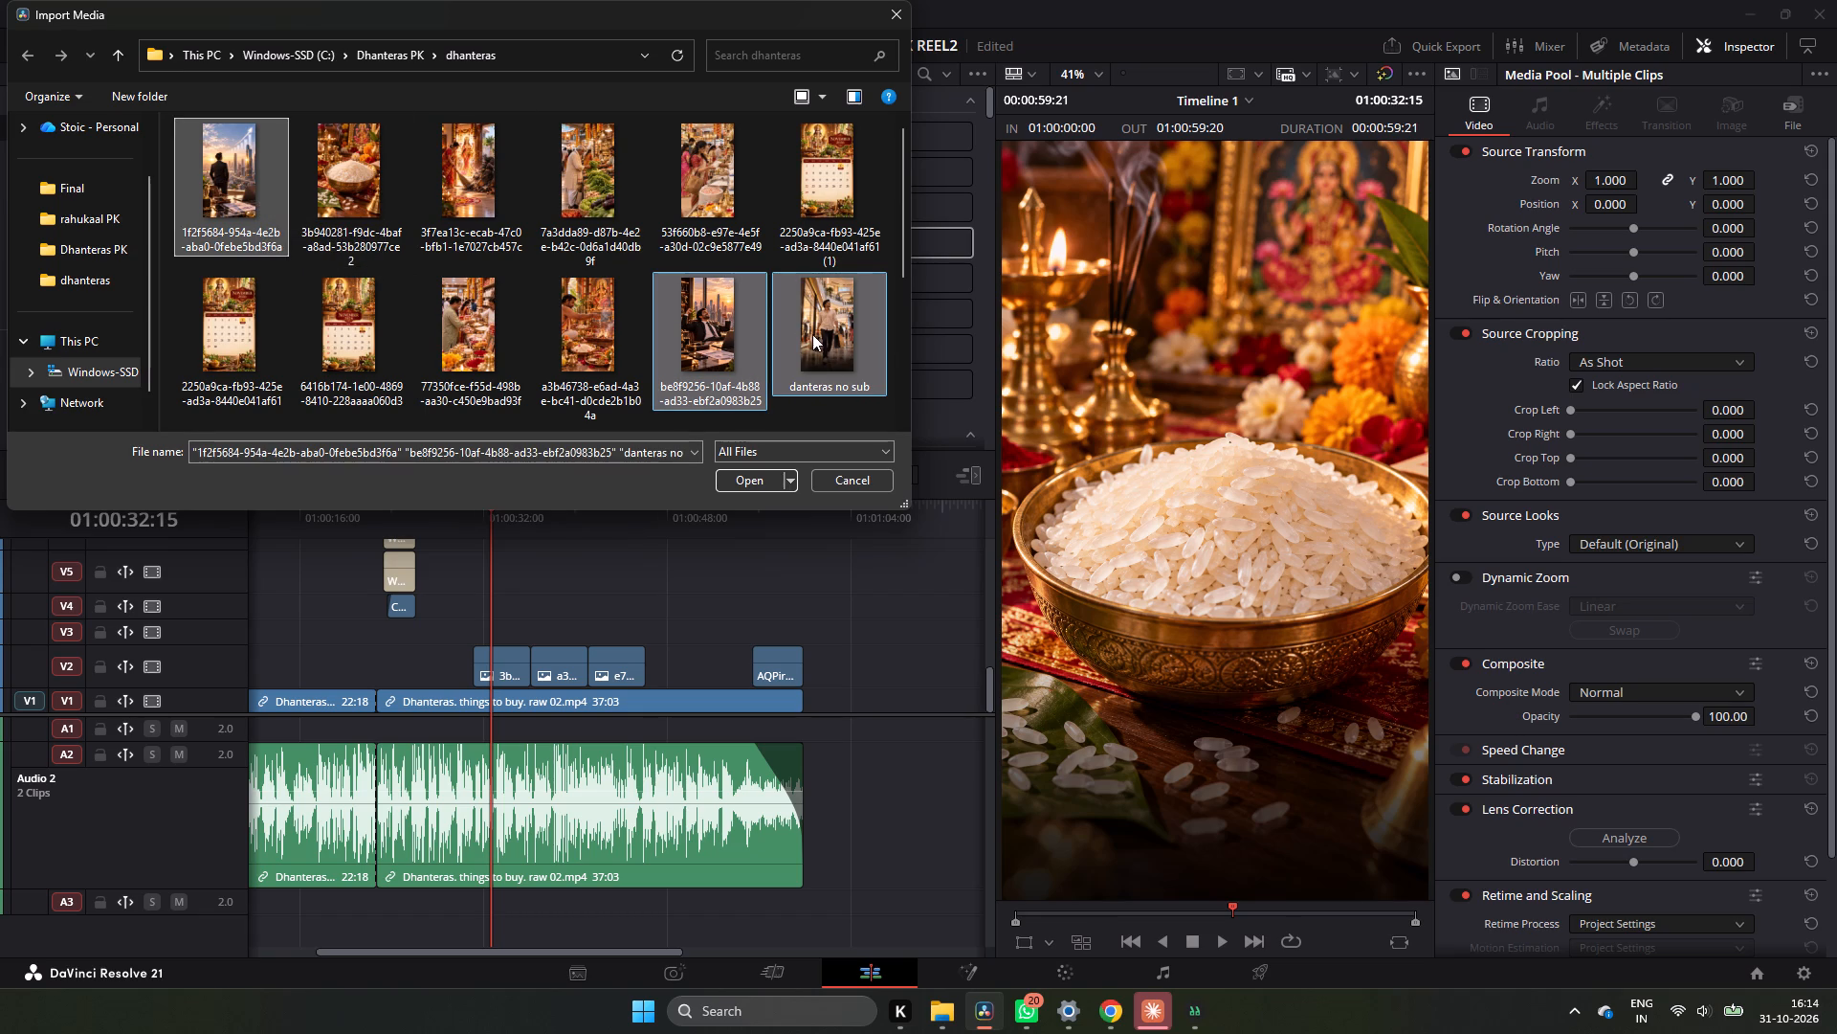
ctrl+click(830, 335)
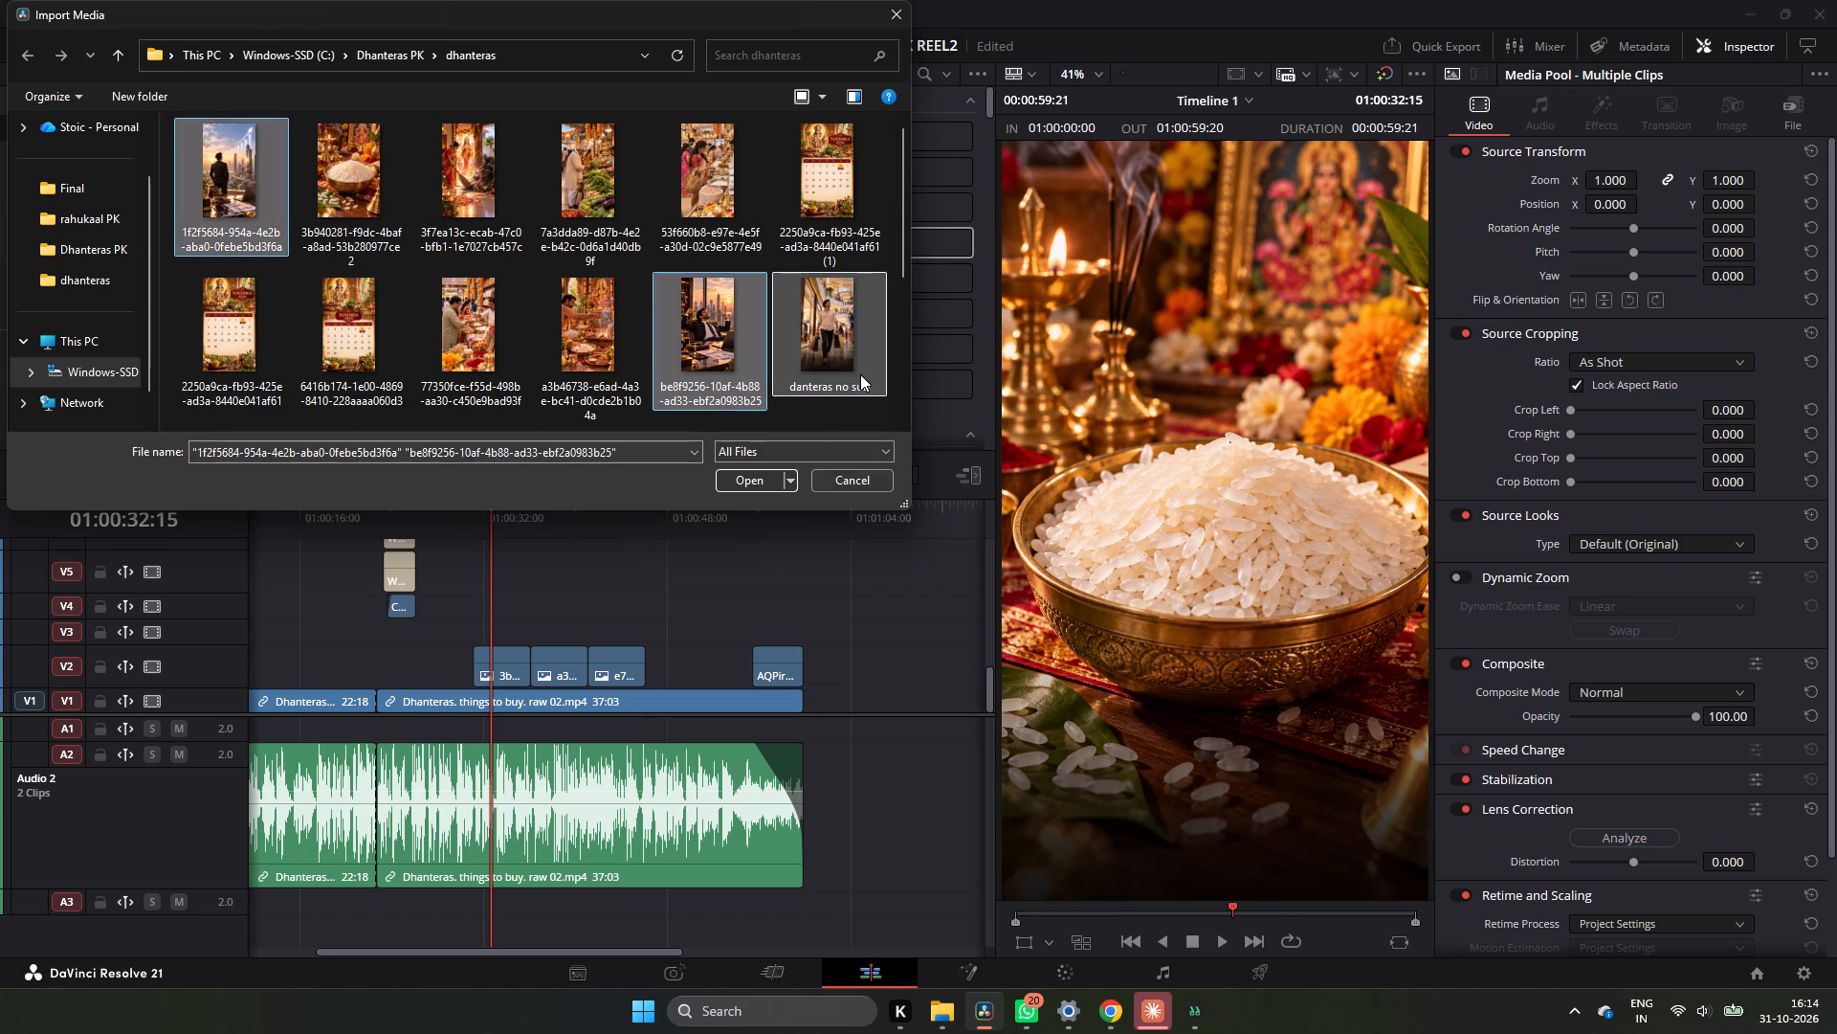
click(860, 373)
click(740, 366)
ctrl+click(734, 364)
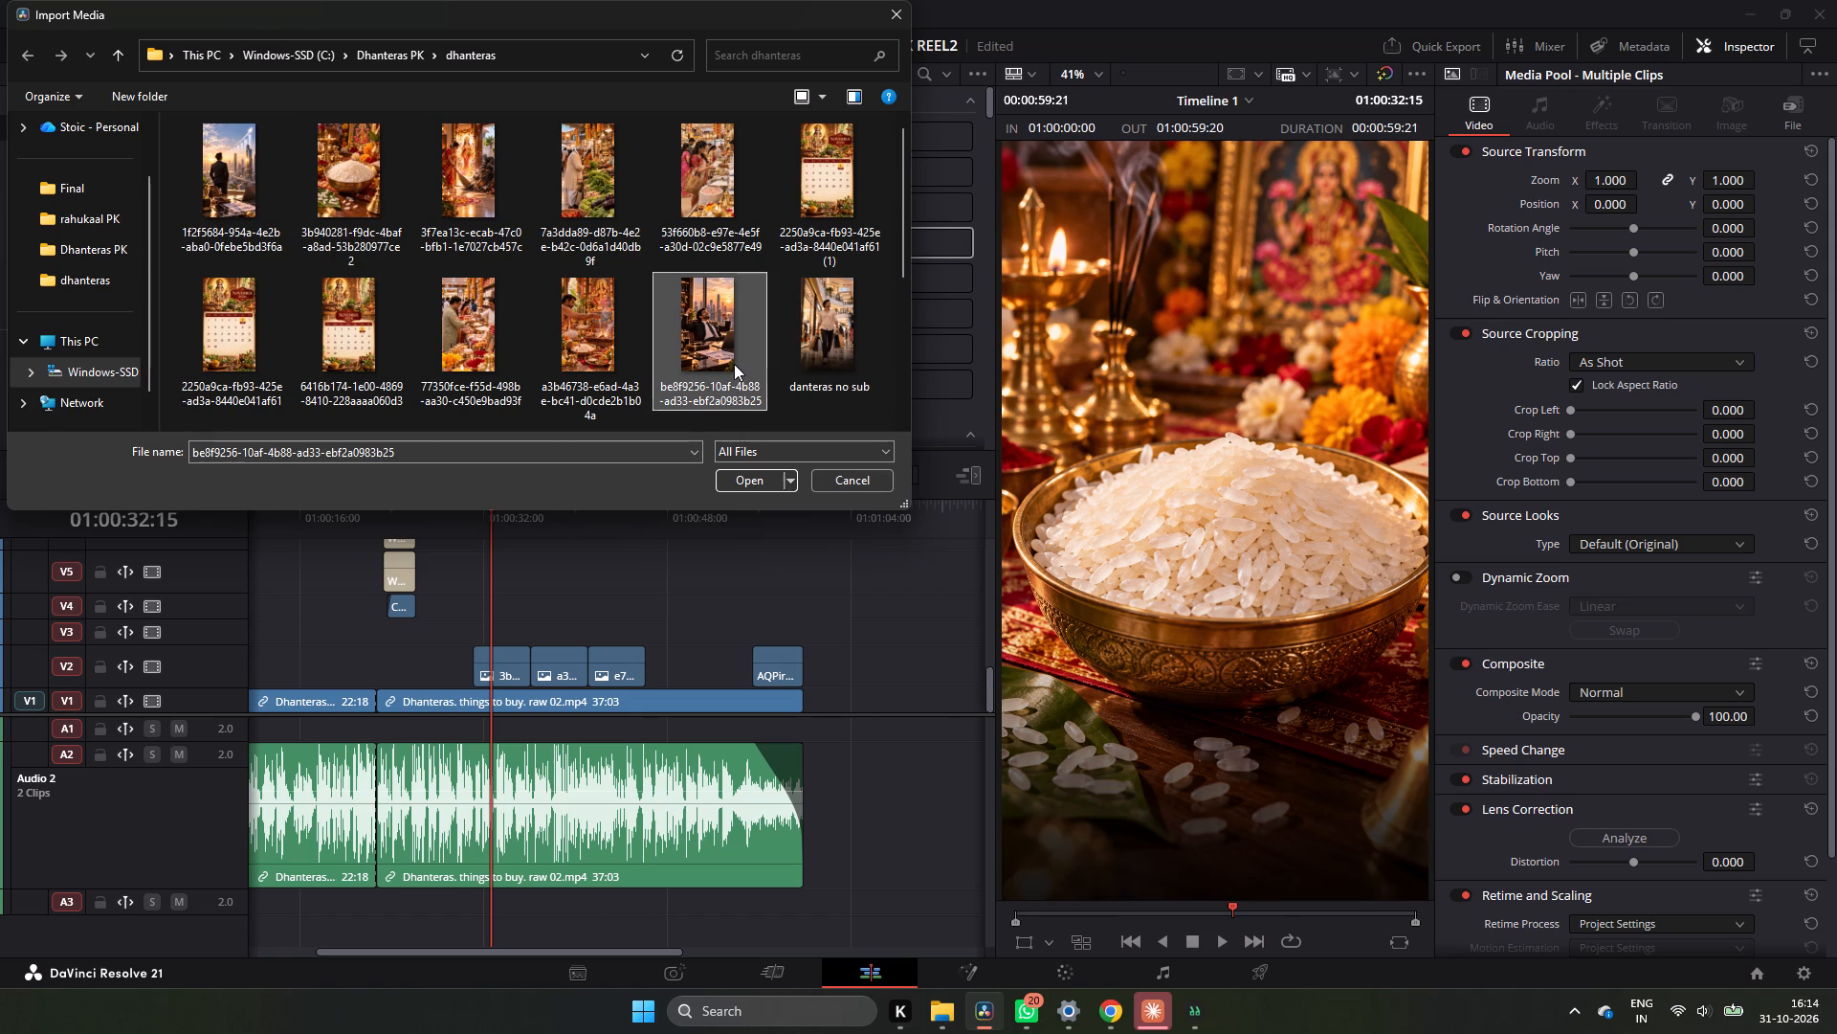
ctrl+click(257, 145)
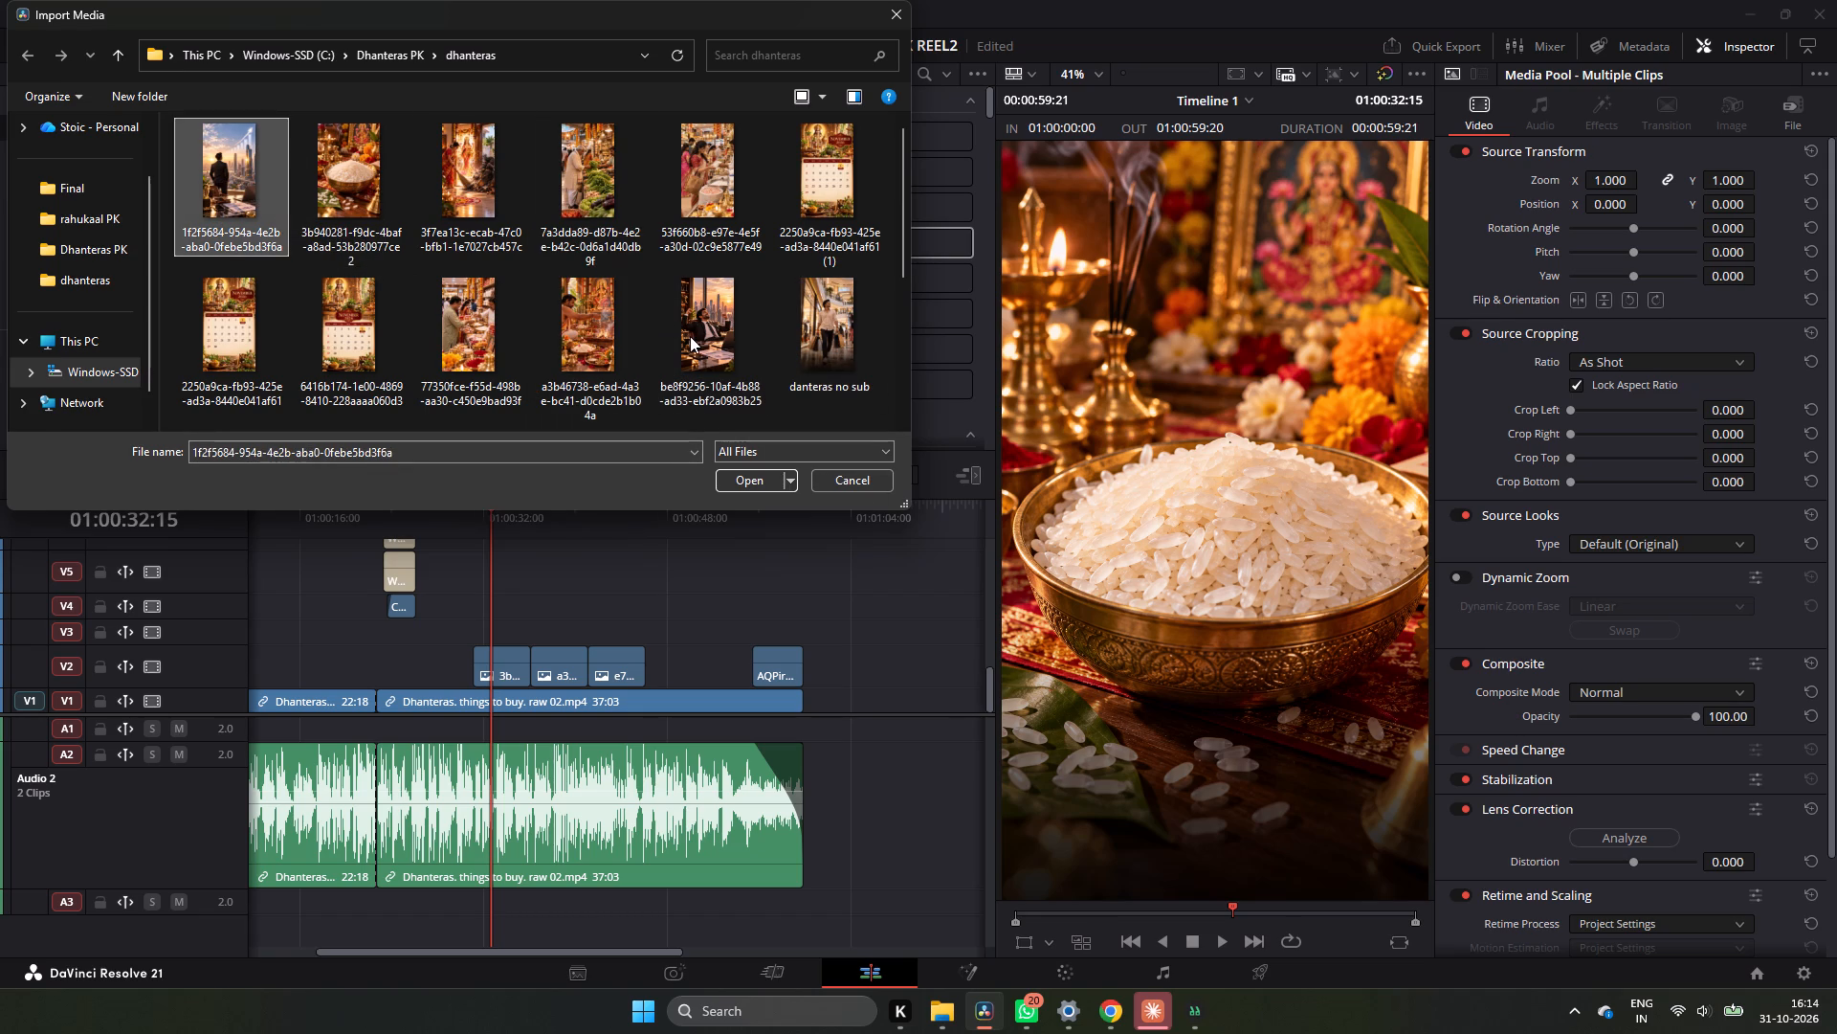
ctrl+click(698, 336)
scroll(498, 369, down, 2)
scroll(496, 369, up, 1)
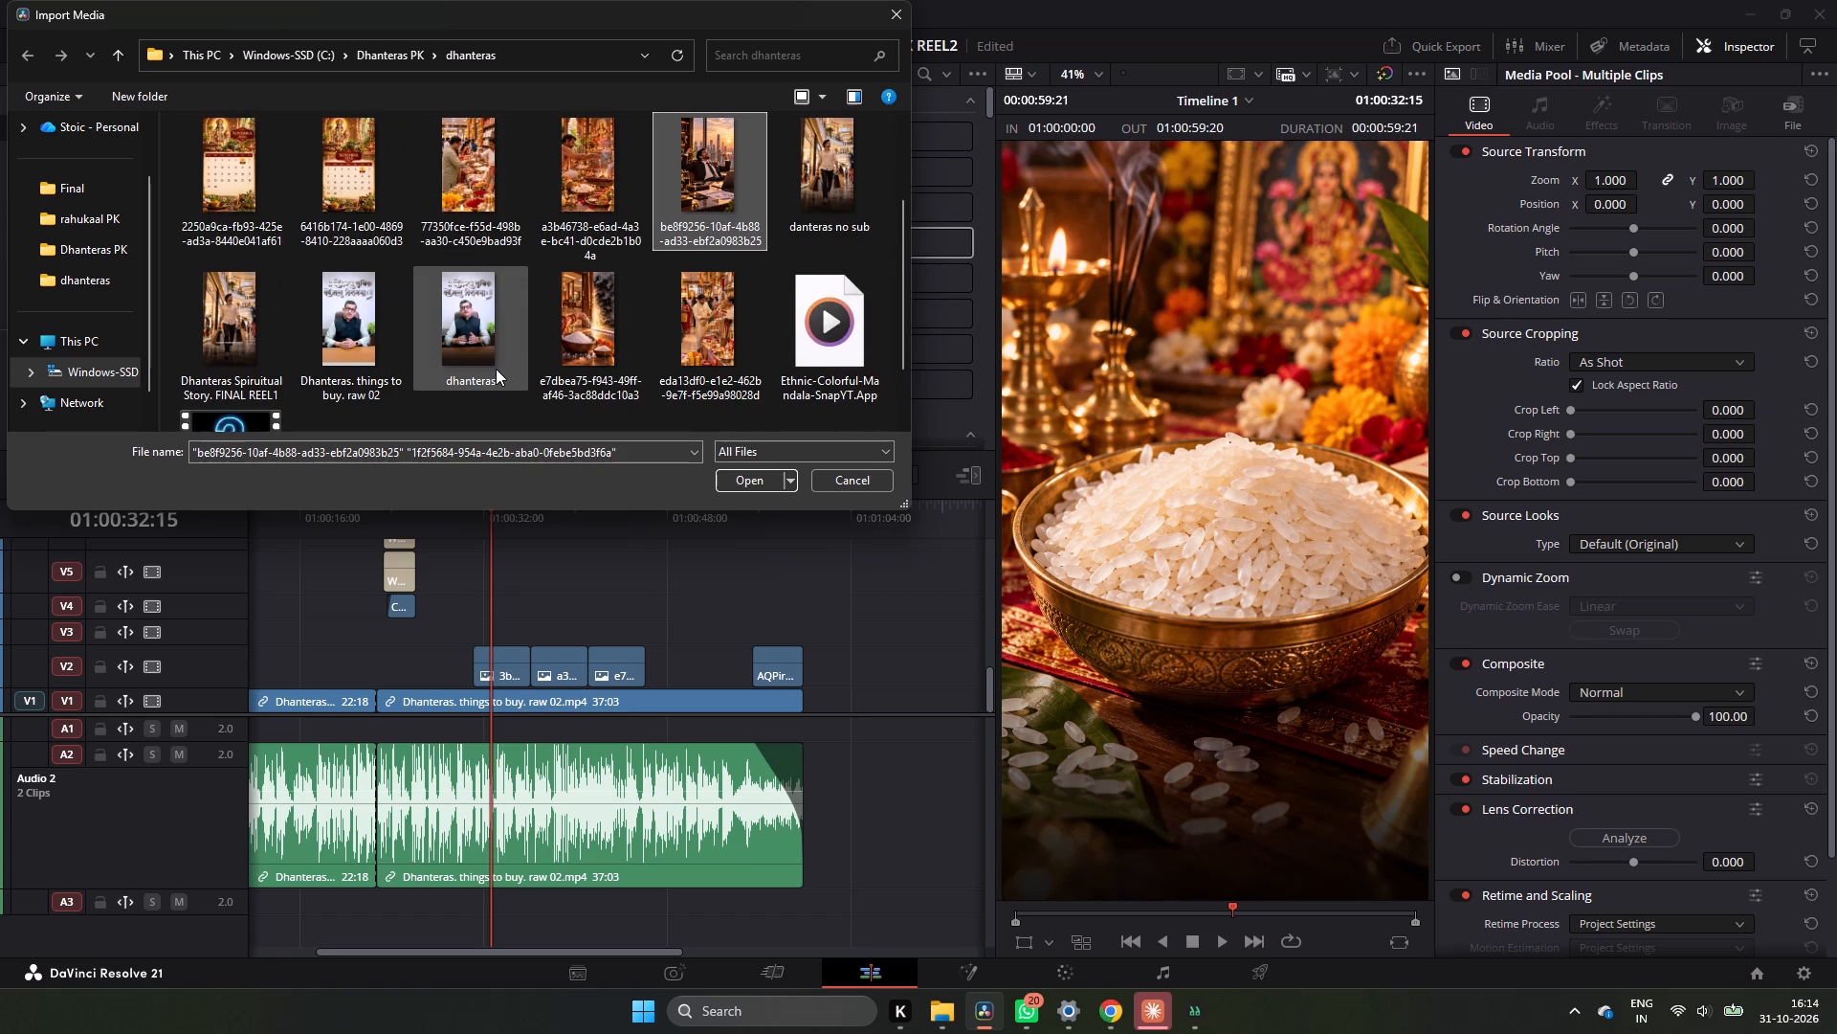
scroll(496, 369, up, 1)
scroll(496, 369, down, 2)
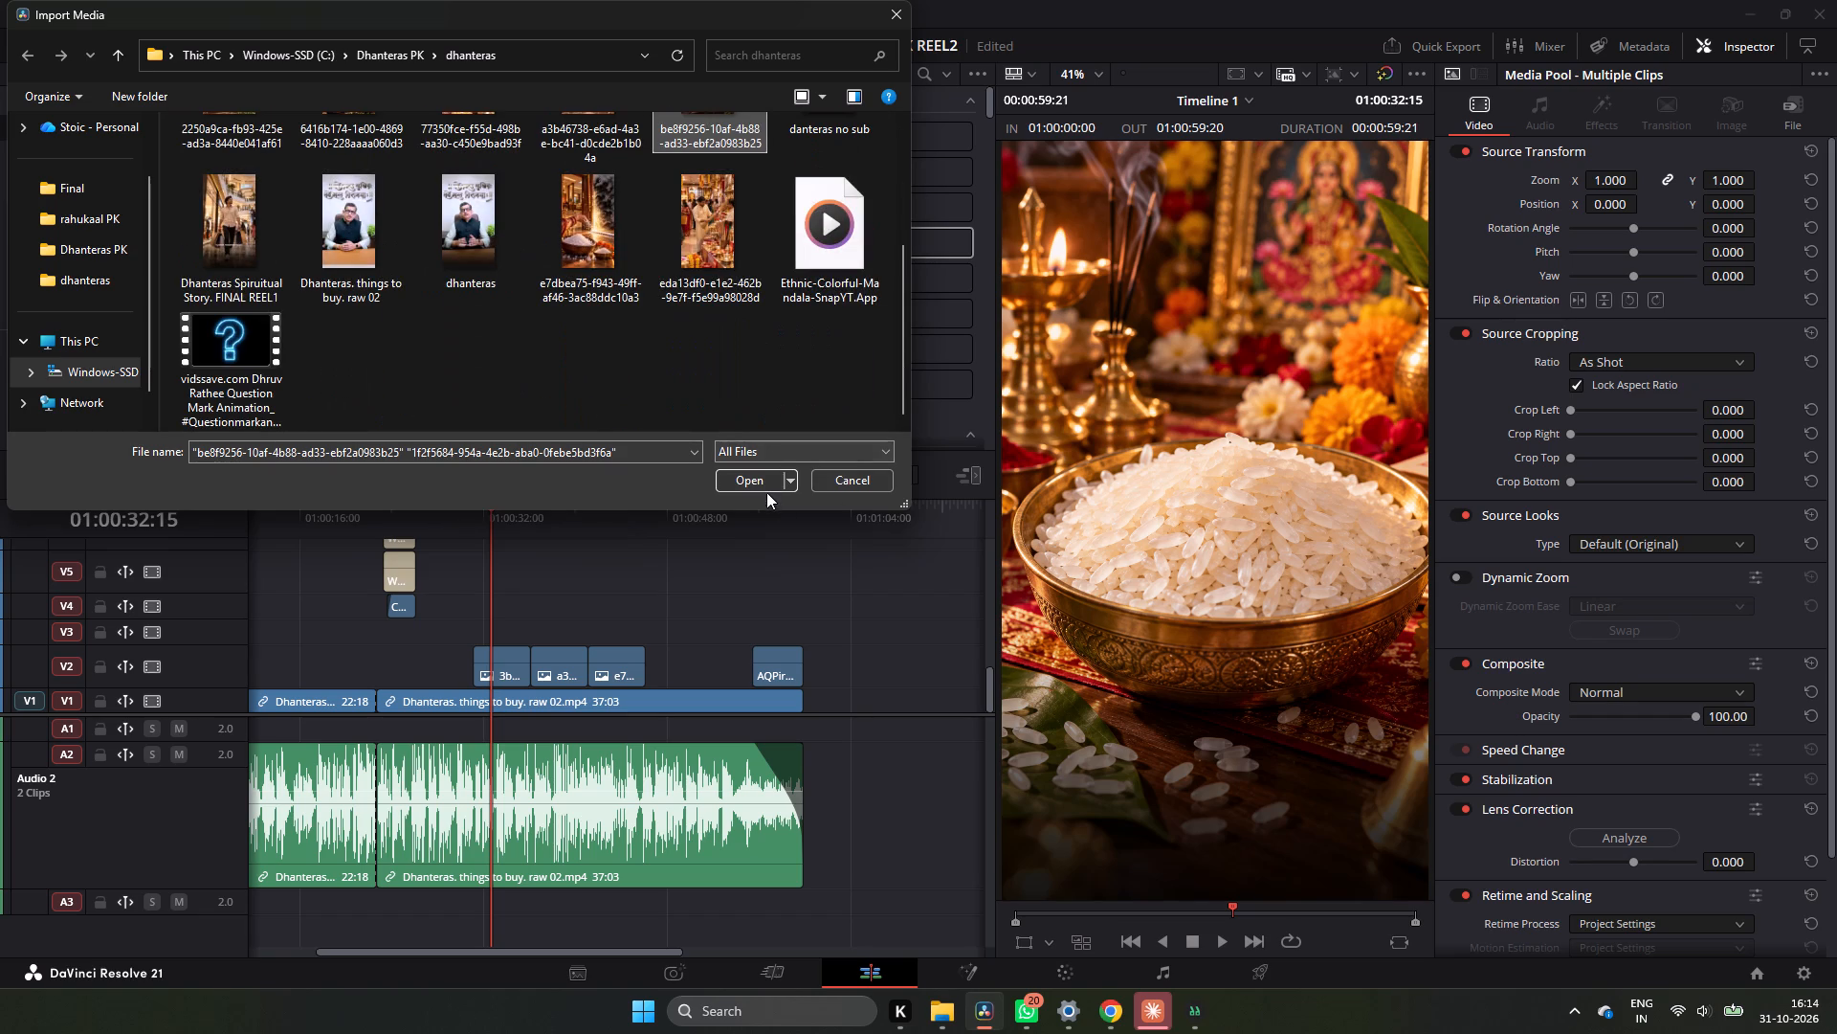
click(766, 479)
Place both imported images back to back on track V3, starting at about 01:00:39.
drag(442, 220, 707, 516)
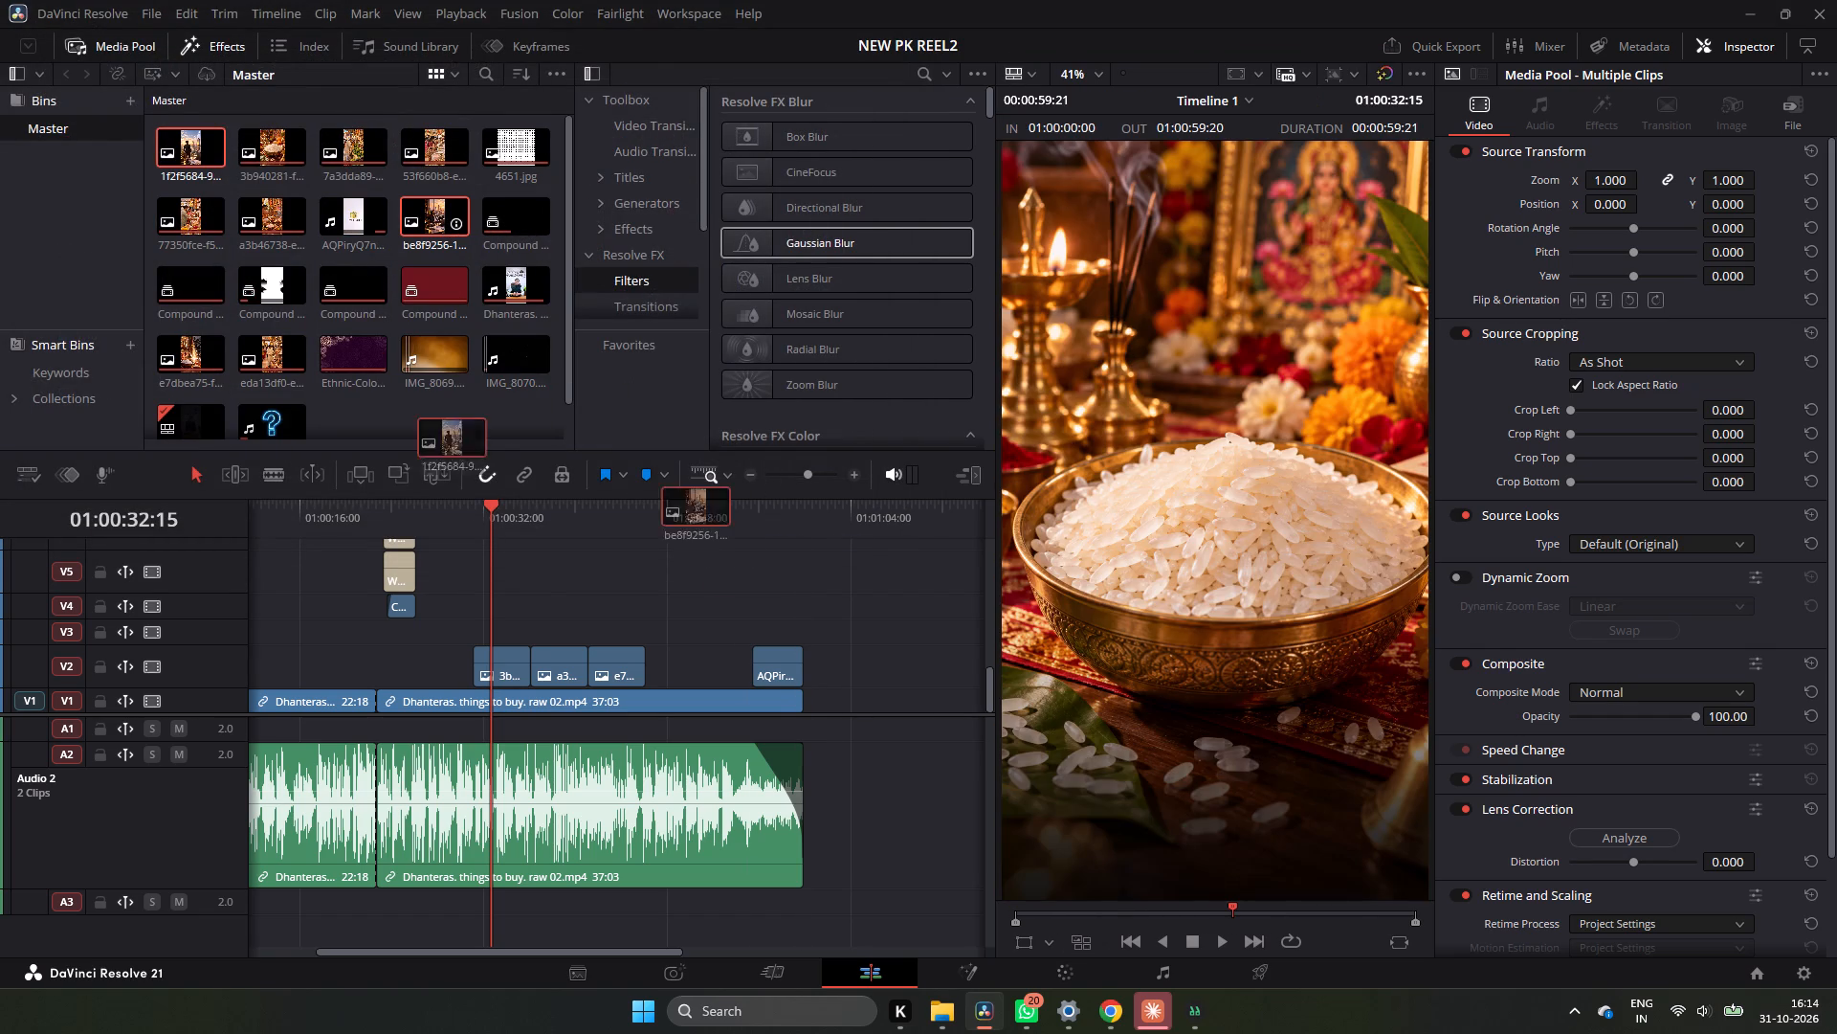
drag(707, 516, 798, 615)
drag(928, 549, 907, 602)
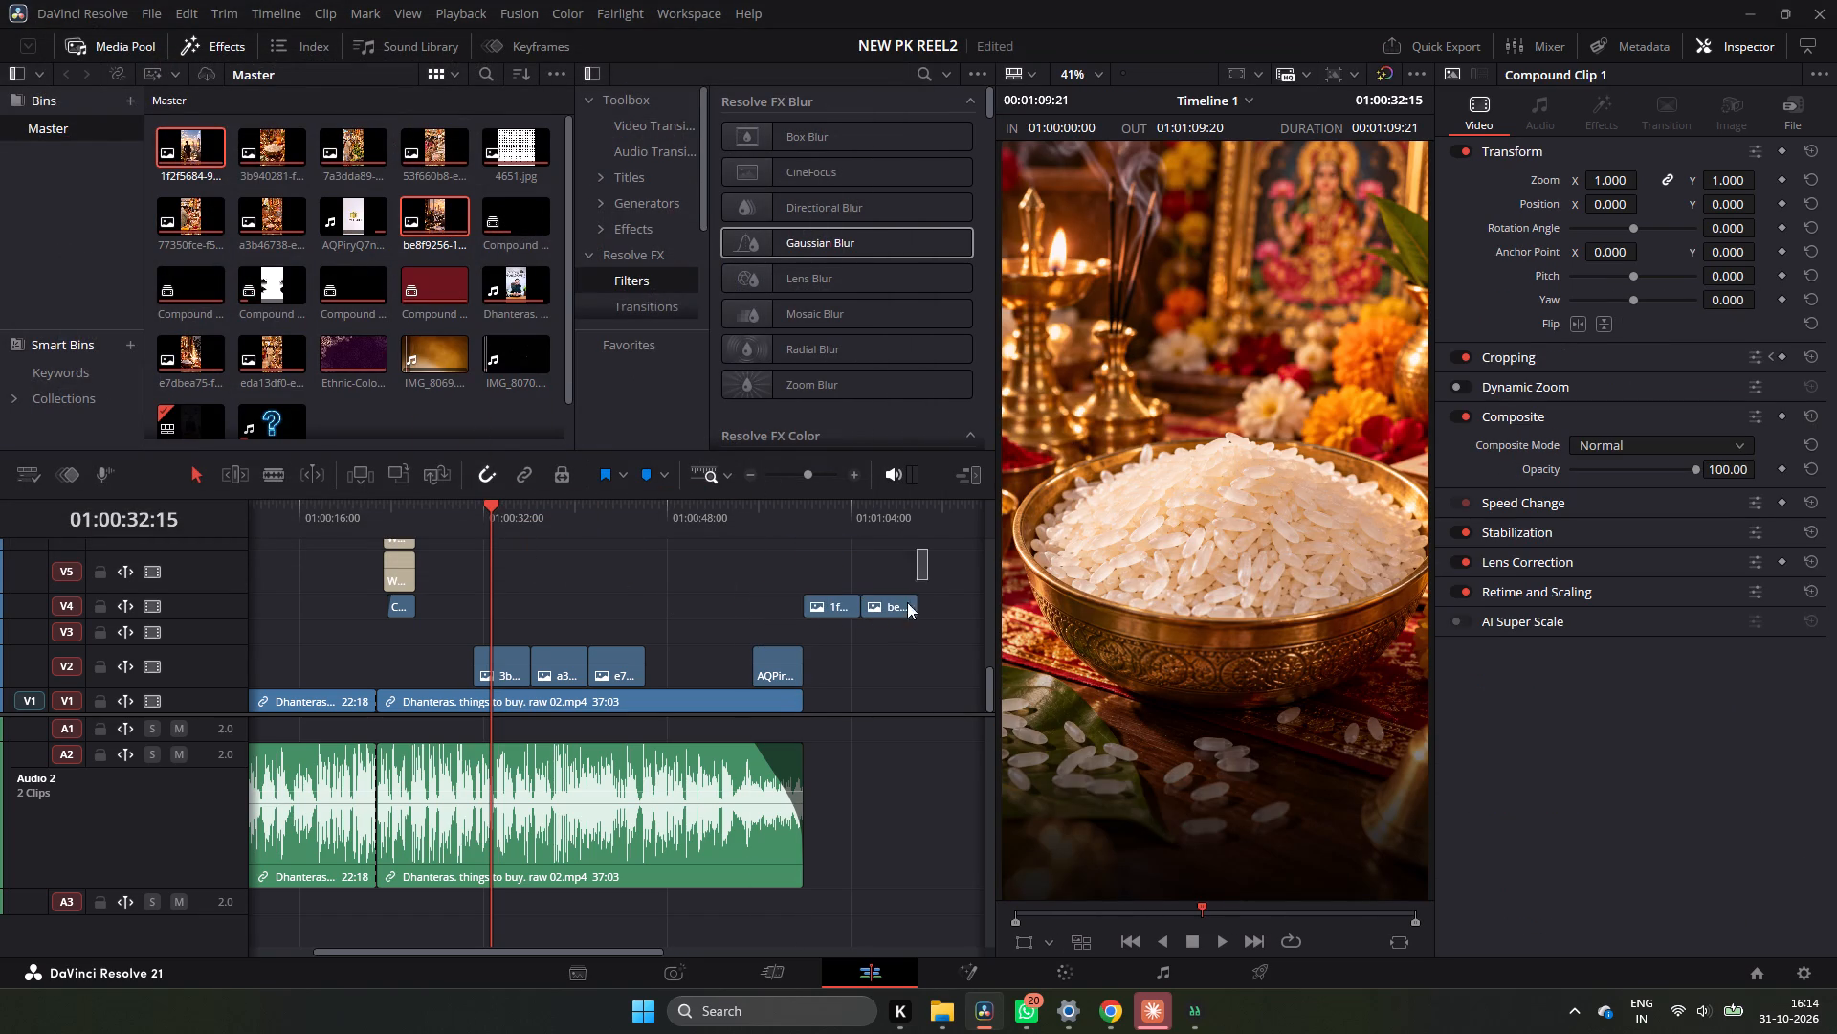
drag(907, 602, 831, 624)
drag(841, 614, 629, 618)
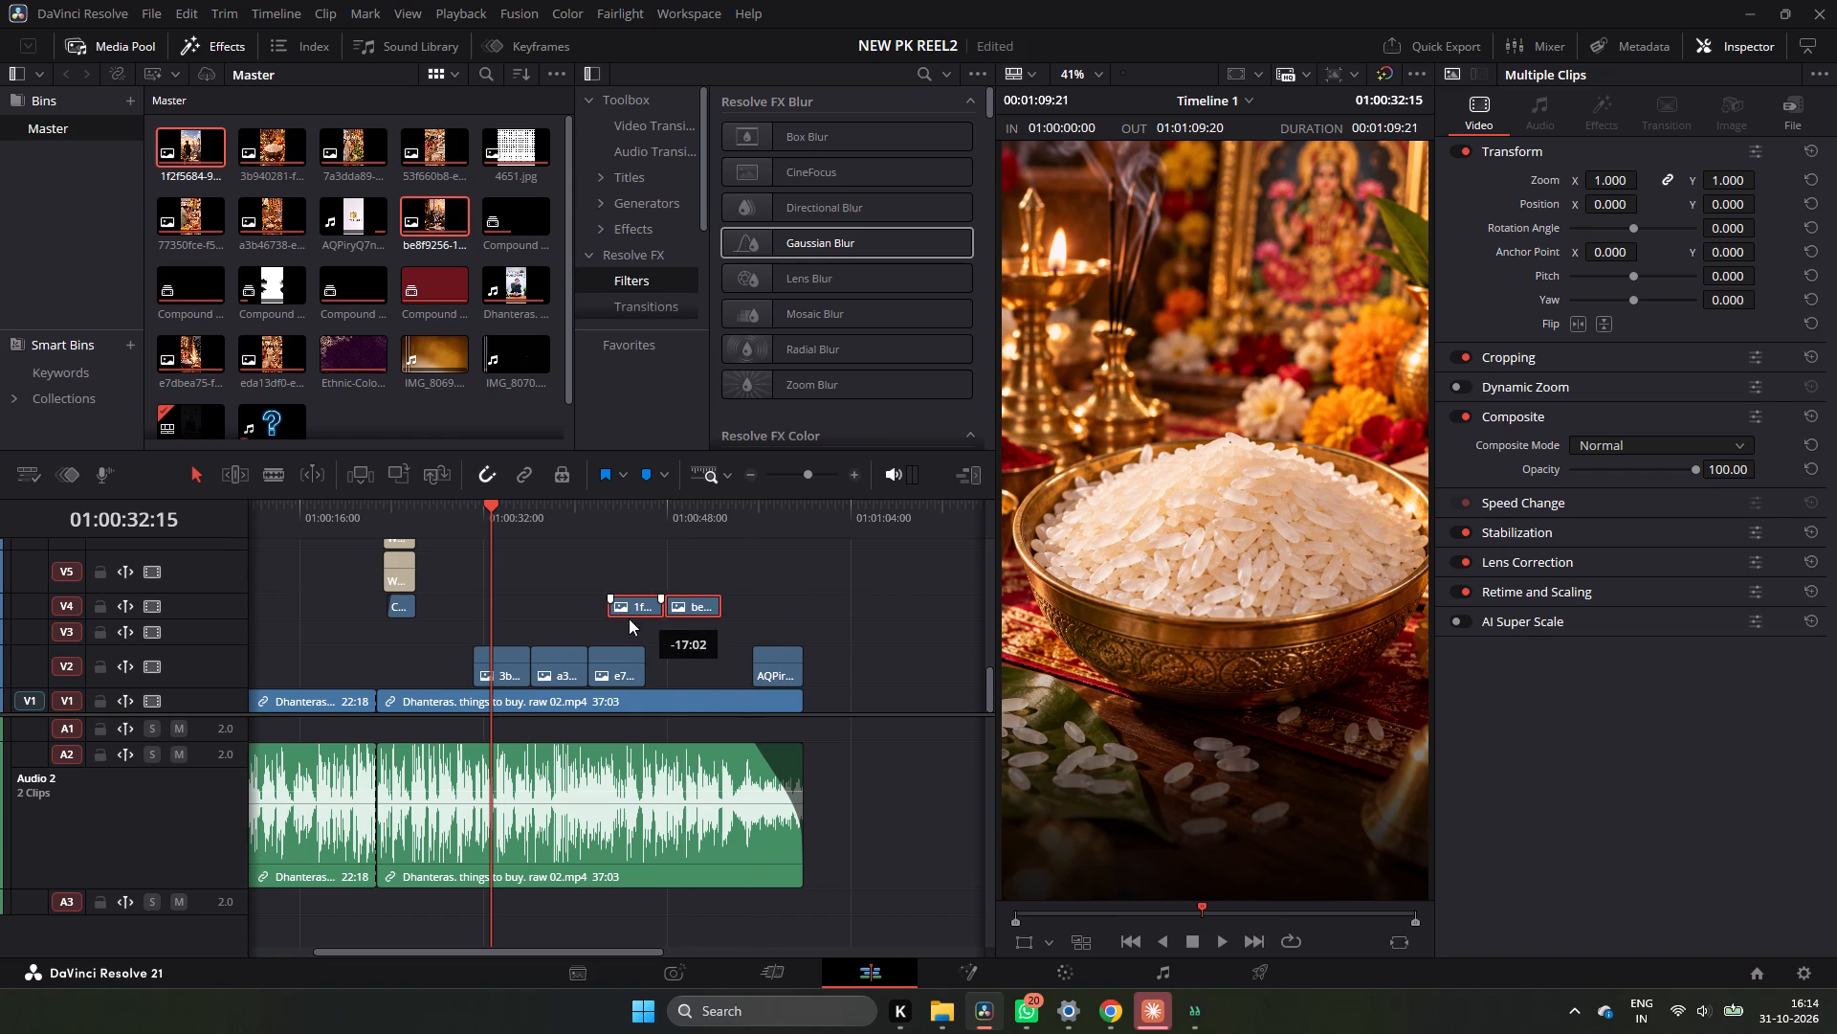
drag(629, 618, 605, 620)
Play the narration around the image clips and the earlier section from about 01:00:17 to judge where the images belong.
click(530, 516)
key(space)
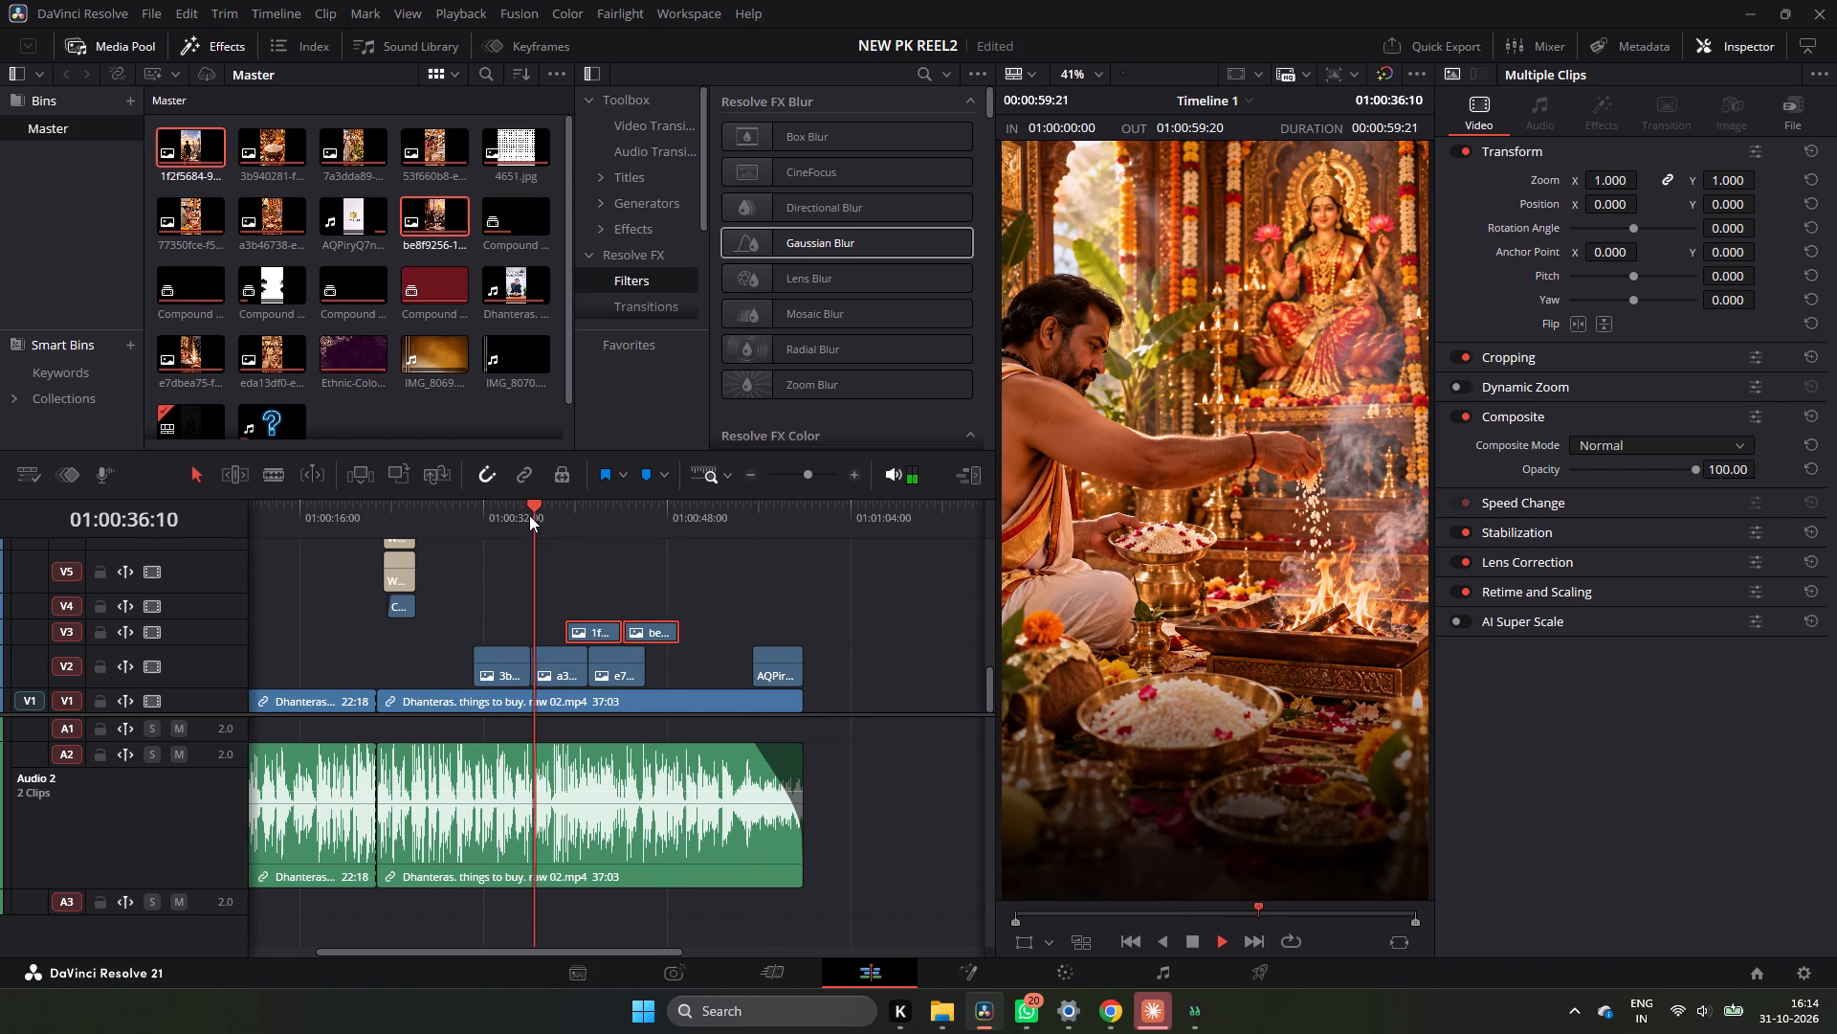
key(space)
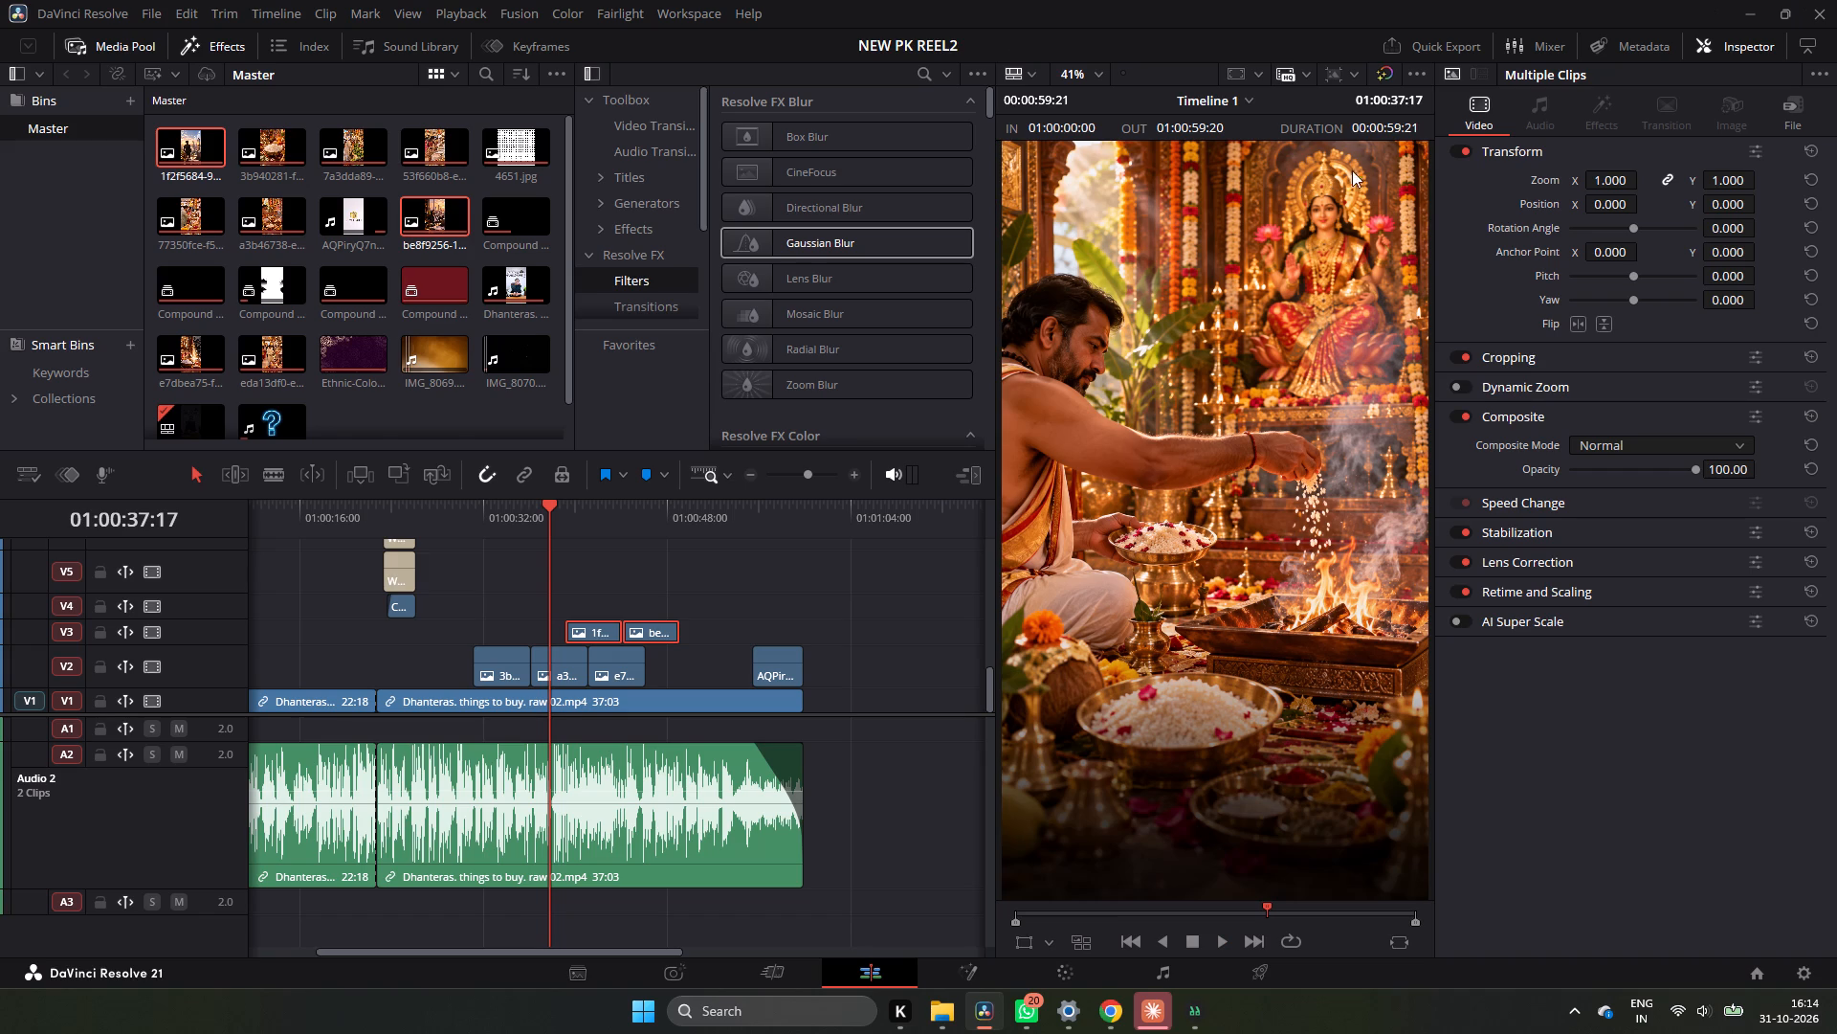
click(851, 476)
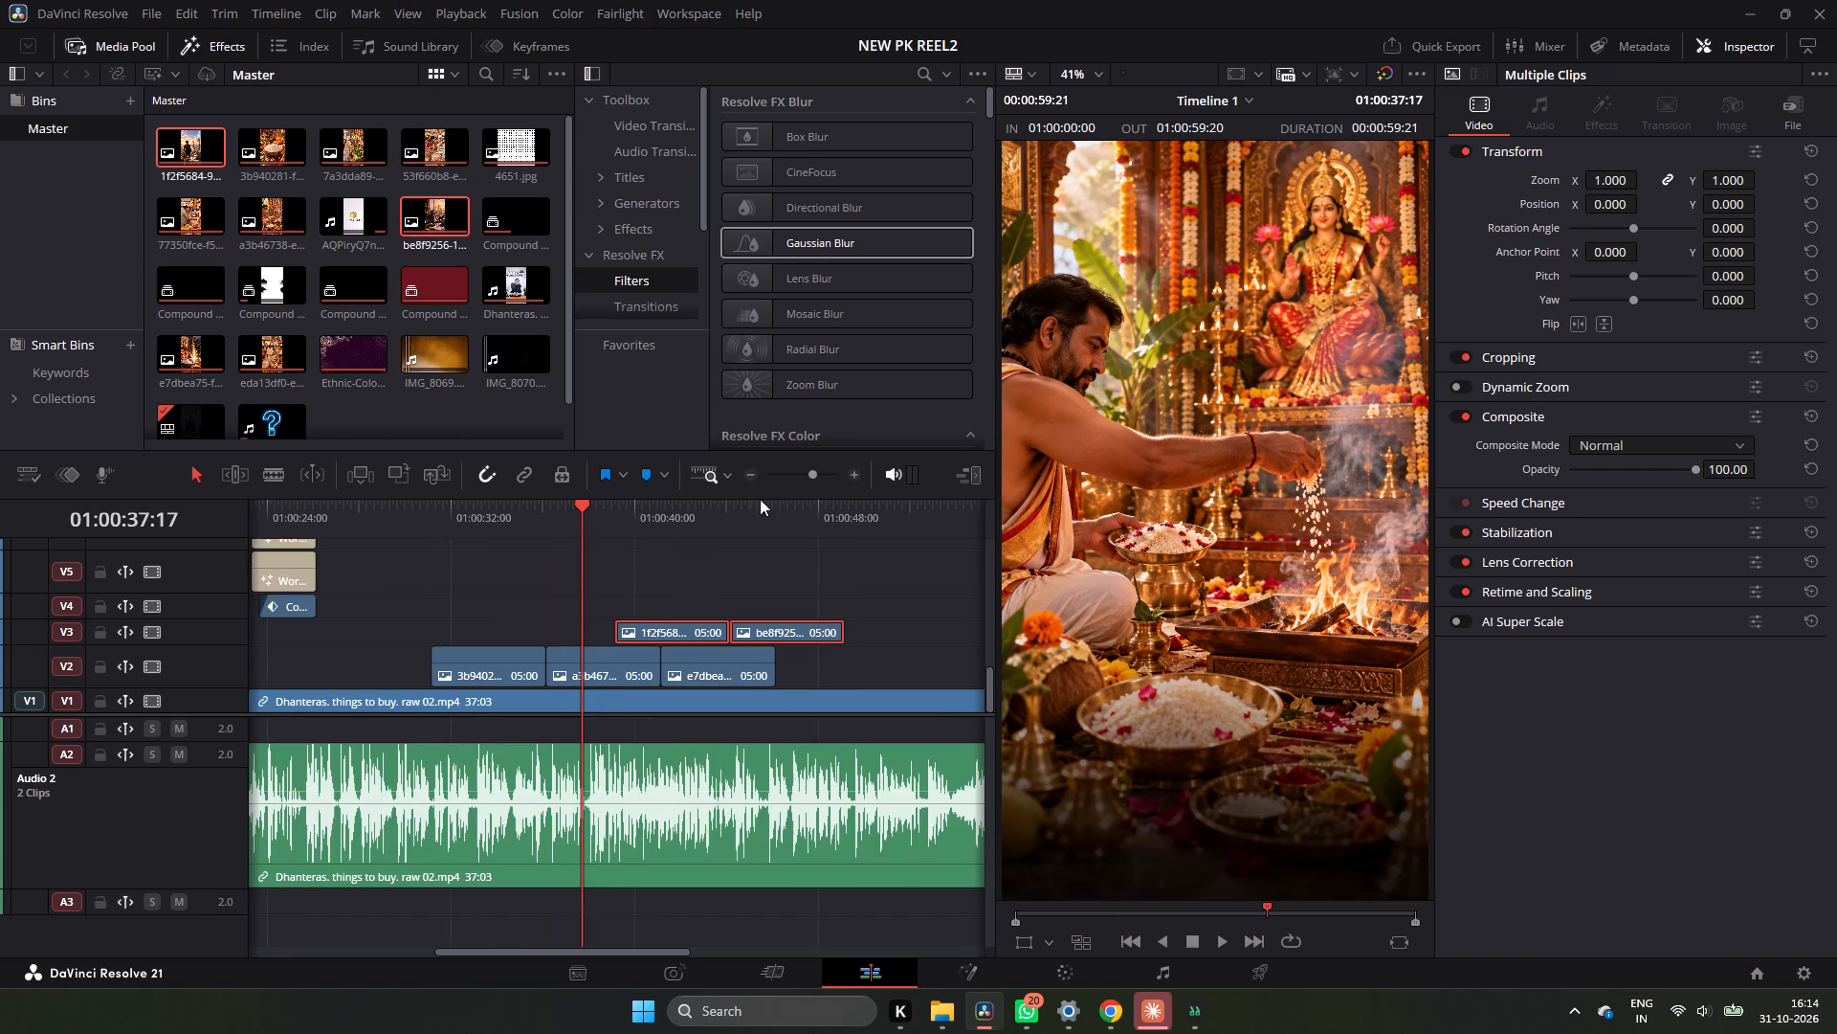
click(425, 523)
key(space)
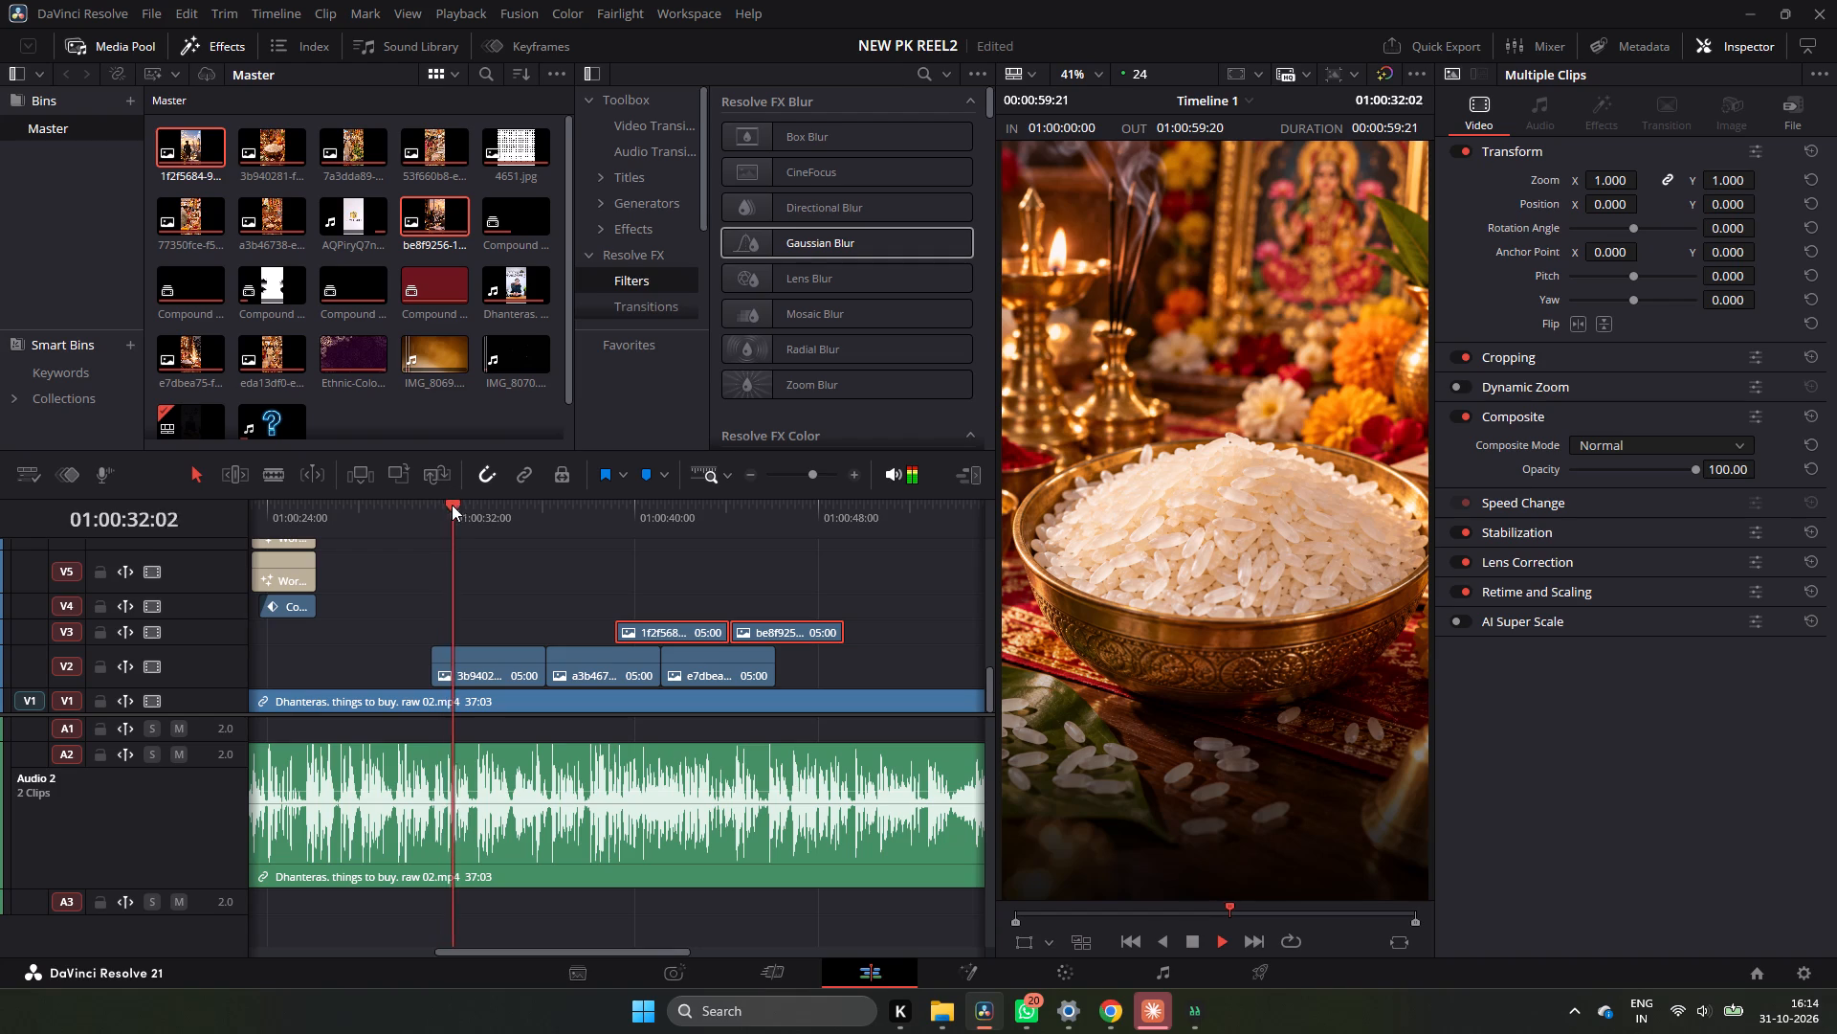
key(space)
key(space)
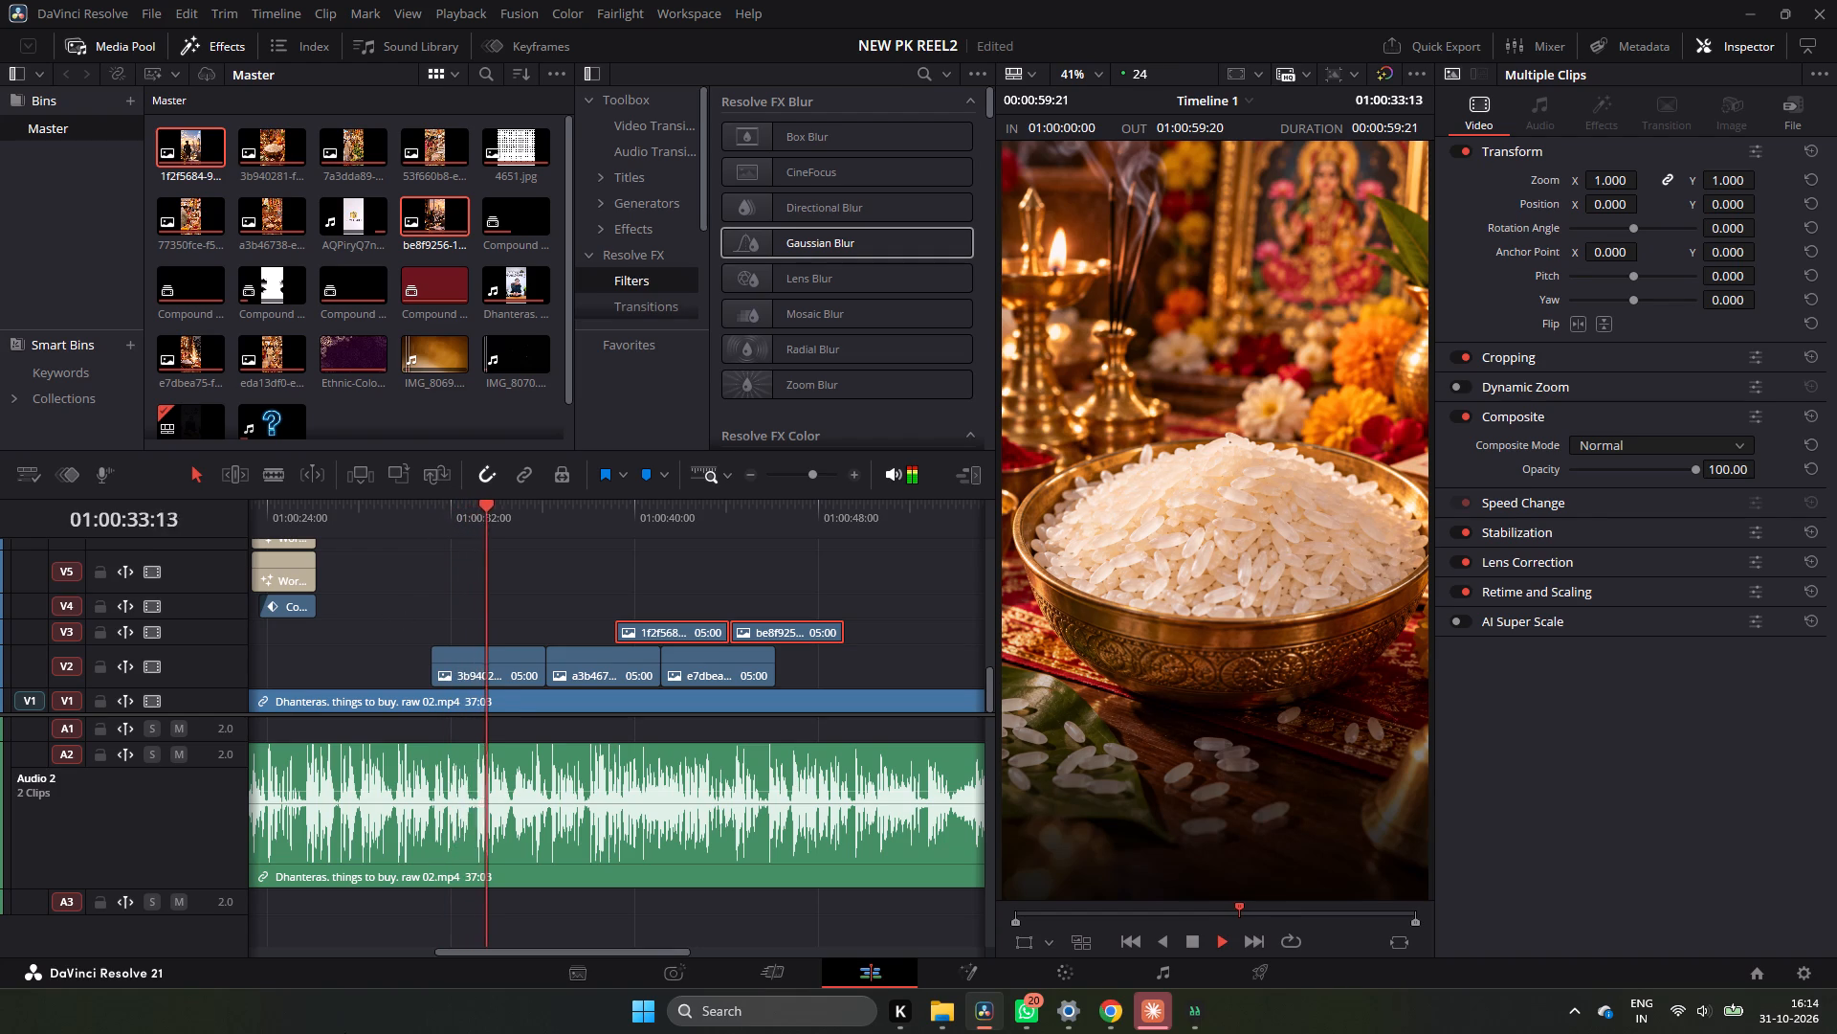
key(space)
click(317, 519)
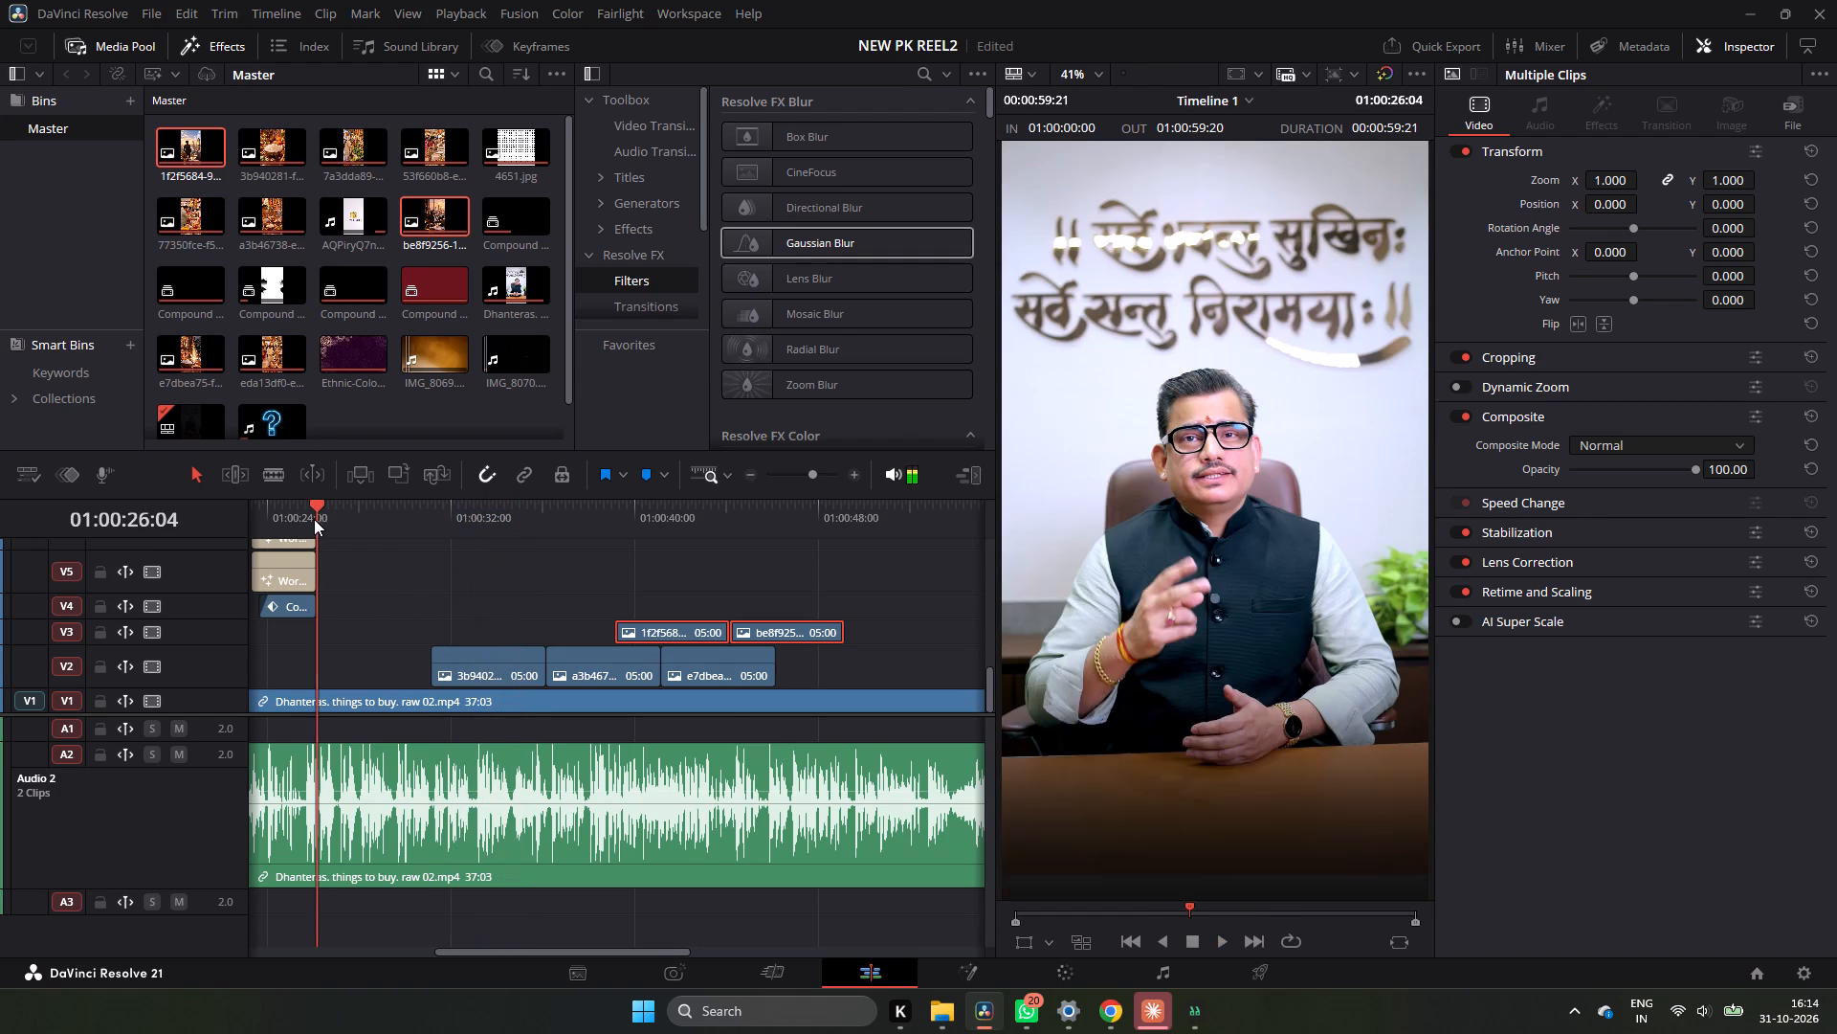
key(space)
key(space)
drag(326, 506, 390, 528)
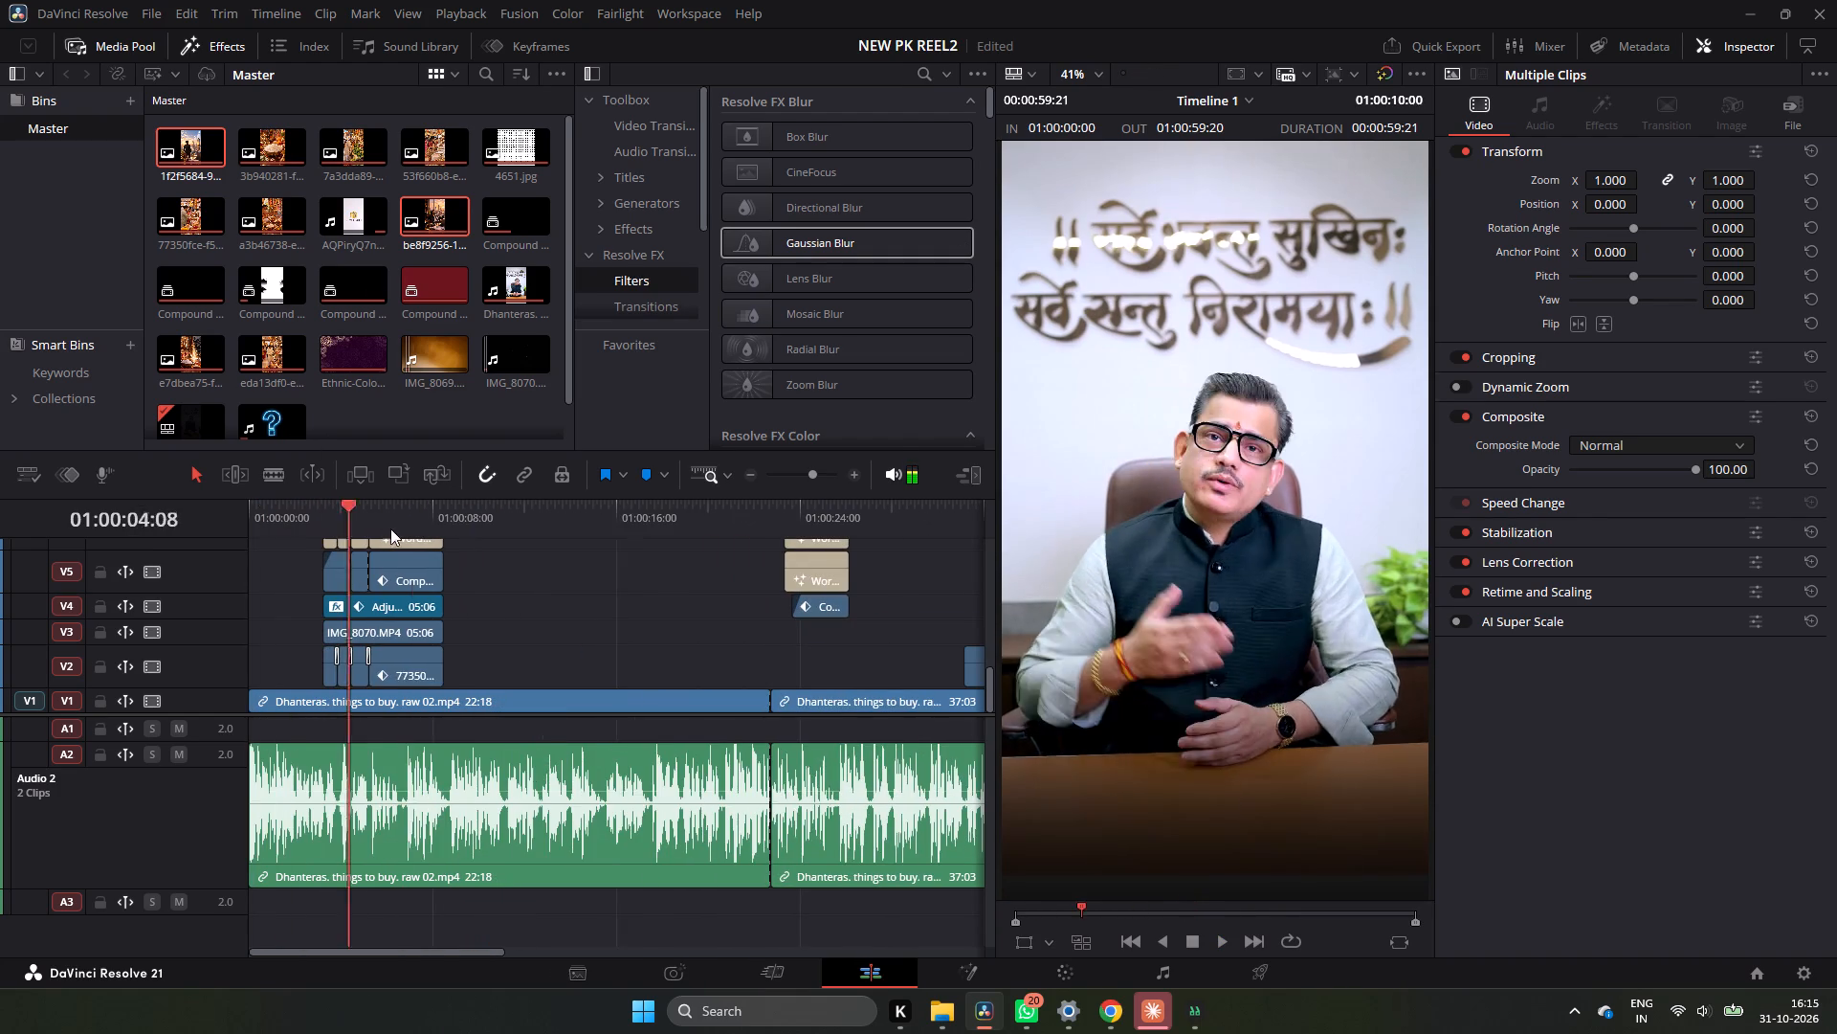
drag(390, 528, 649, 563)
key(space)
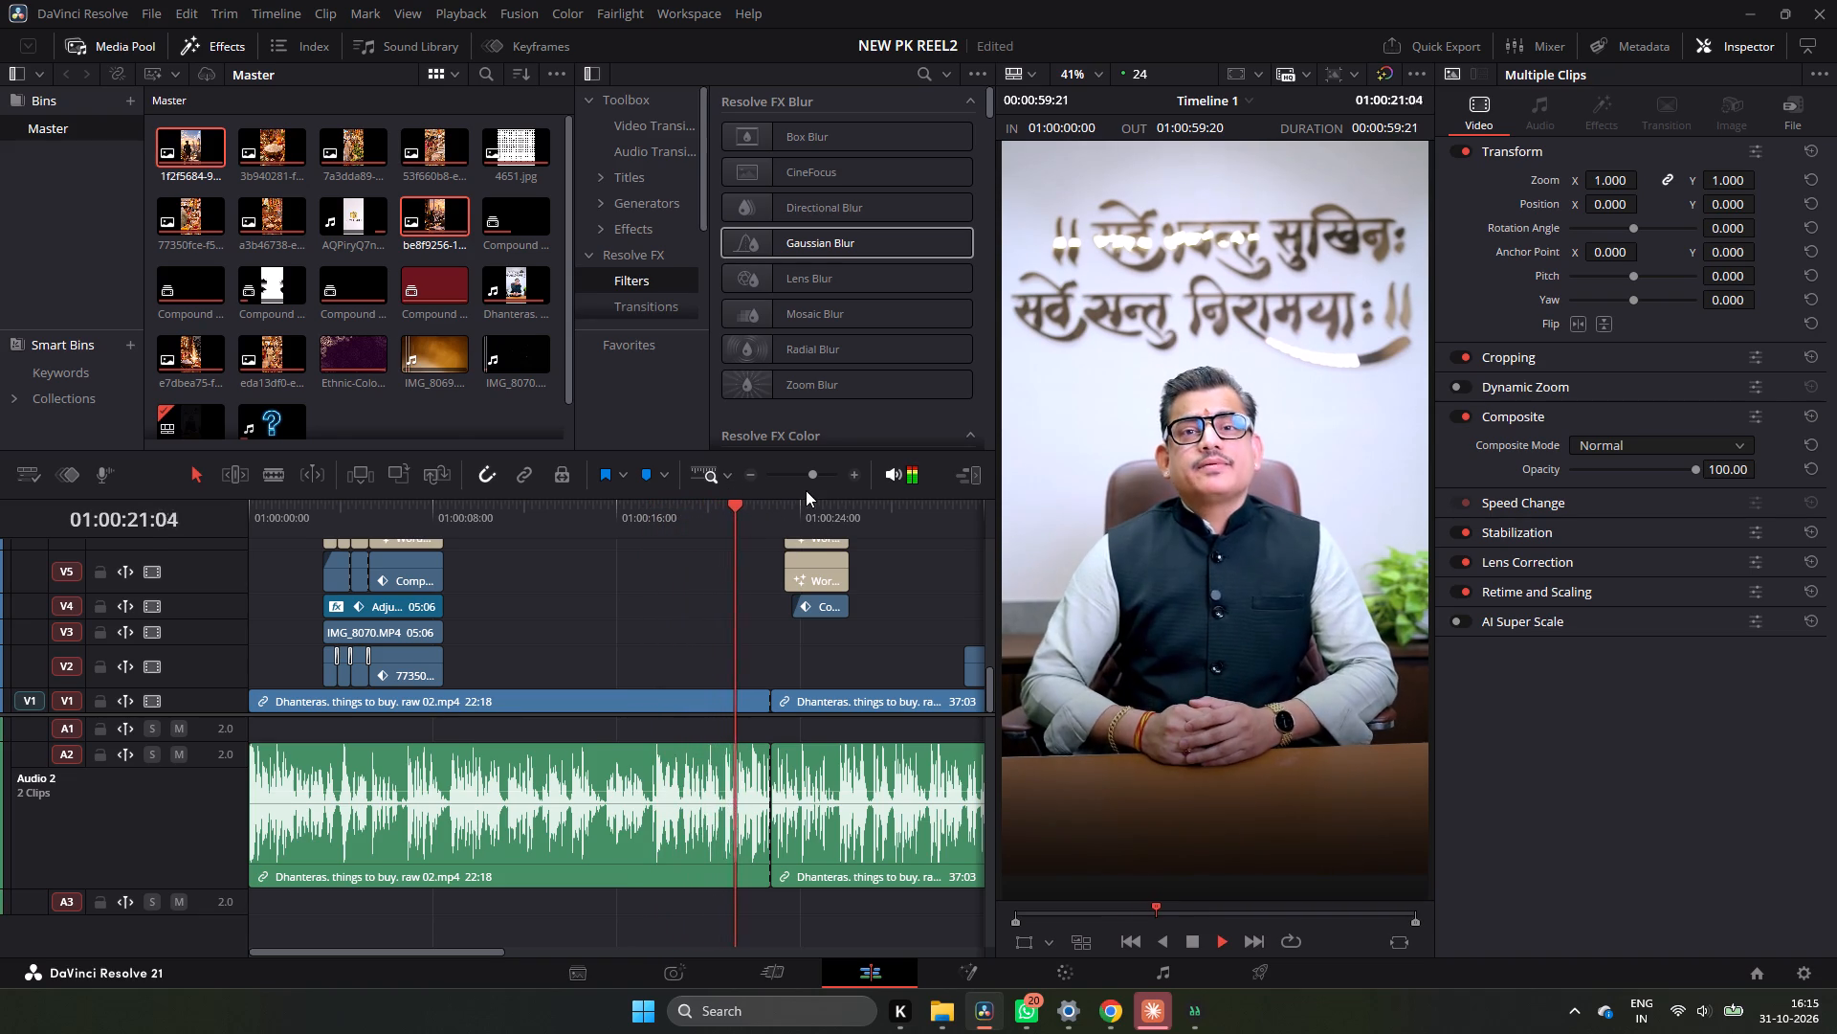
key(space)
key(space)
key(space)
Park the playhead at 01:00:20:14, in the narration pause before the next sentence.
drag(750, 475, 706, 500)
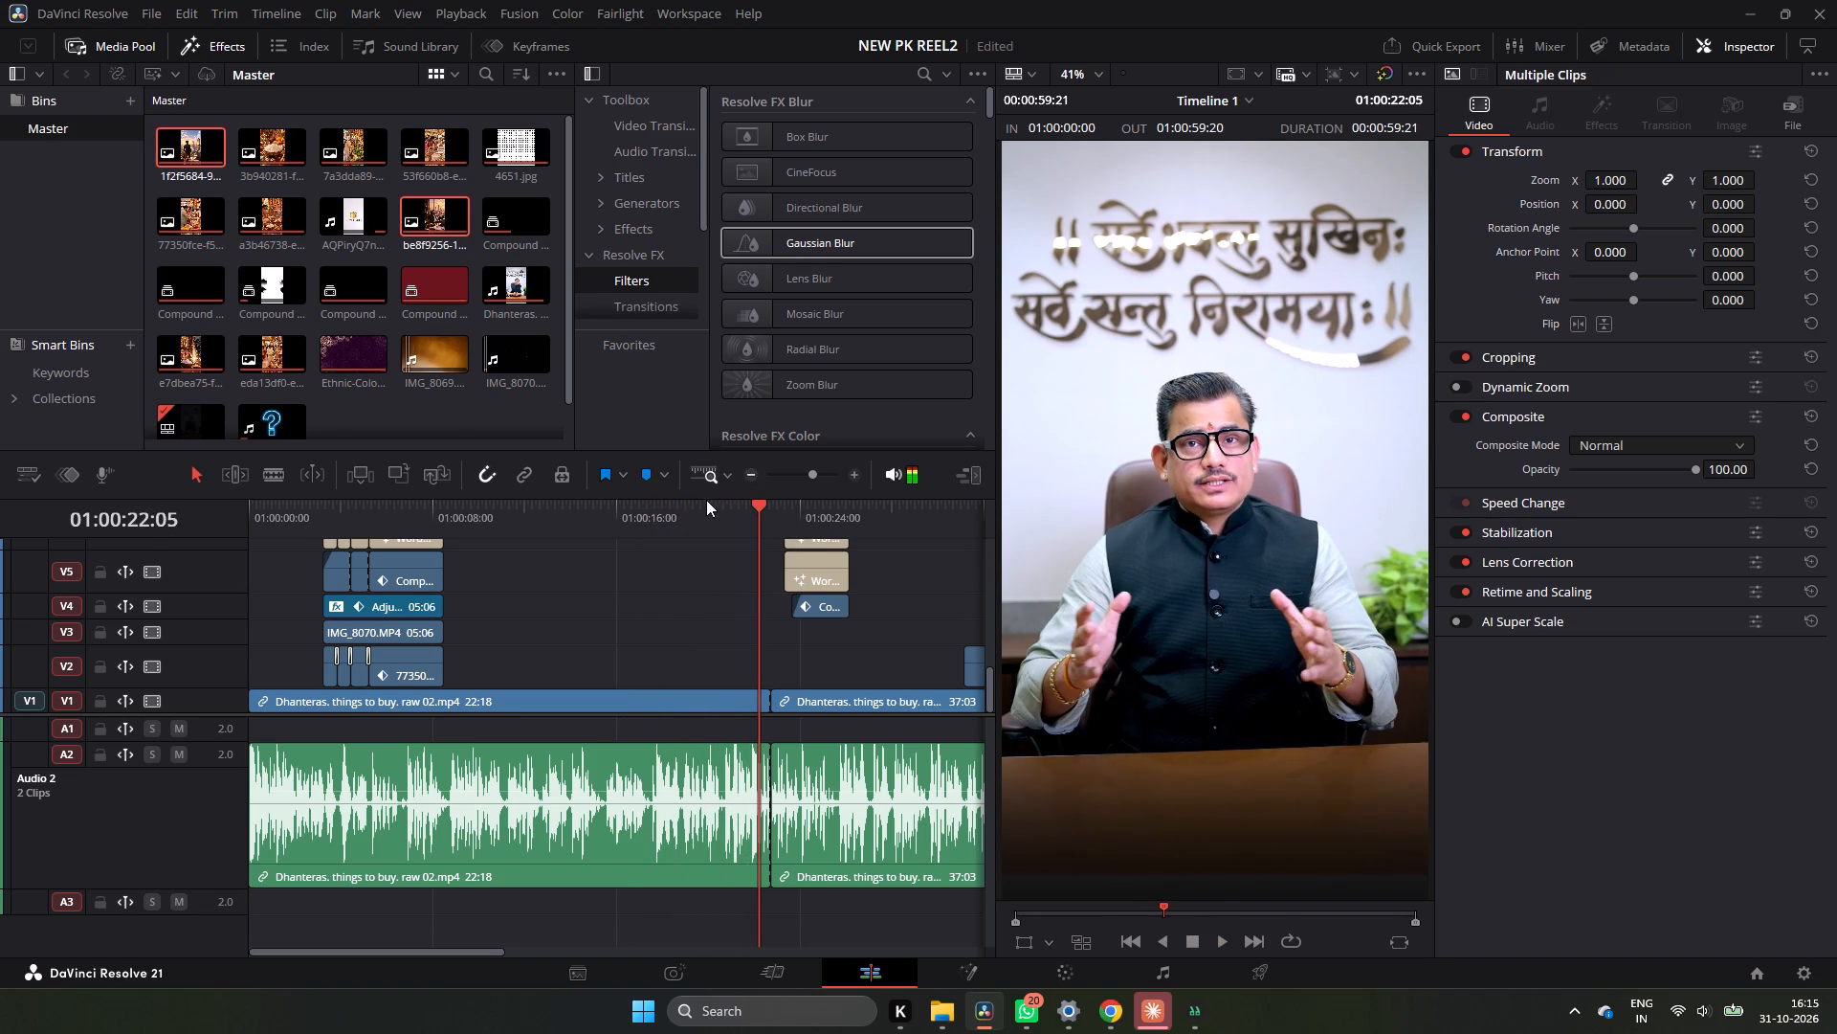
drag(706, 500, 701, 504)
drag(751, 477, 705, 545)
drag(750, 520, 713, 540)
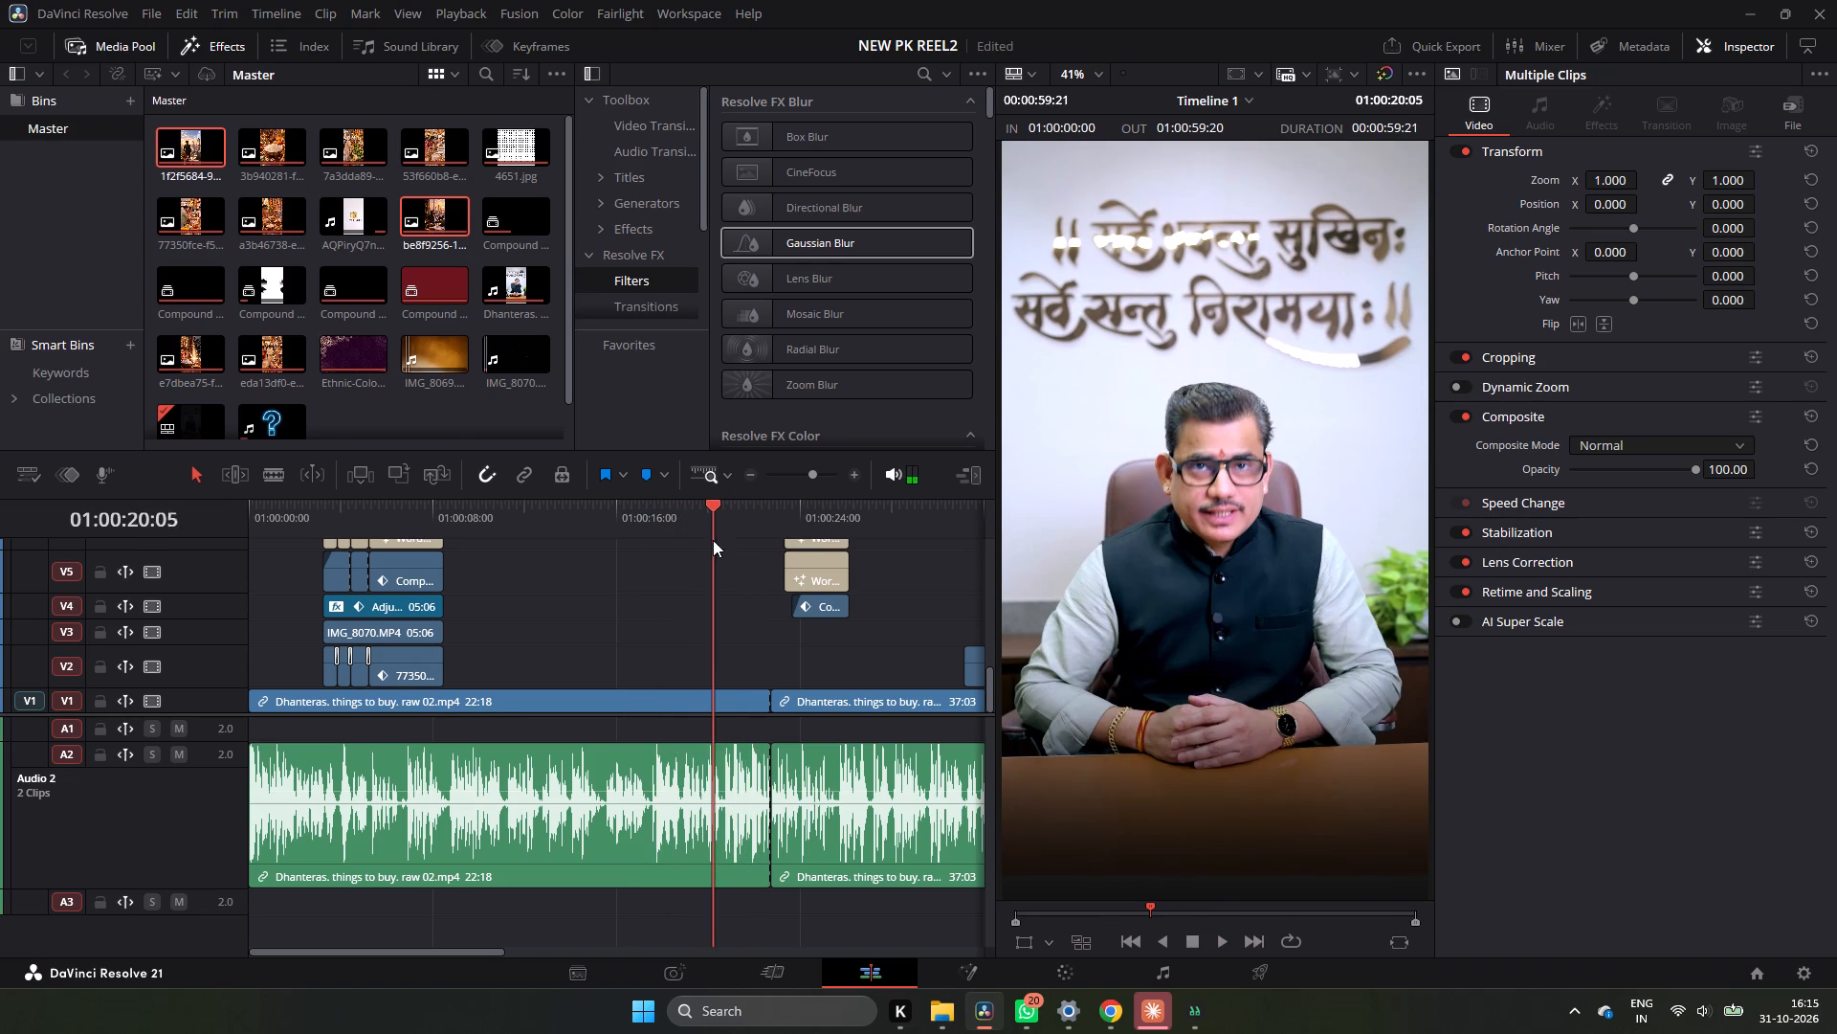
drag(713, 540, 712, 540)
triple_click(852, 471)
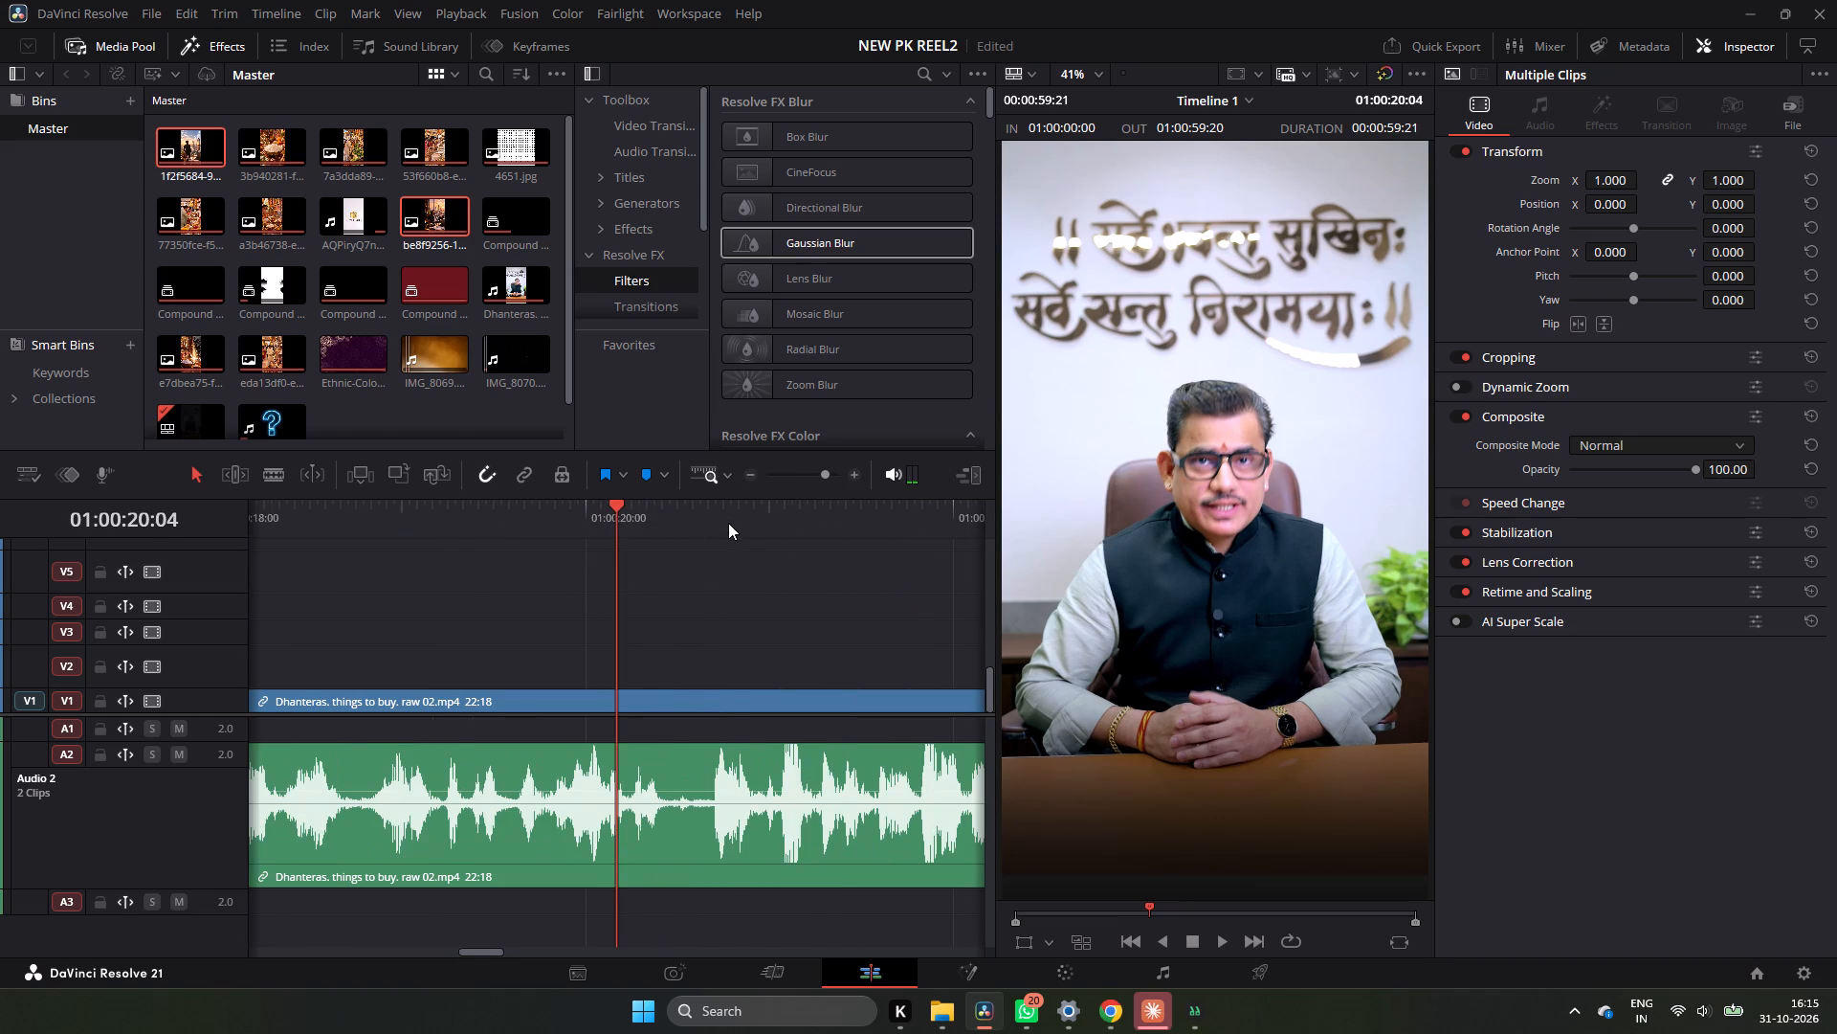
drag(728, 517, 690, 539)
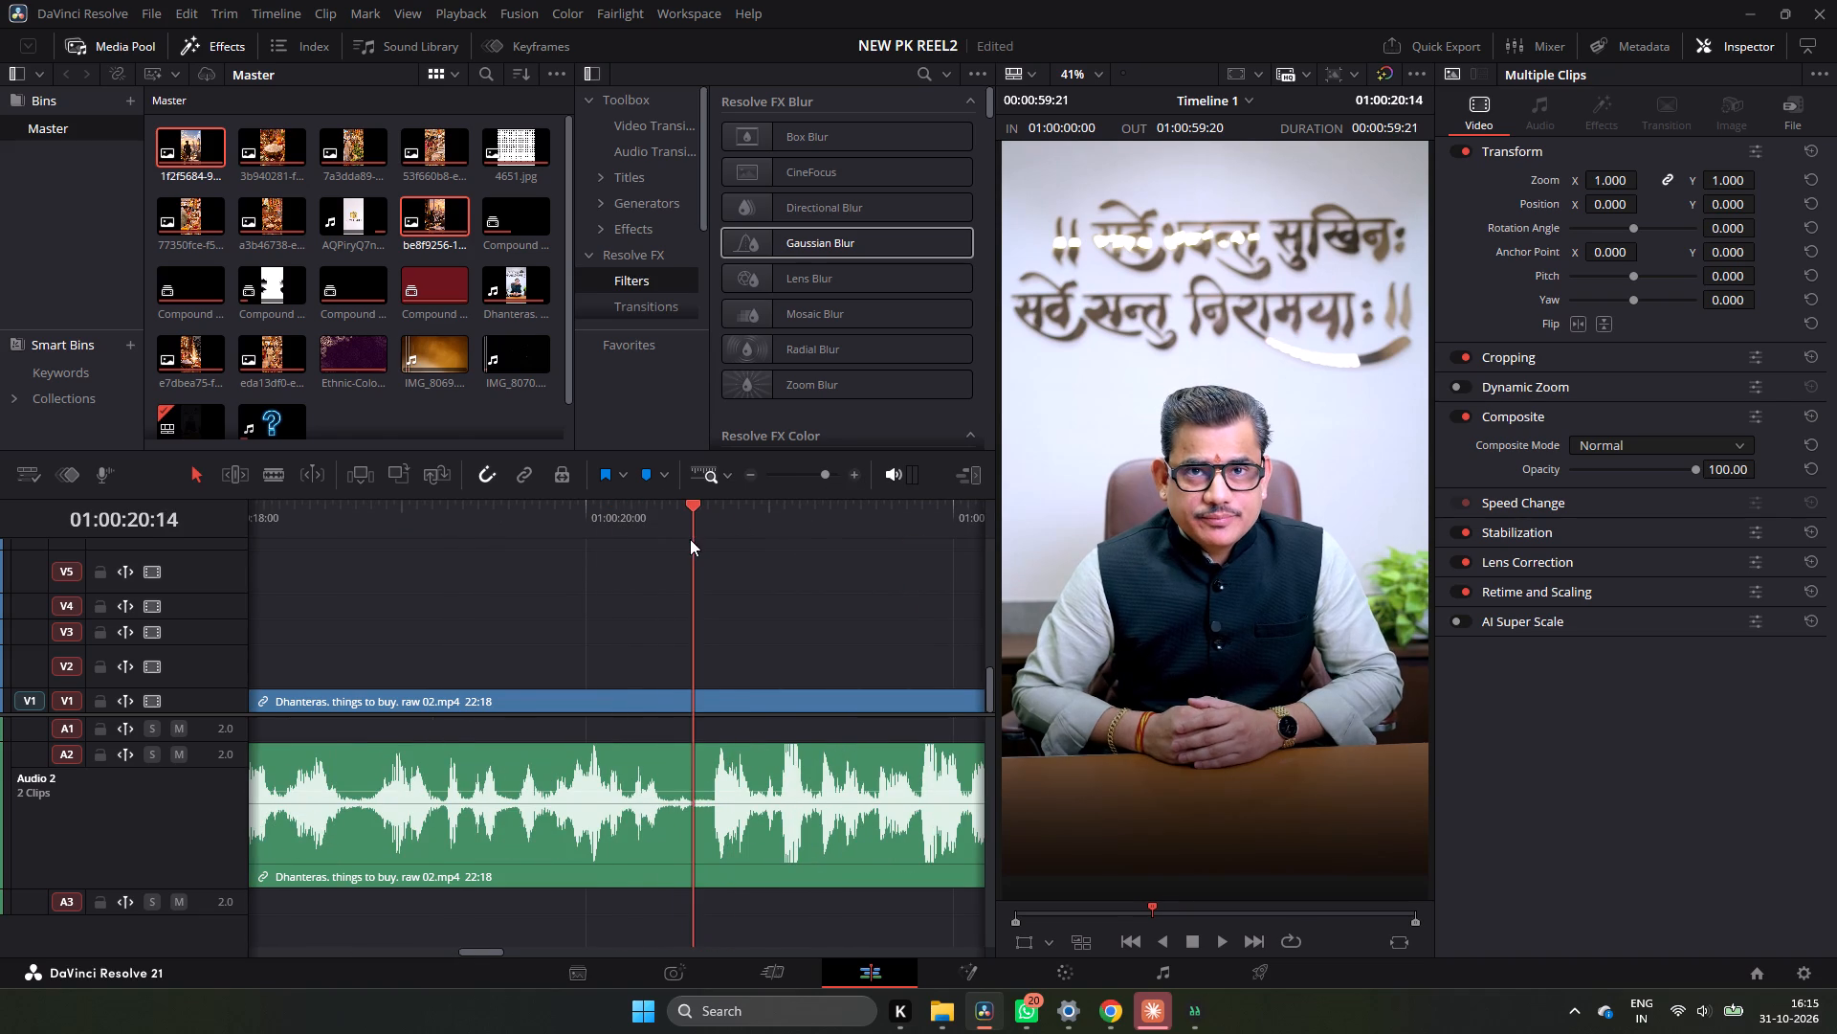
drag(690, 539, 694, 541)
key(space)
key(space)
drag(700, 523, 690, 535)
triple_click(756, 473)
click(753, 473)
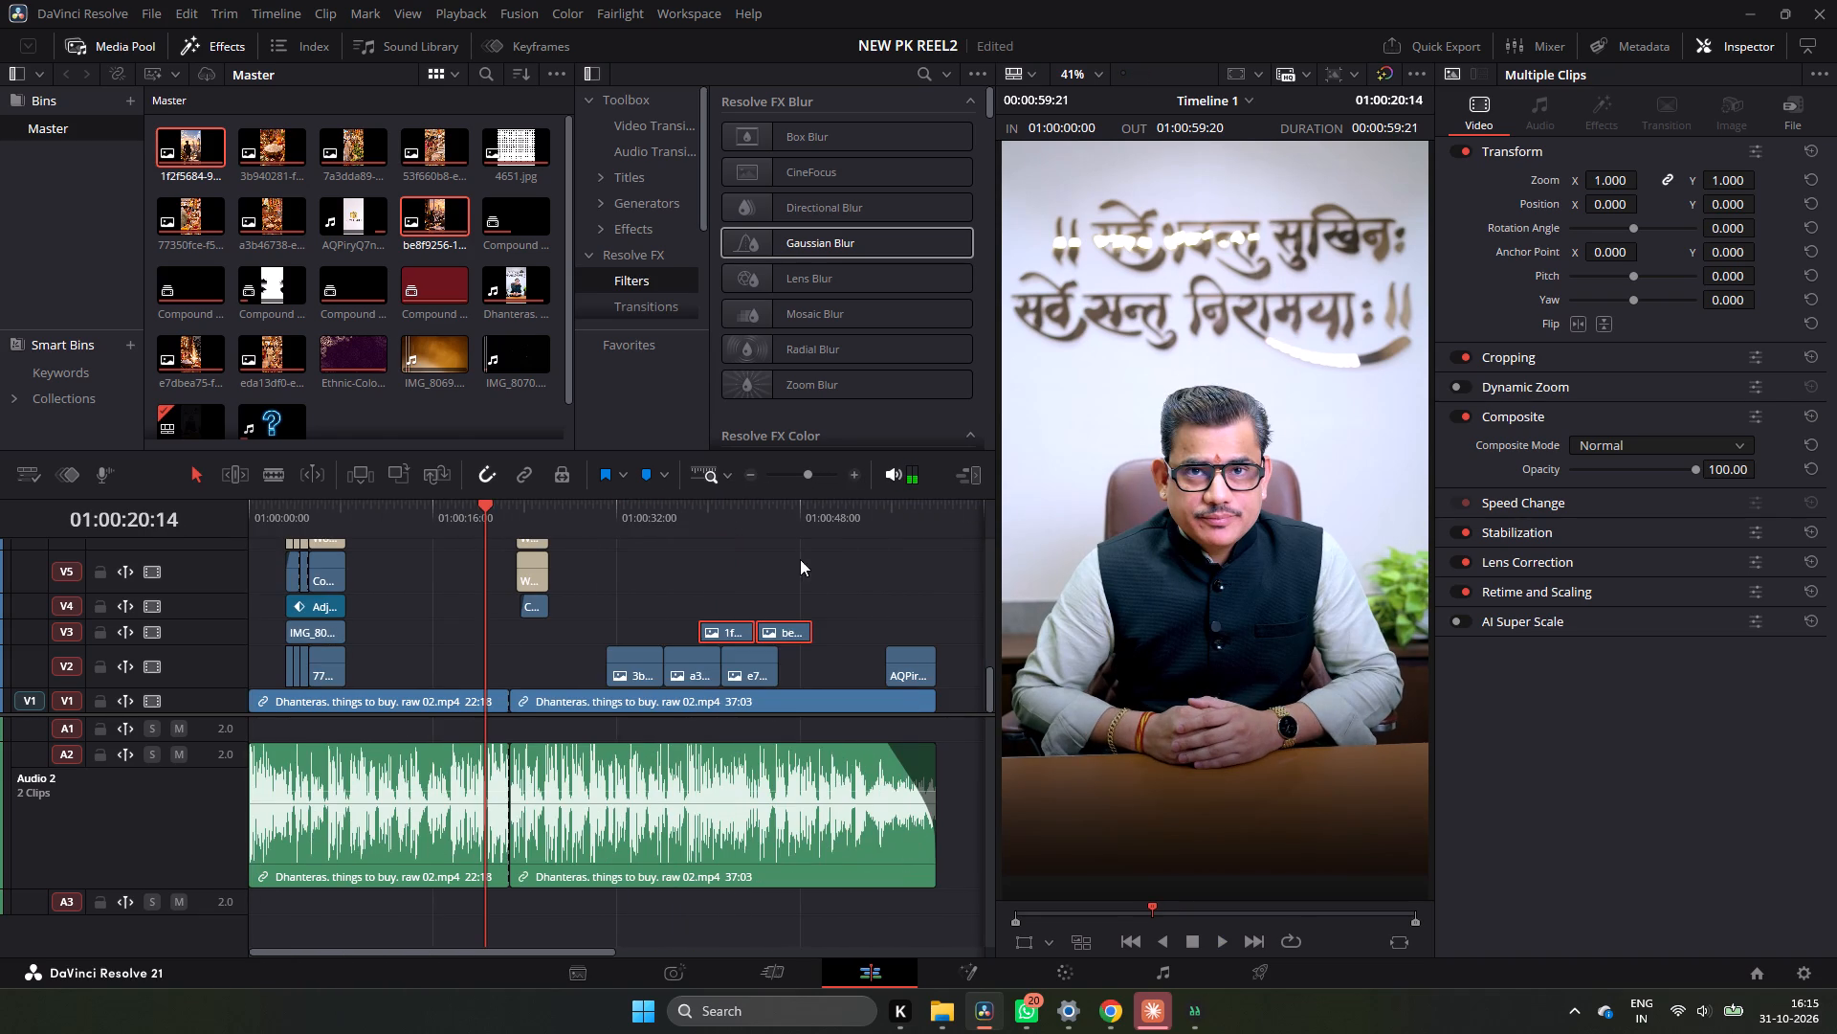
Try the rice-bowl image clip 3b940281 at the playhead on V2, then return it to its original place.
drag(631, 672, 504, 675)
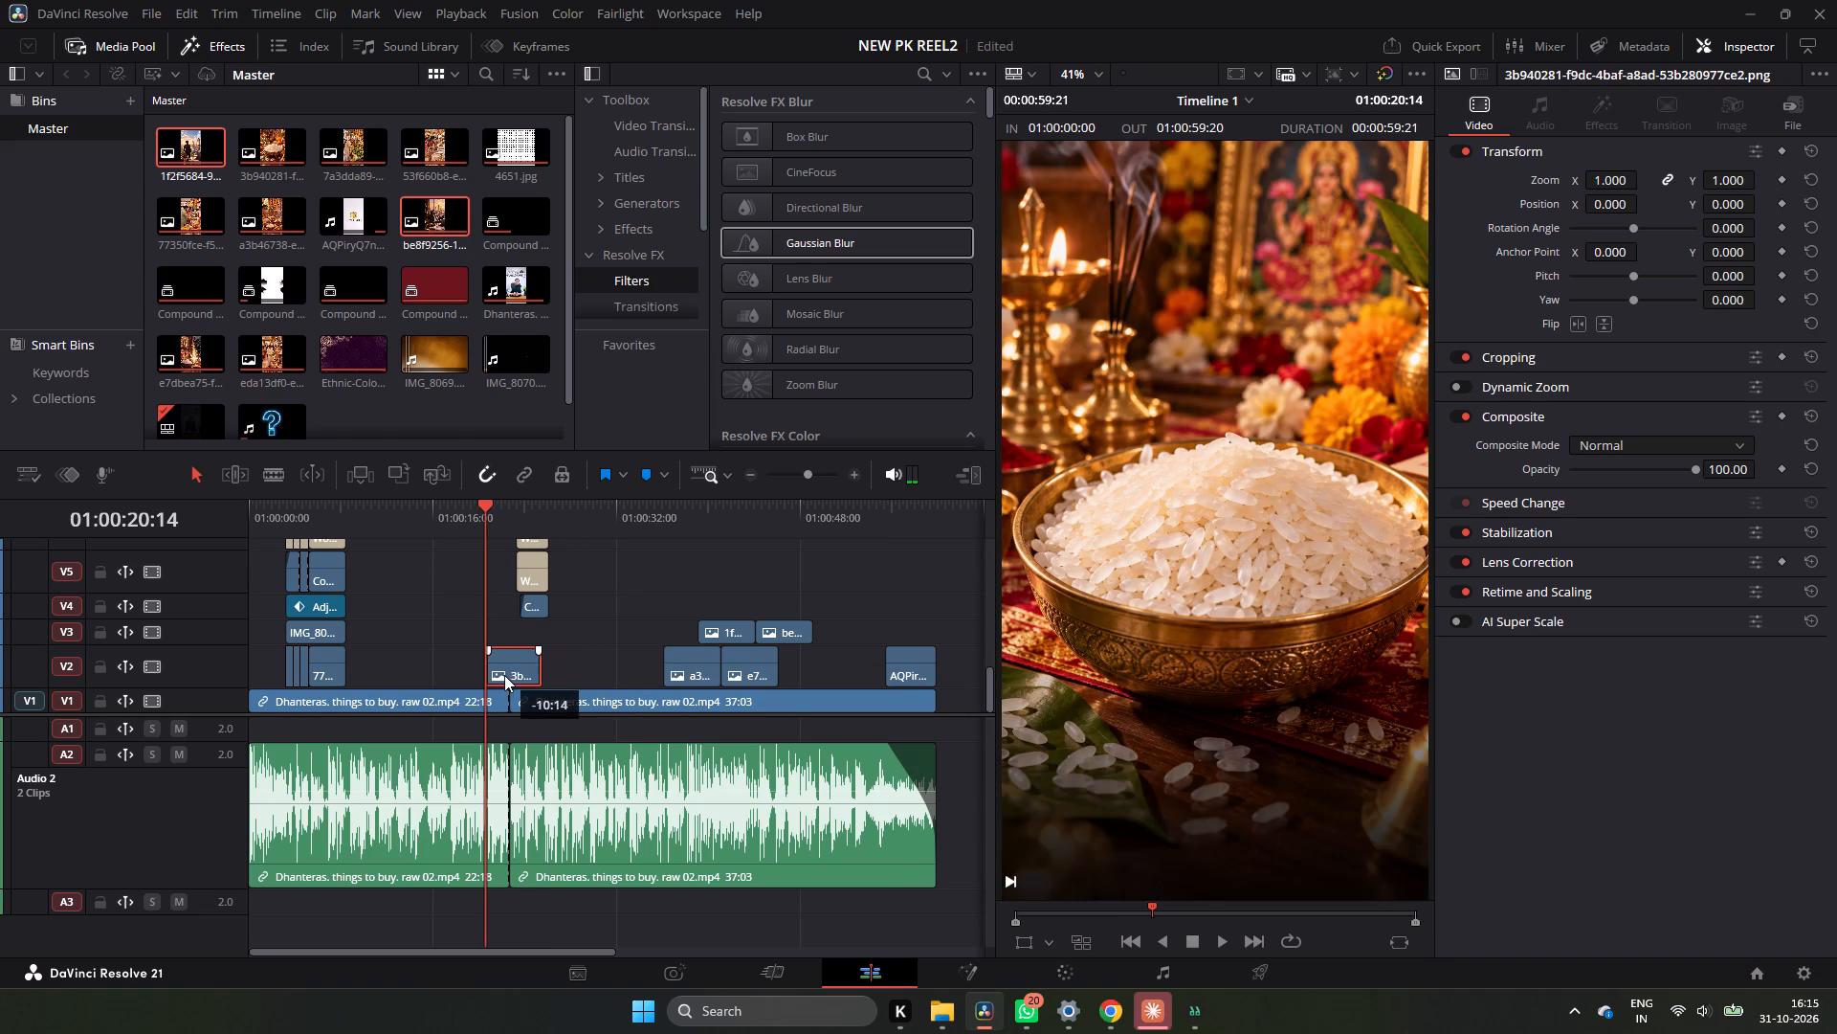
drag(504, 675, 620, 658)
Move the image clip a3b46738 from V2 up to V4, starting at about 01:00:32.
drag(695, 664, 521, 657)
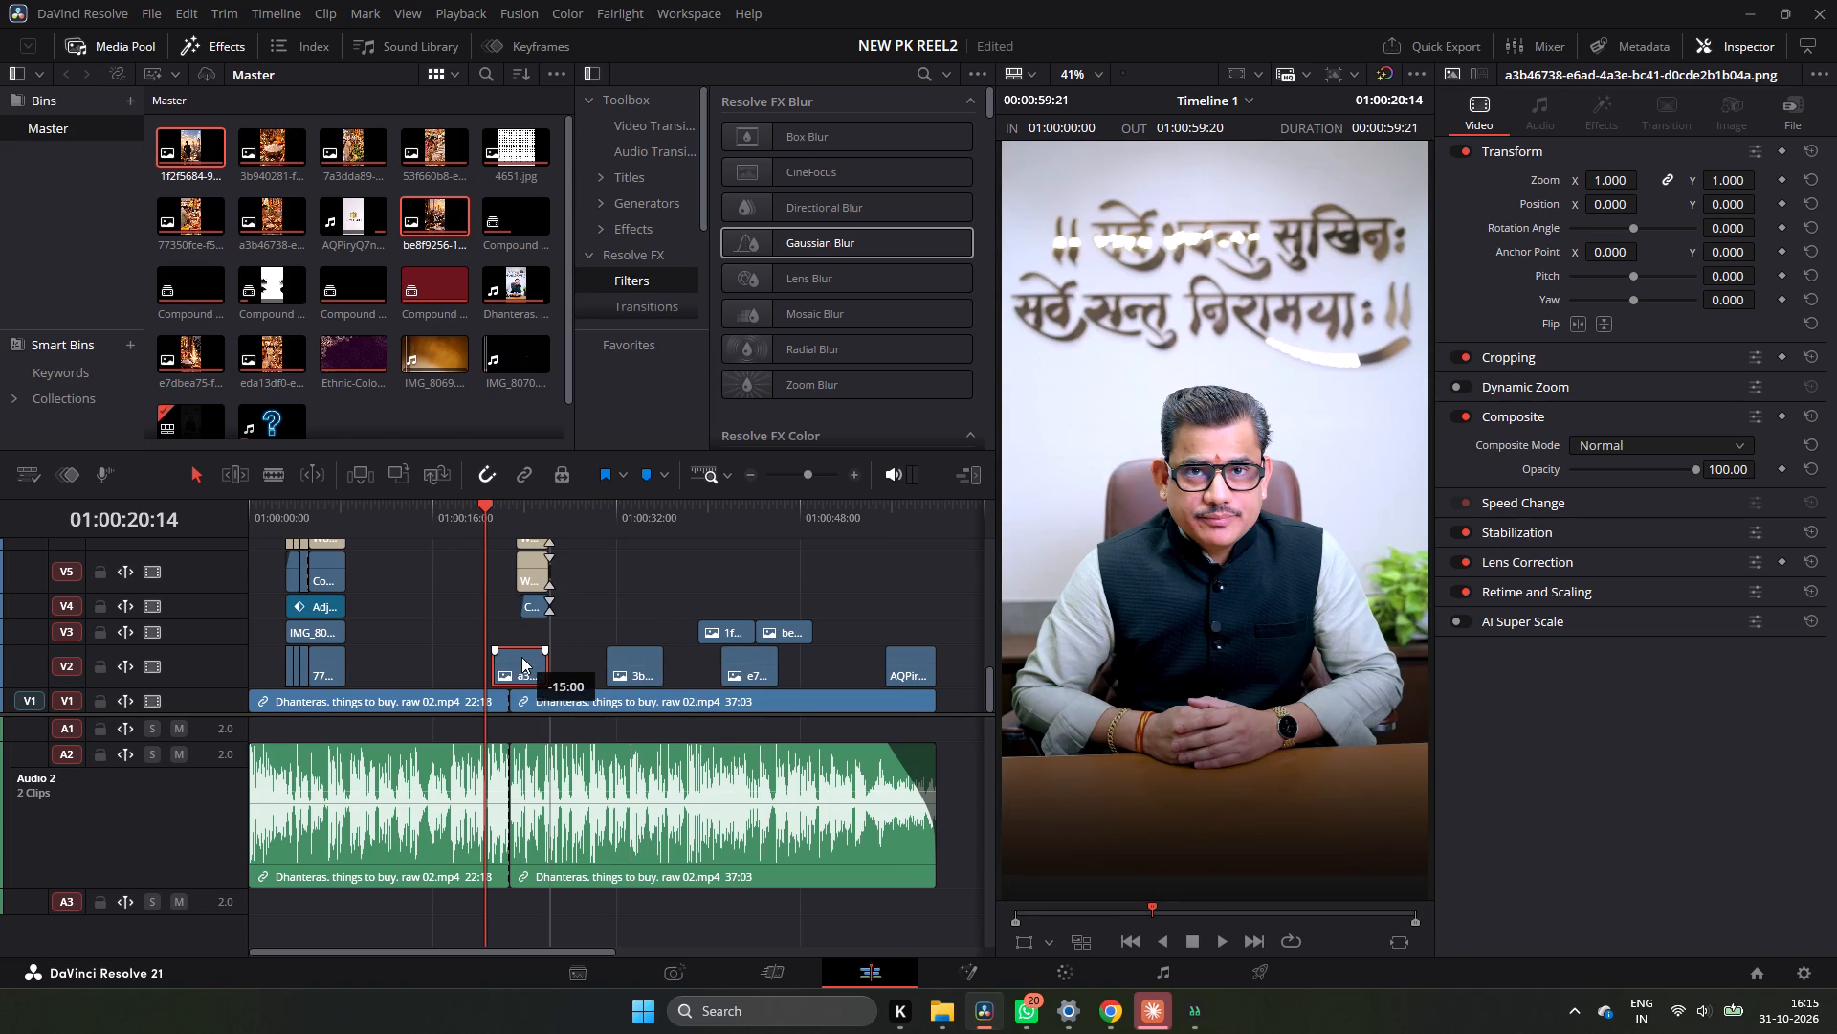
drag(521, 657, 654, 609)
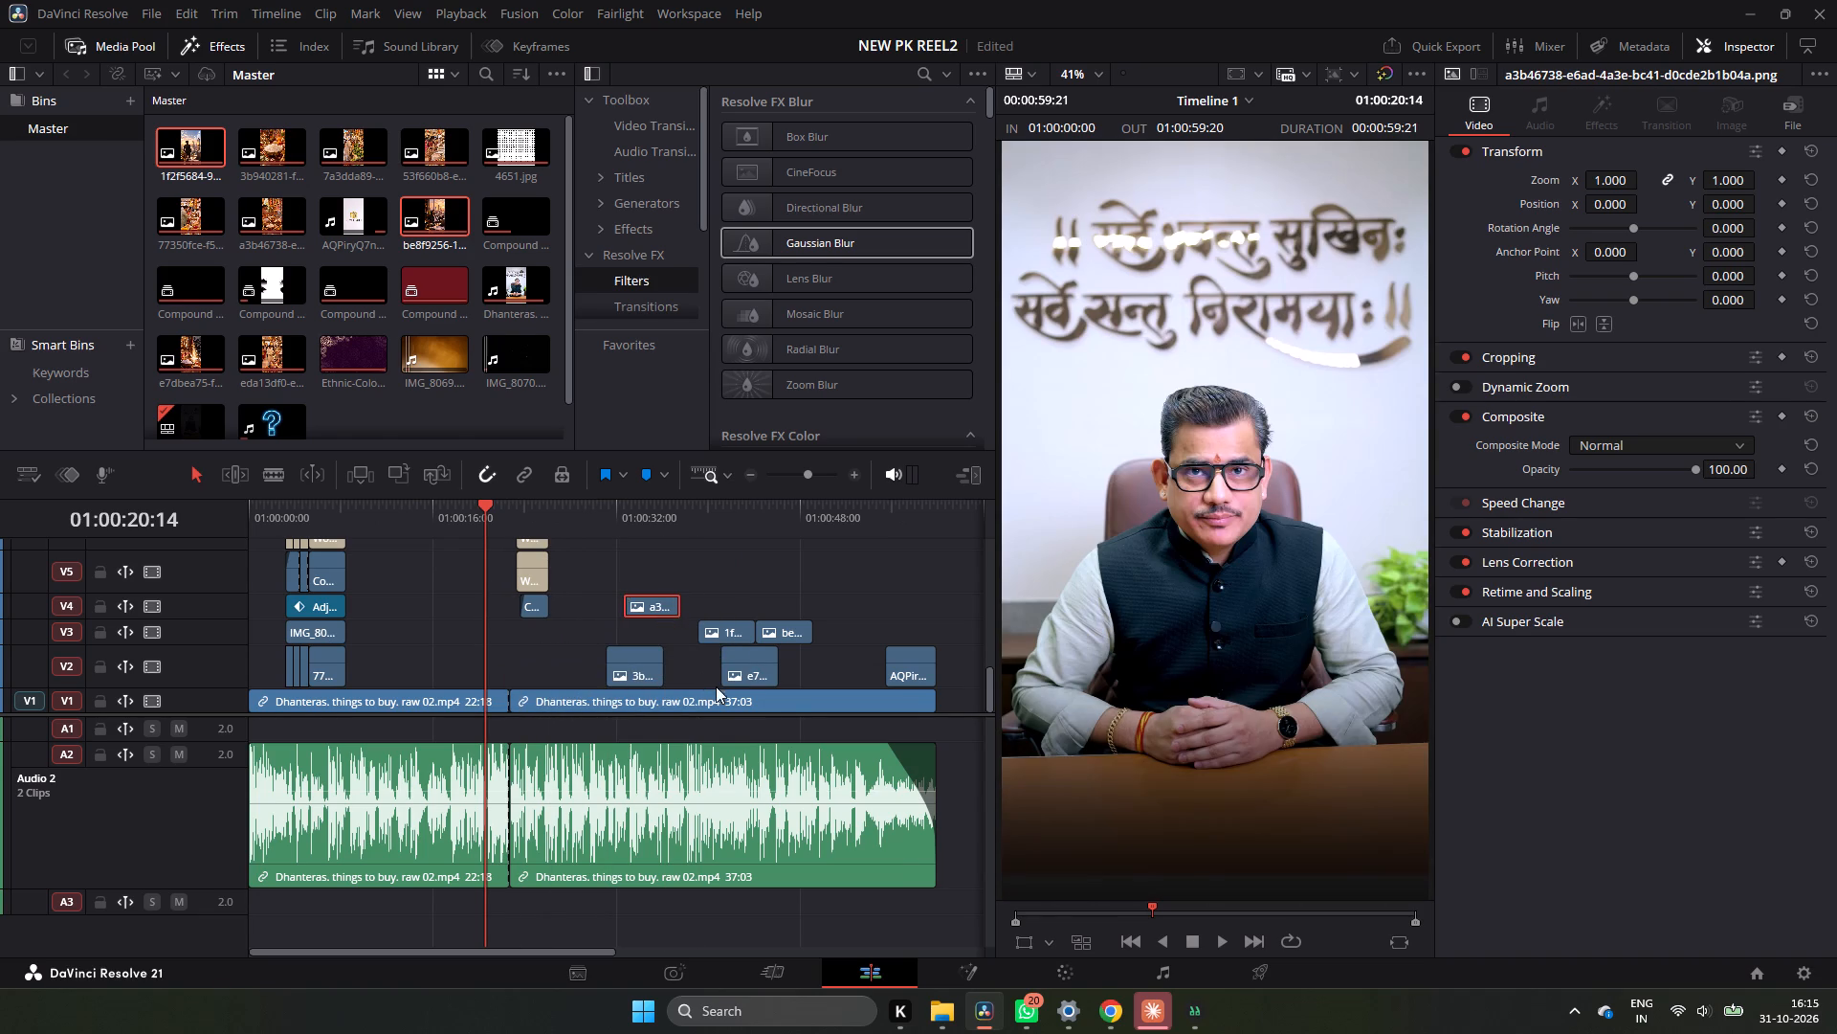
Move the doorway image clip e7dbea75 on V2 so that it starts at the playhead, 01:00:20:14.
drag(746, 681, 507, 663)
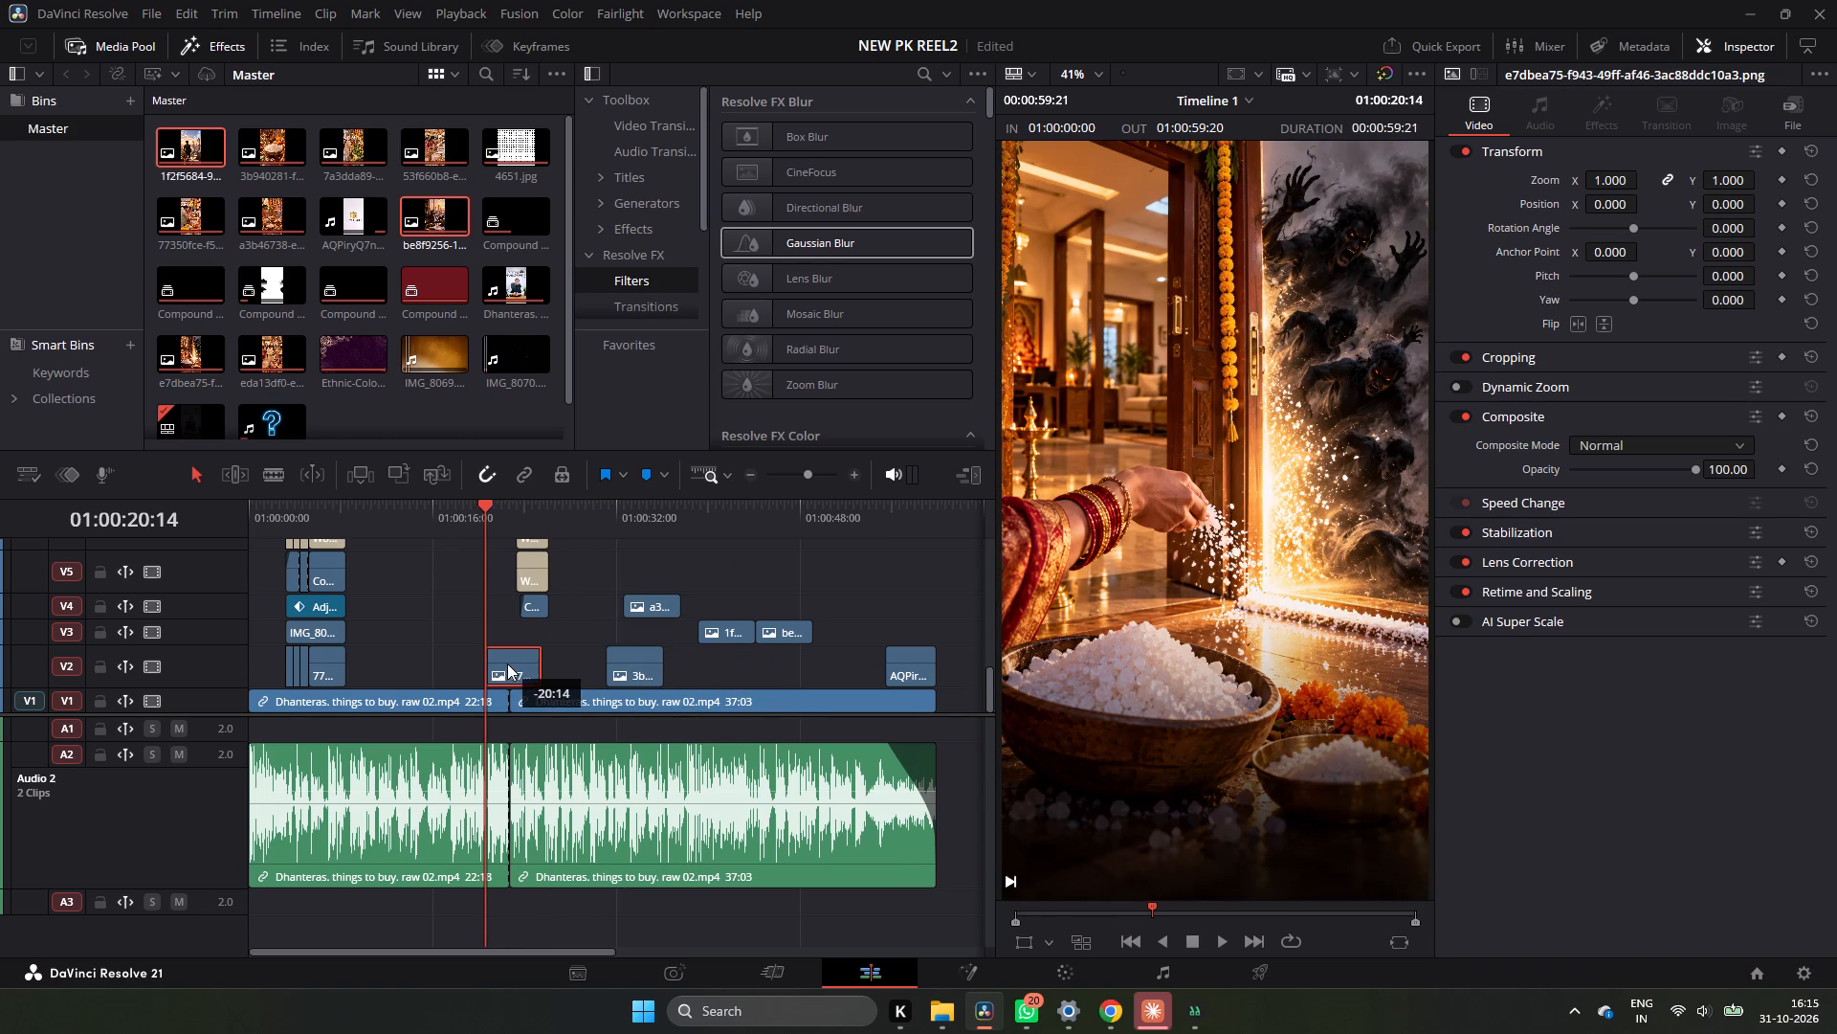
drag(507, 663, 505, 663)
Play the narration over the doorway image clip e7dbea75 from its start to check how it lines up with the title.
key(space)
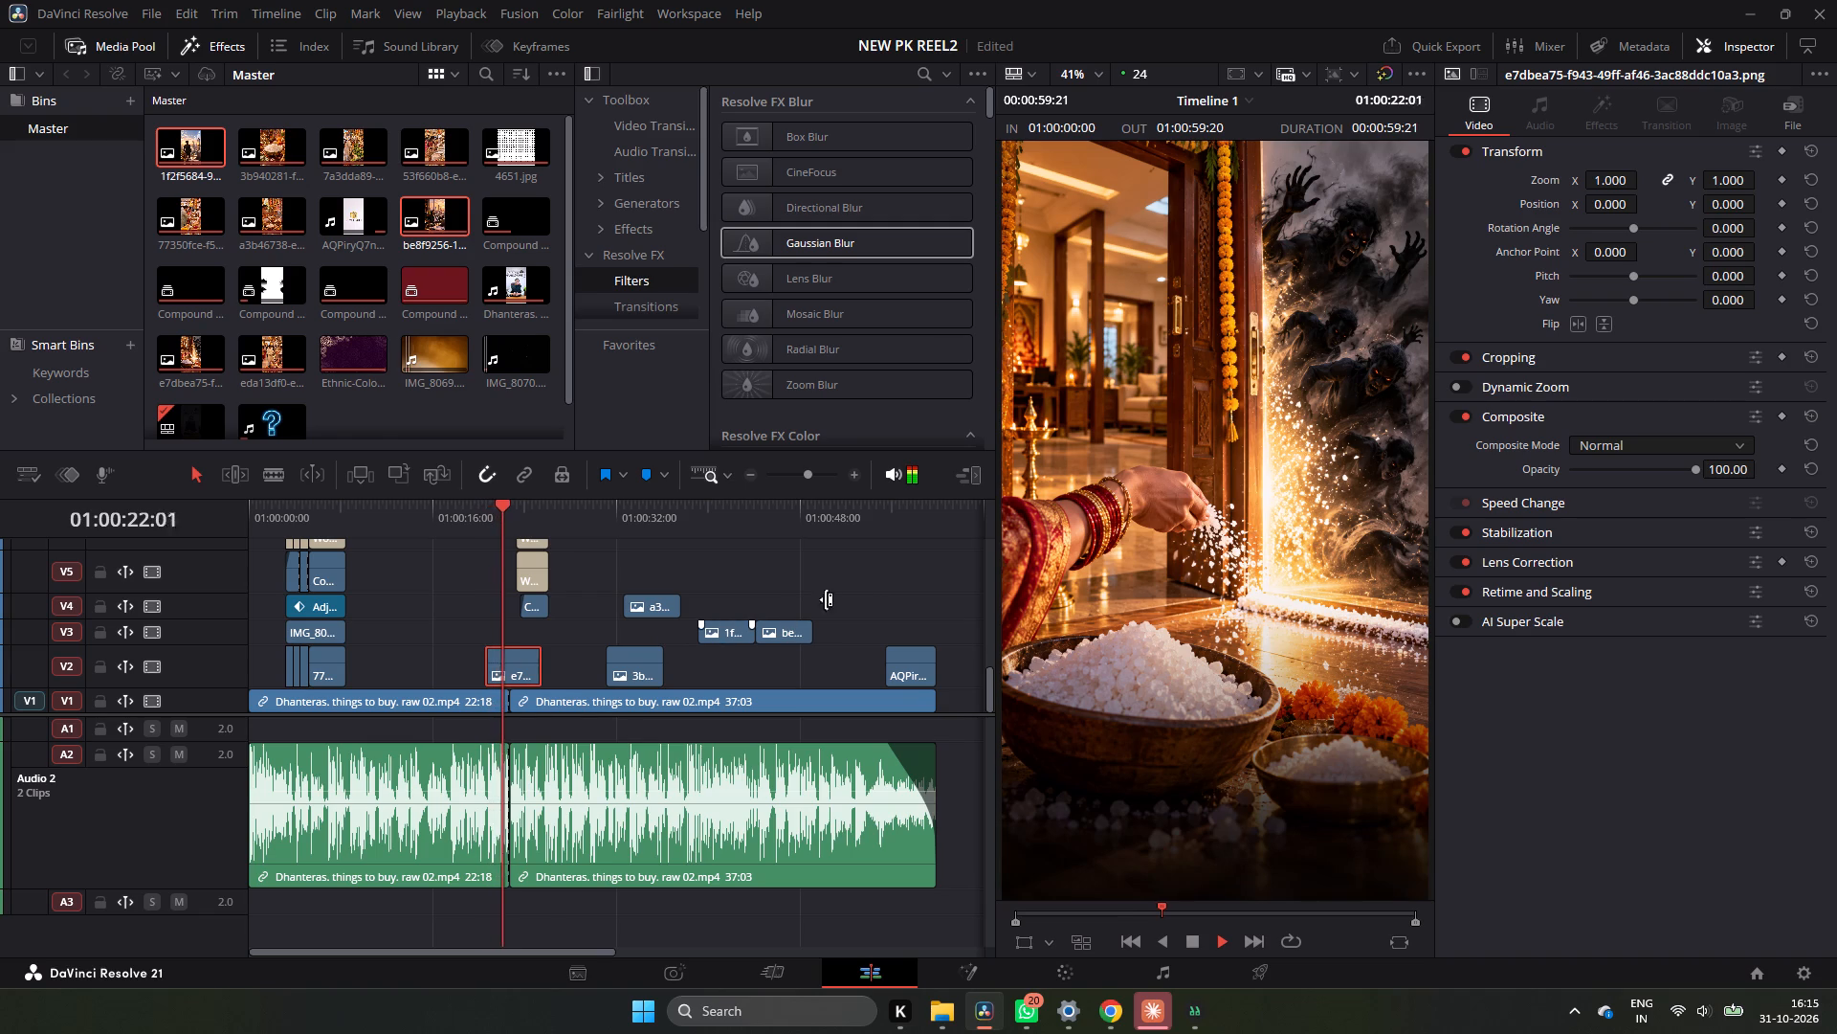
key(space)
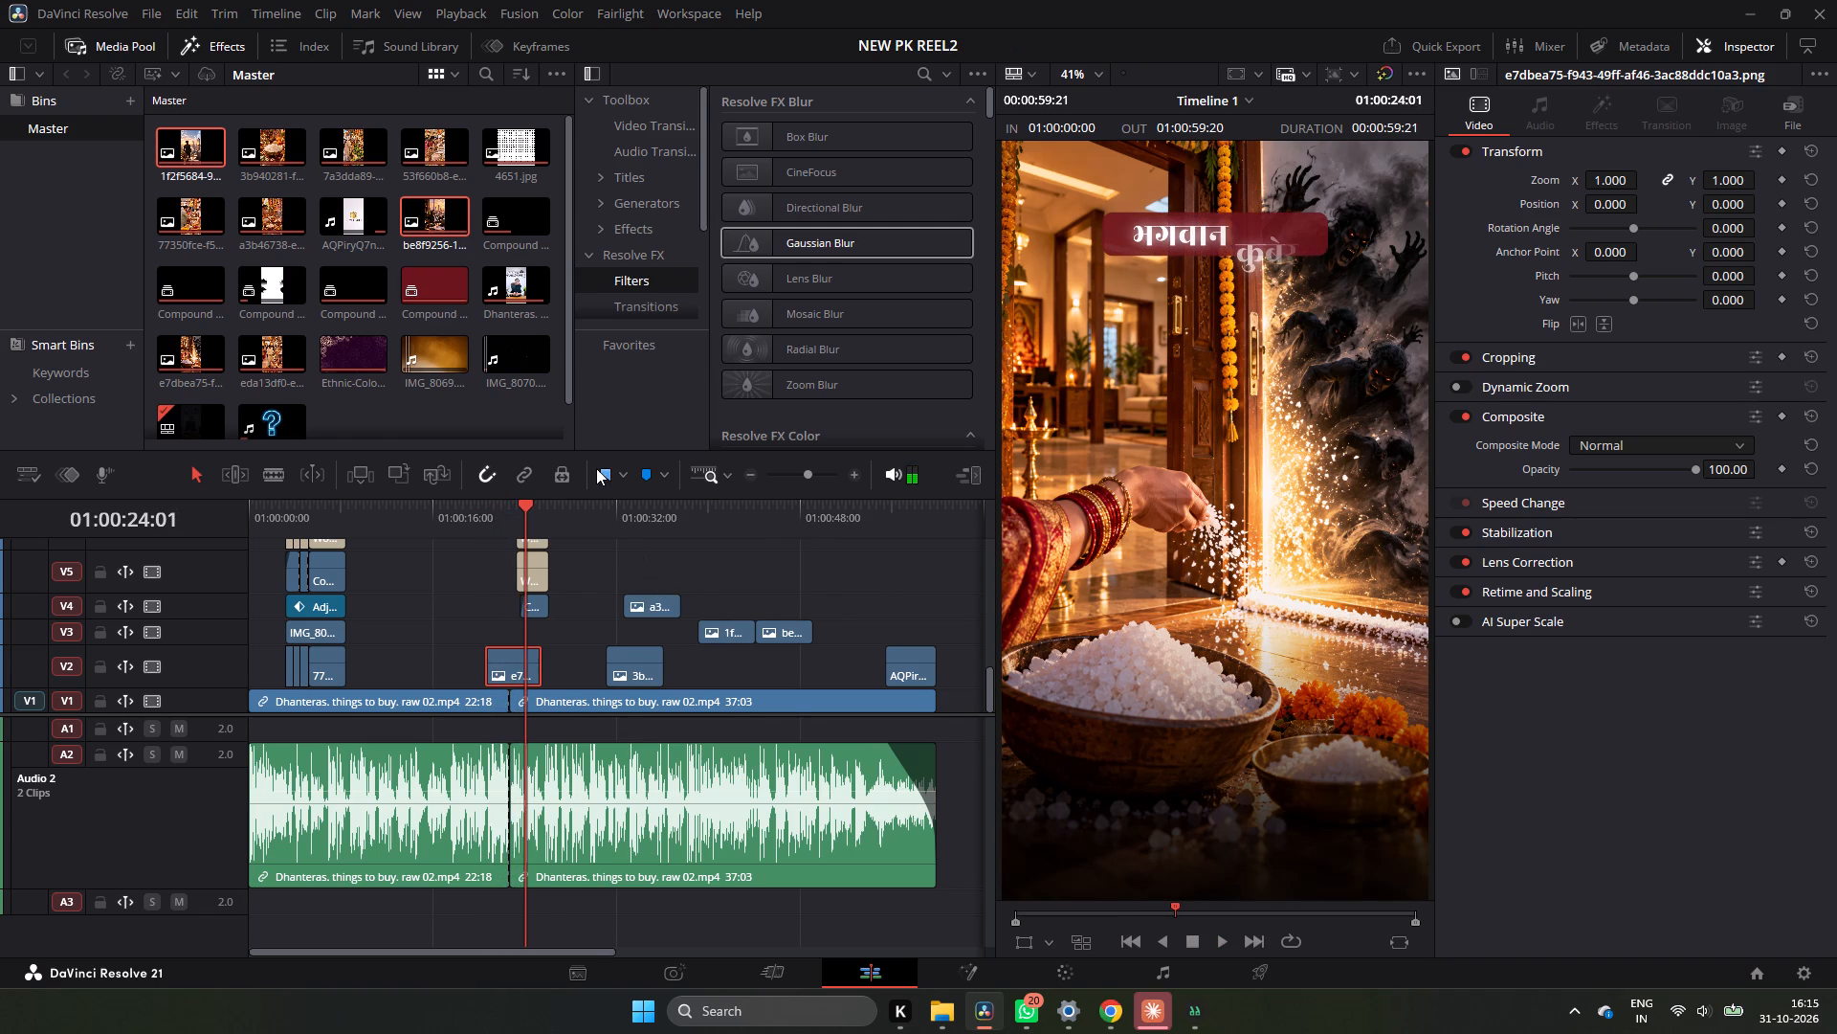
double_click(857, 479)
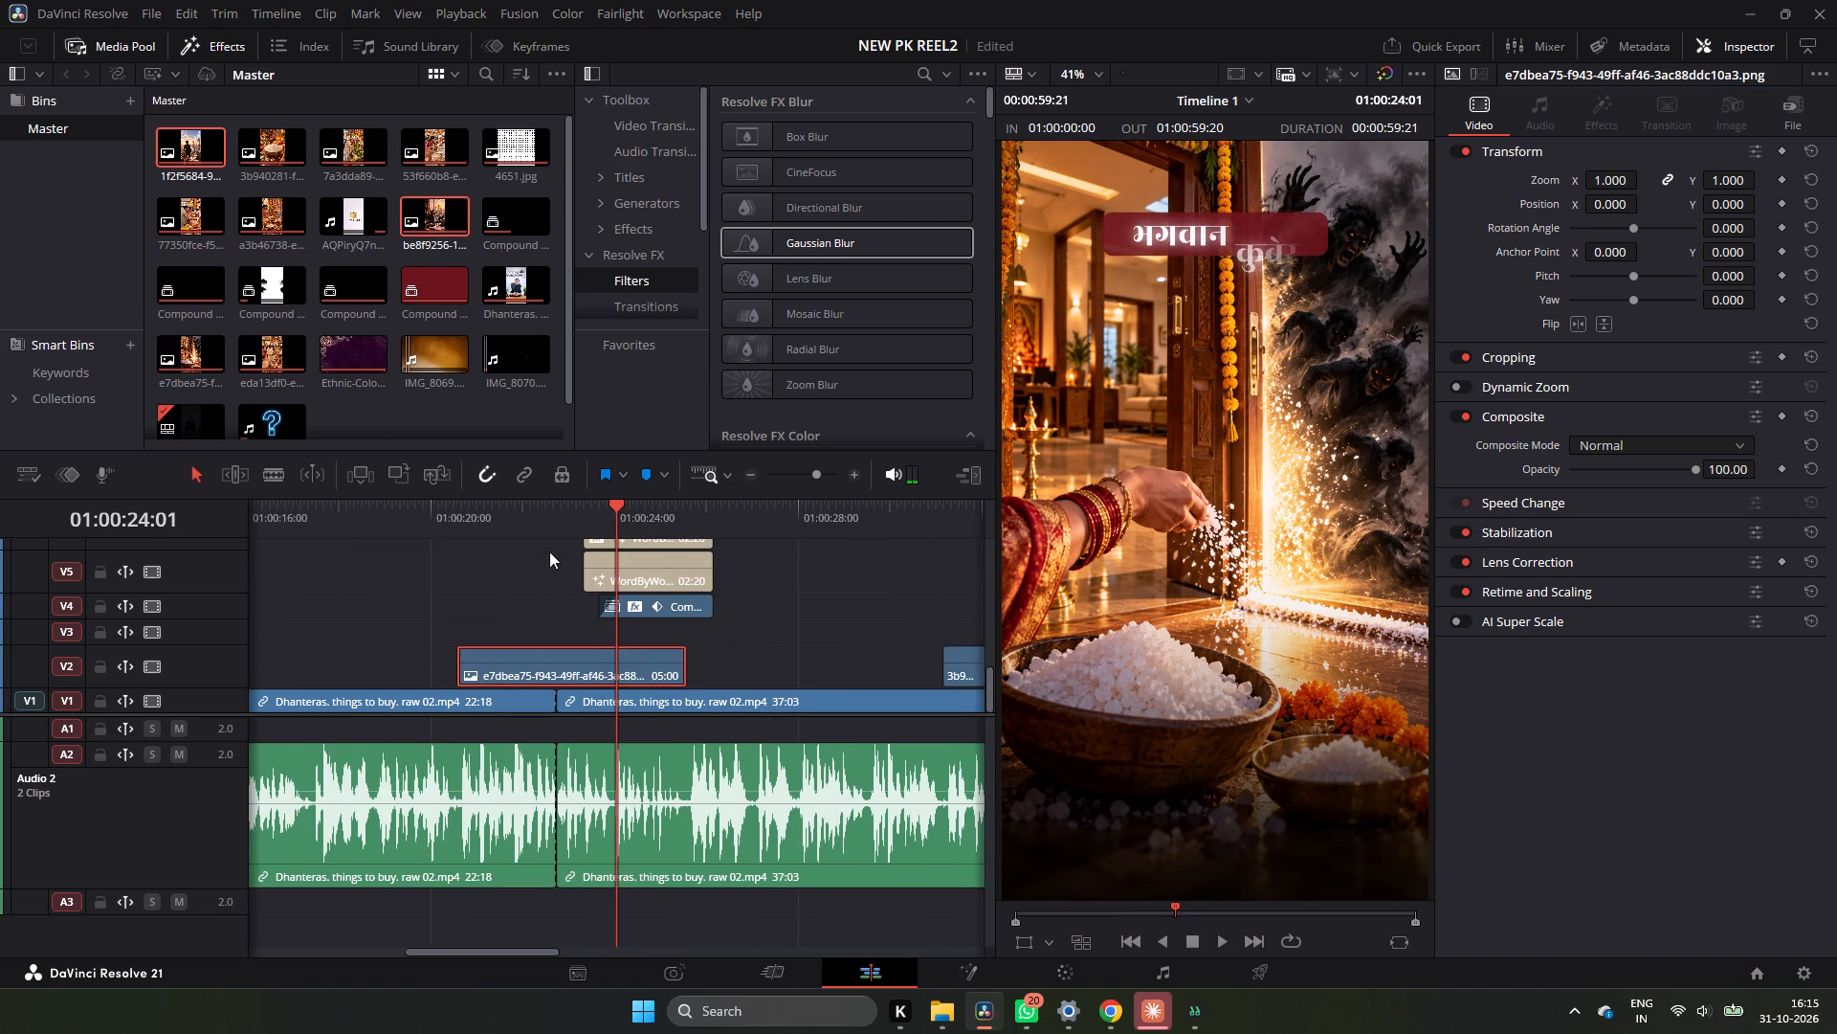
click(454, 539)
click(454, 516)
key(space)
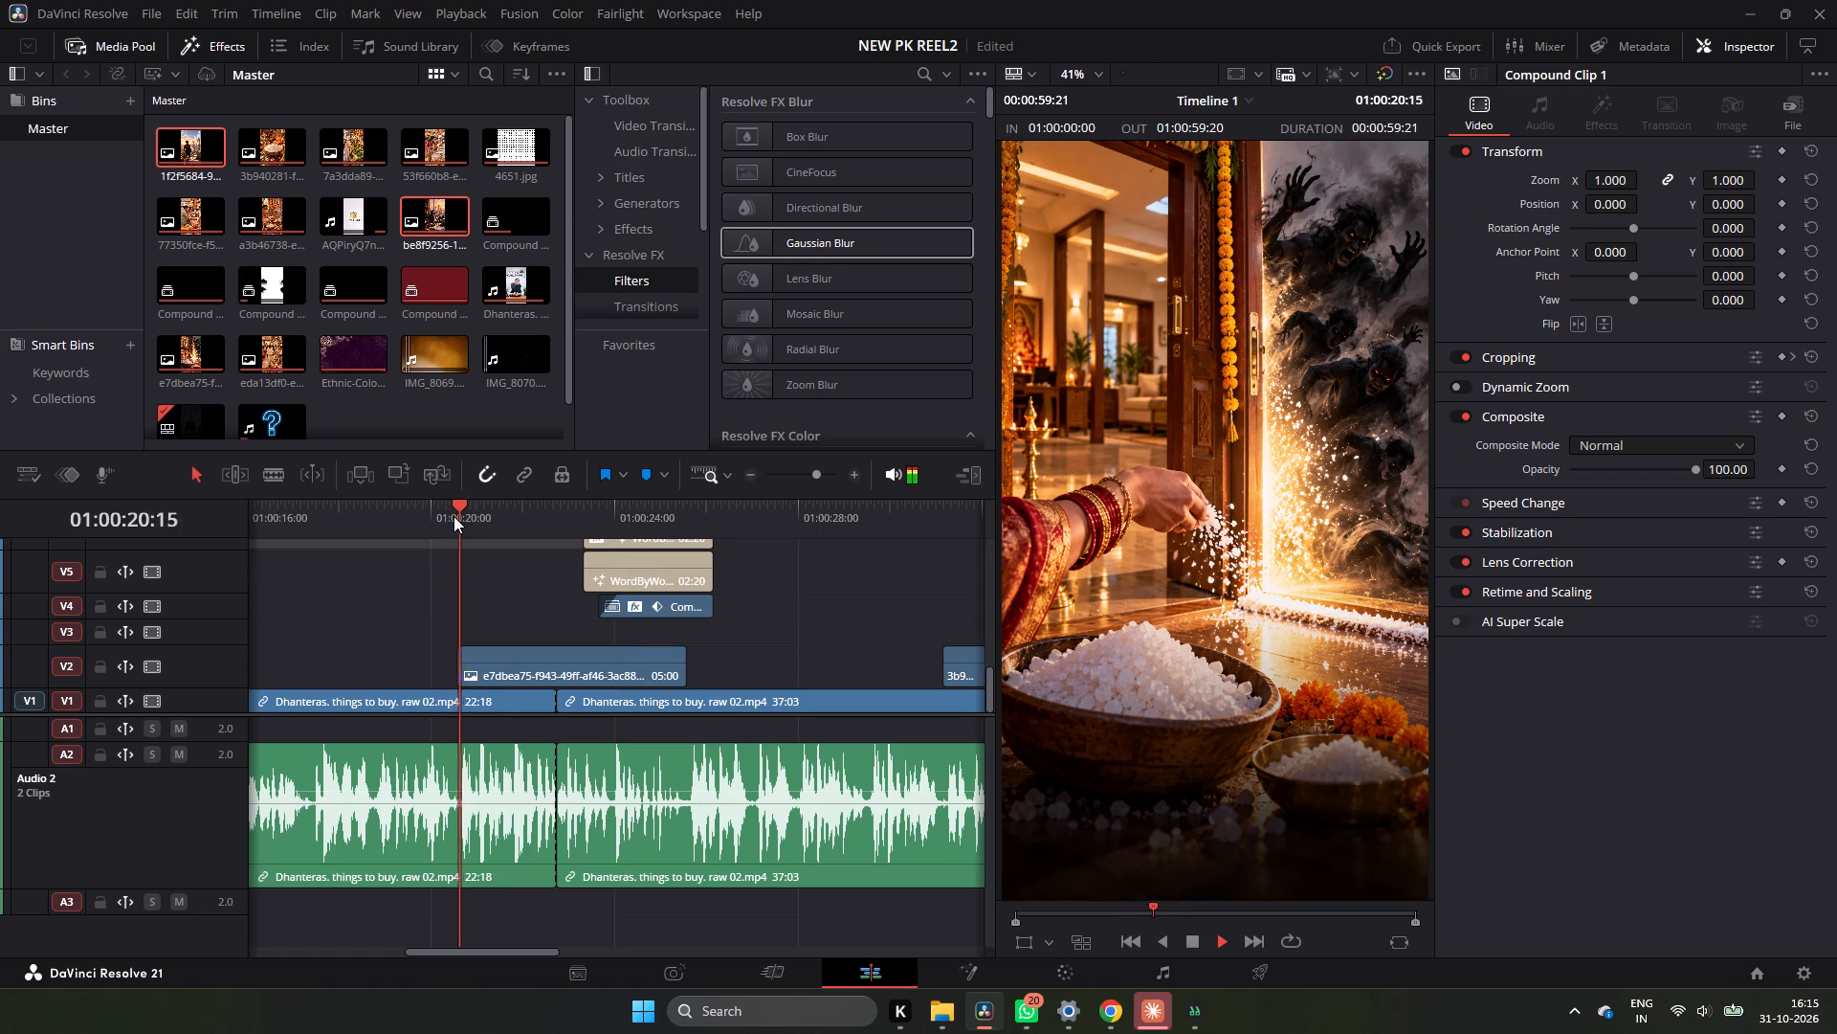
key(space)
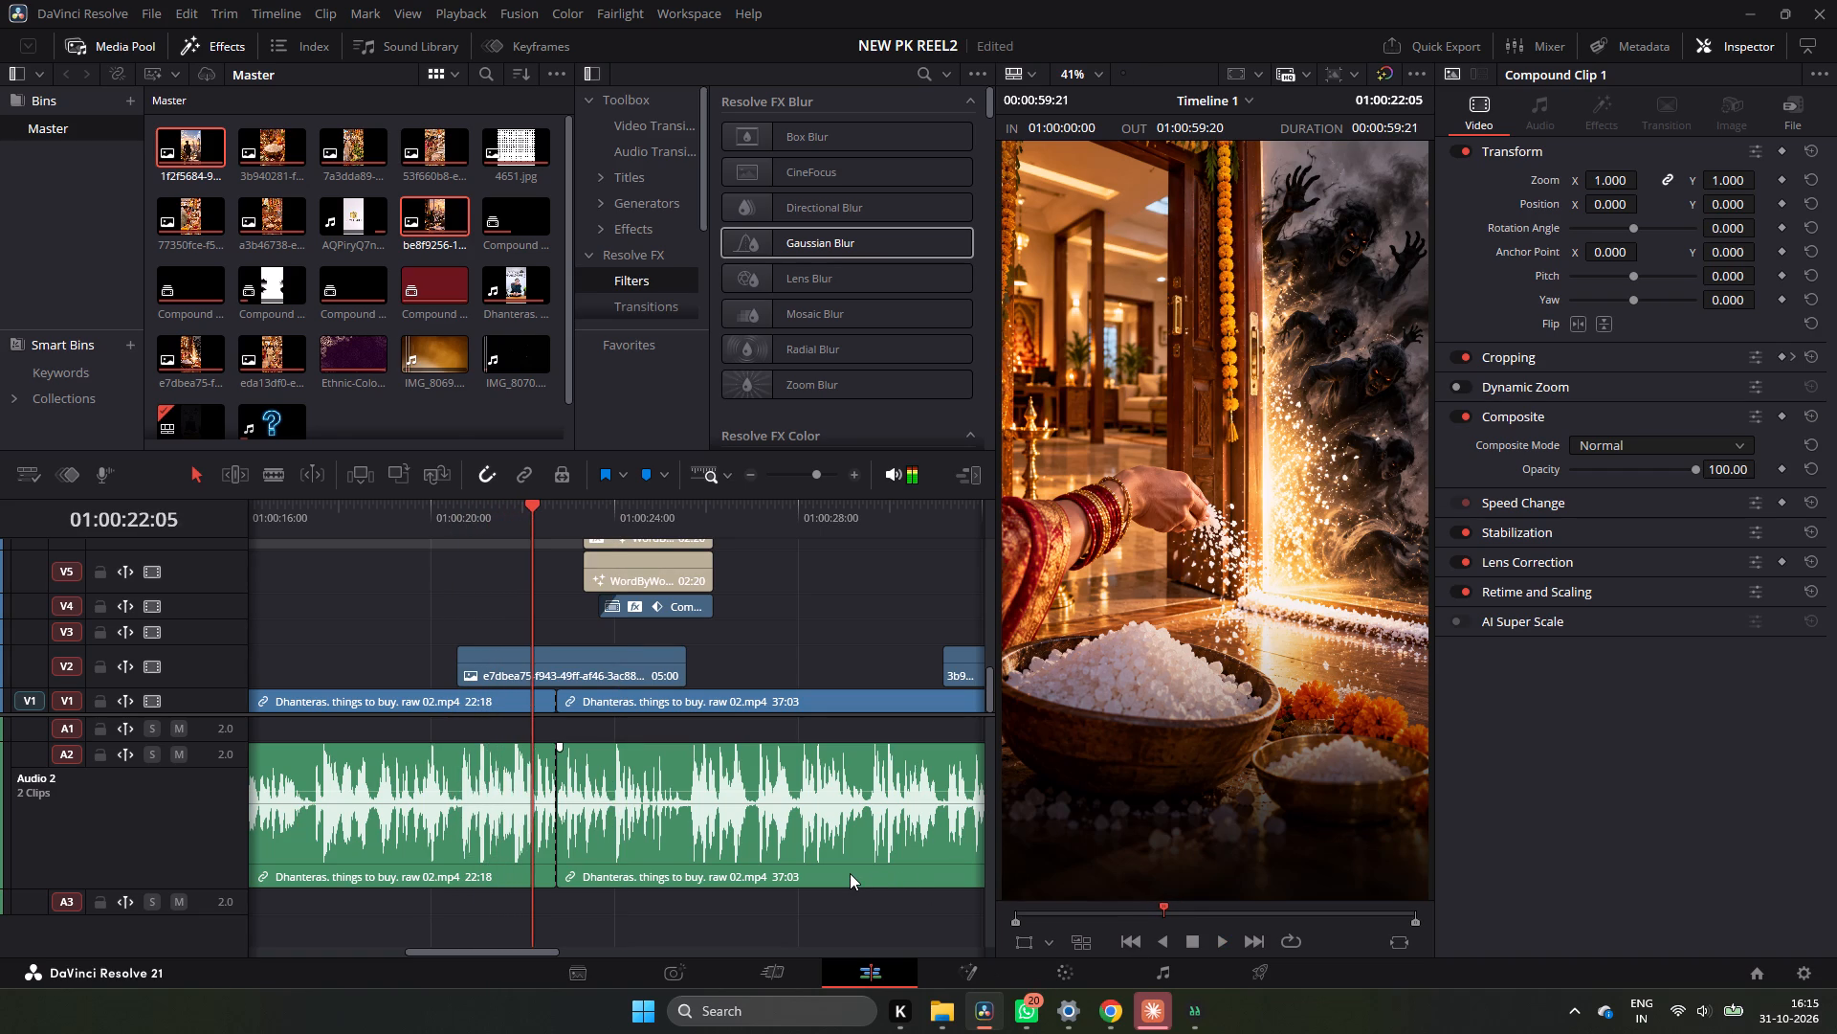
key(space)
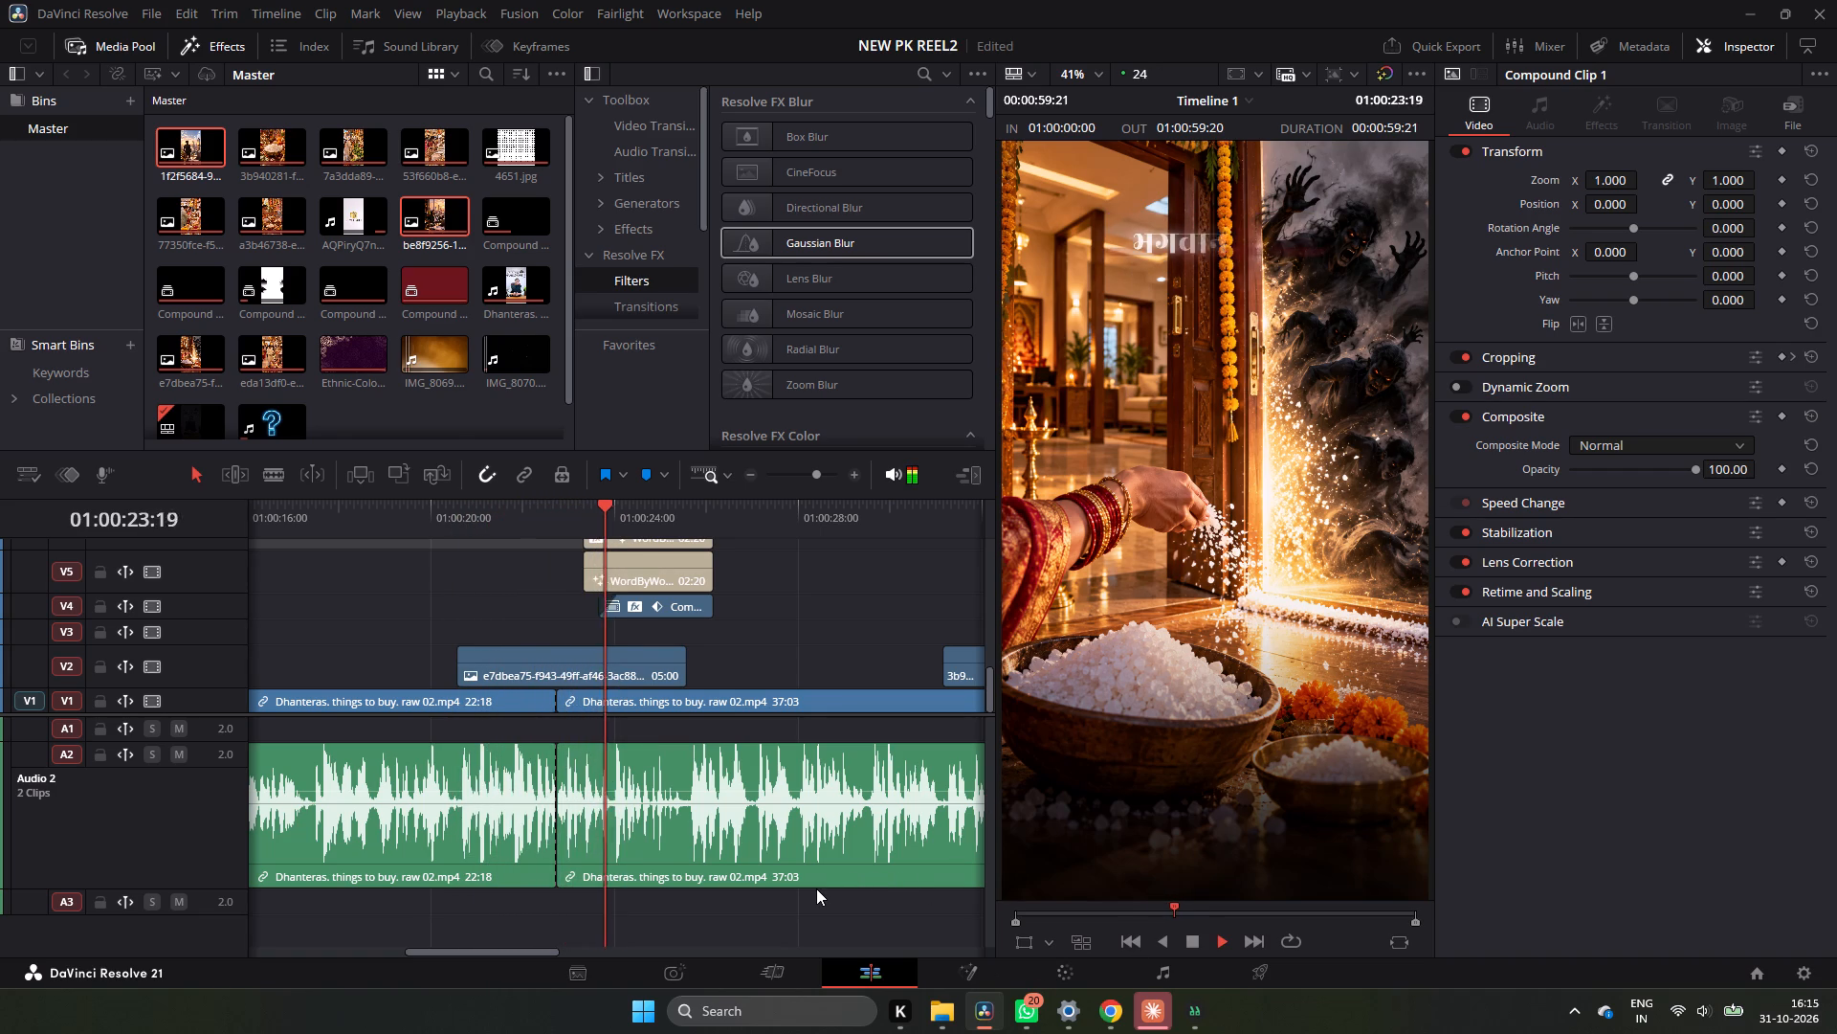
key(space)
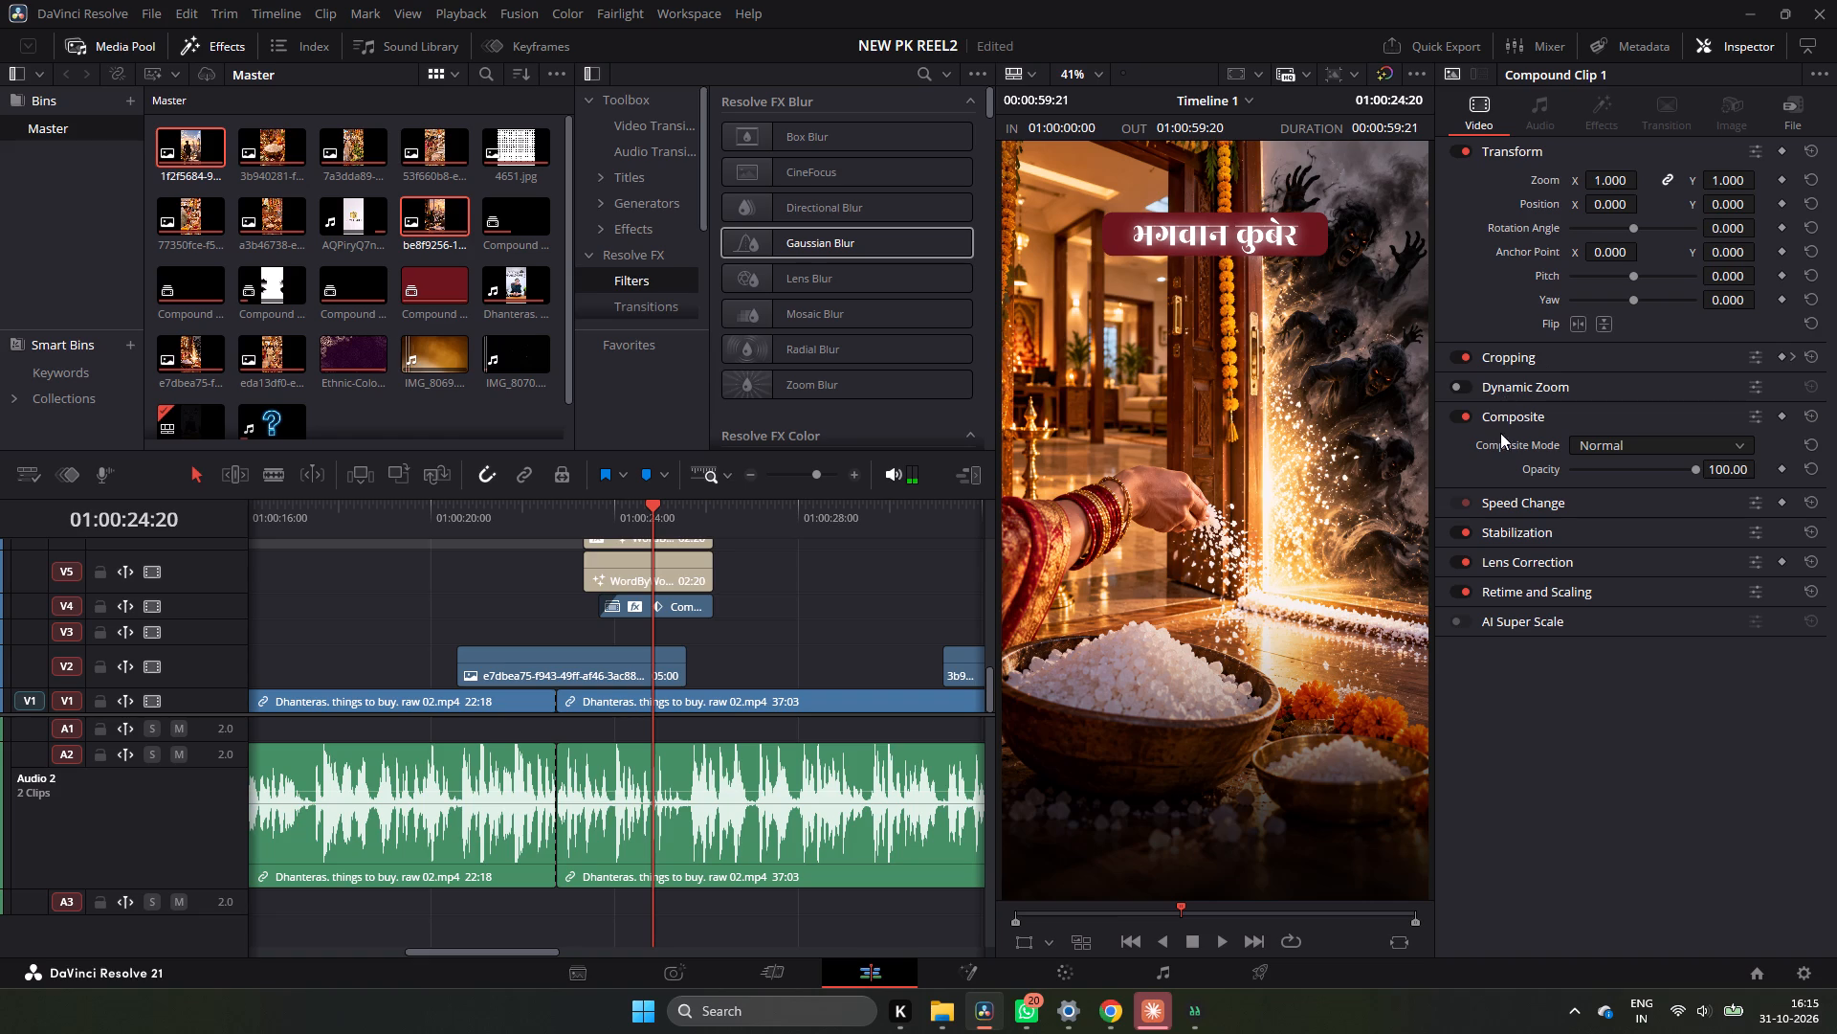
Extend the end of the doorway image clip e7dbea75 on V2 to a duration of 05:14, matching the end of the title clips above.
drag(684, 671, 689, 674)
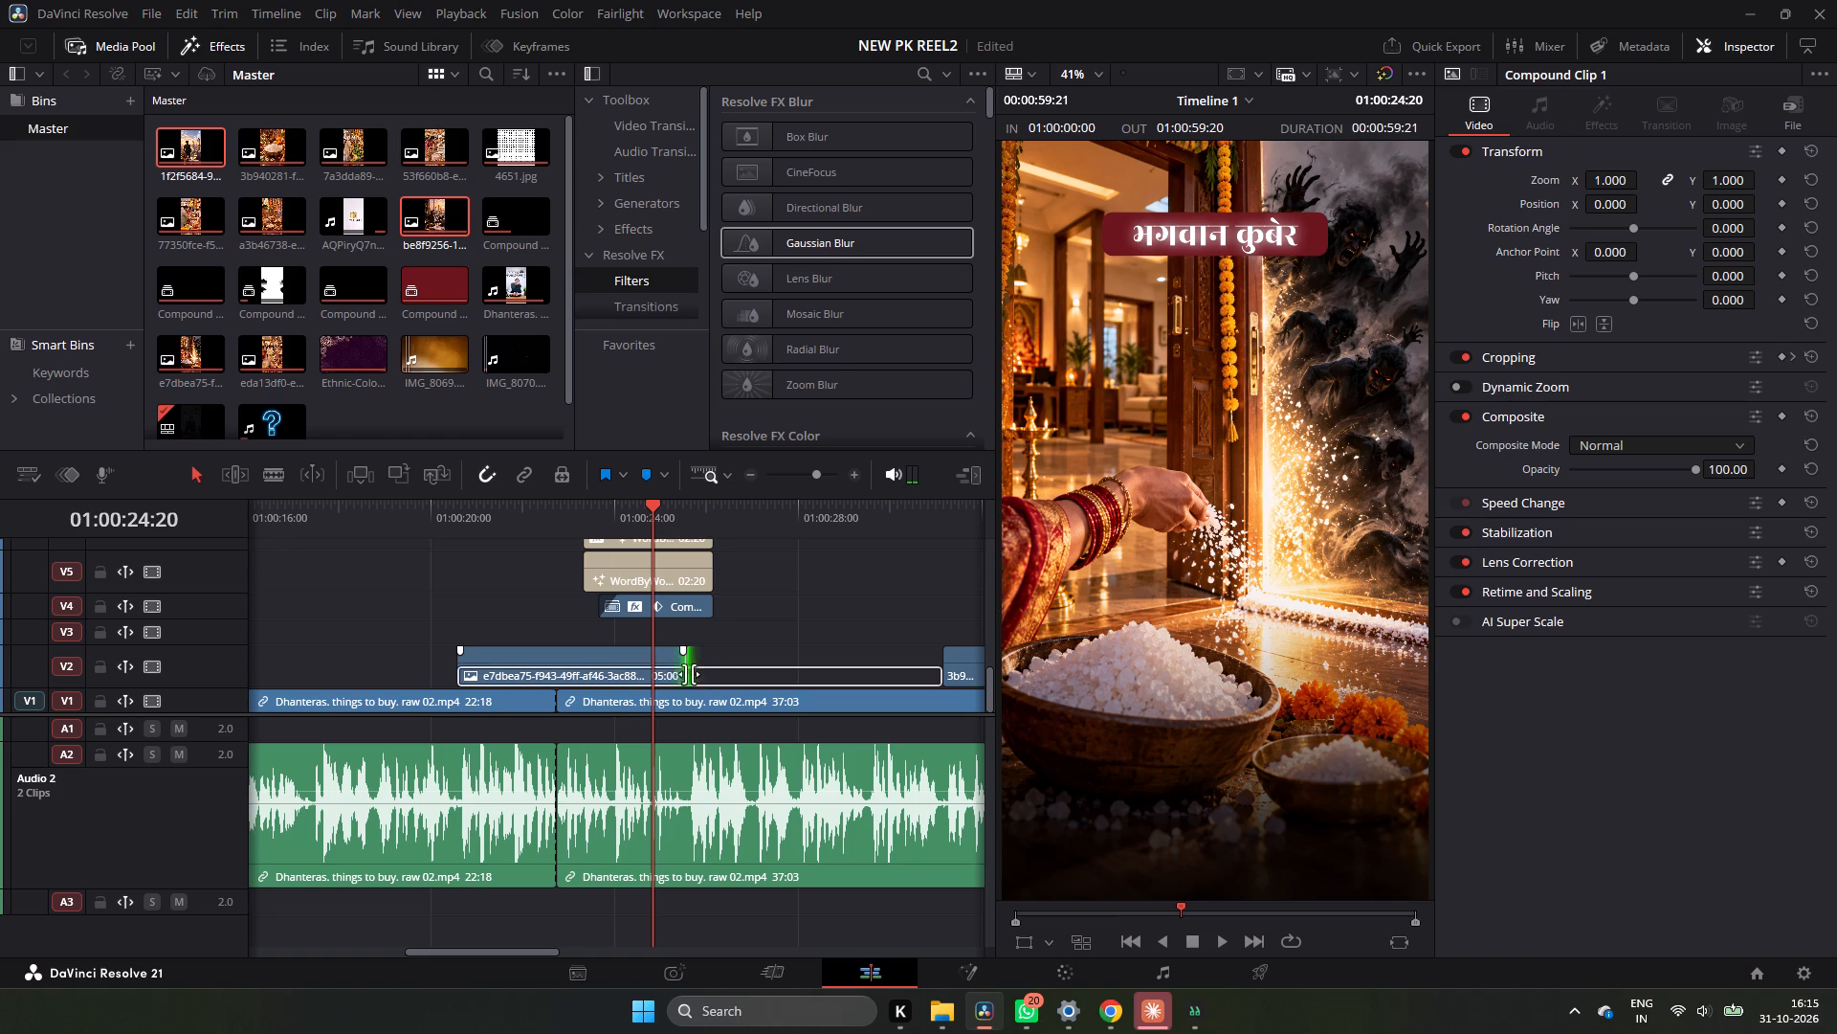
drag(689, 674, 707, 678)
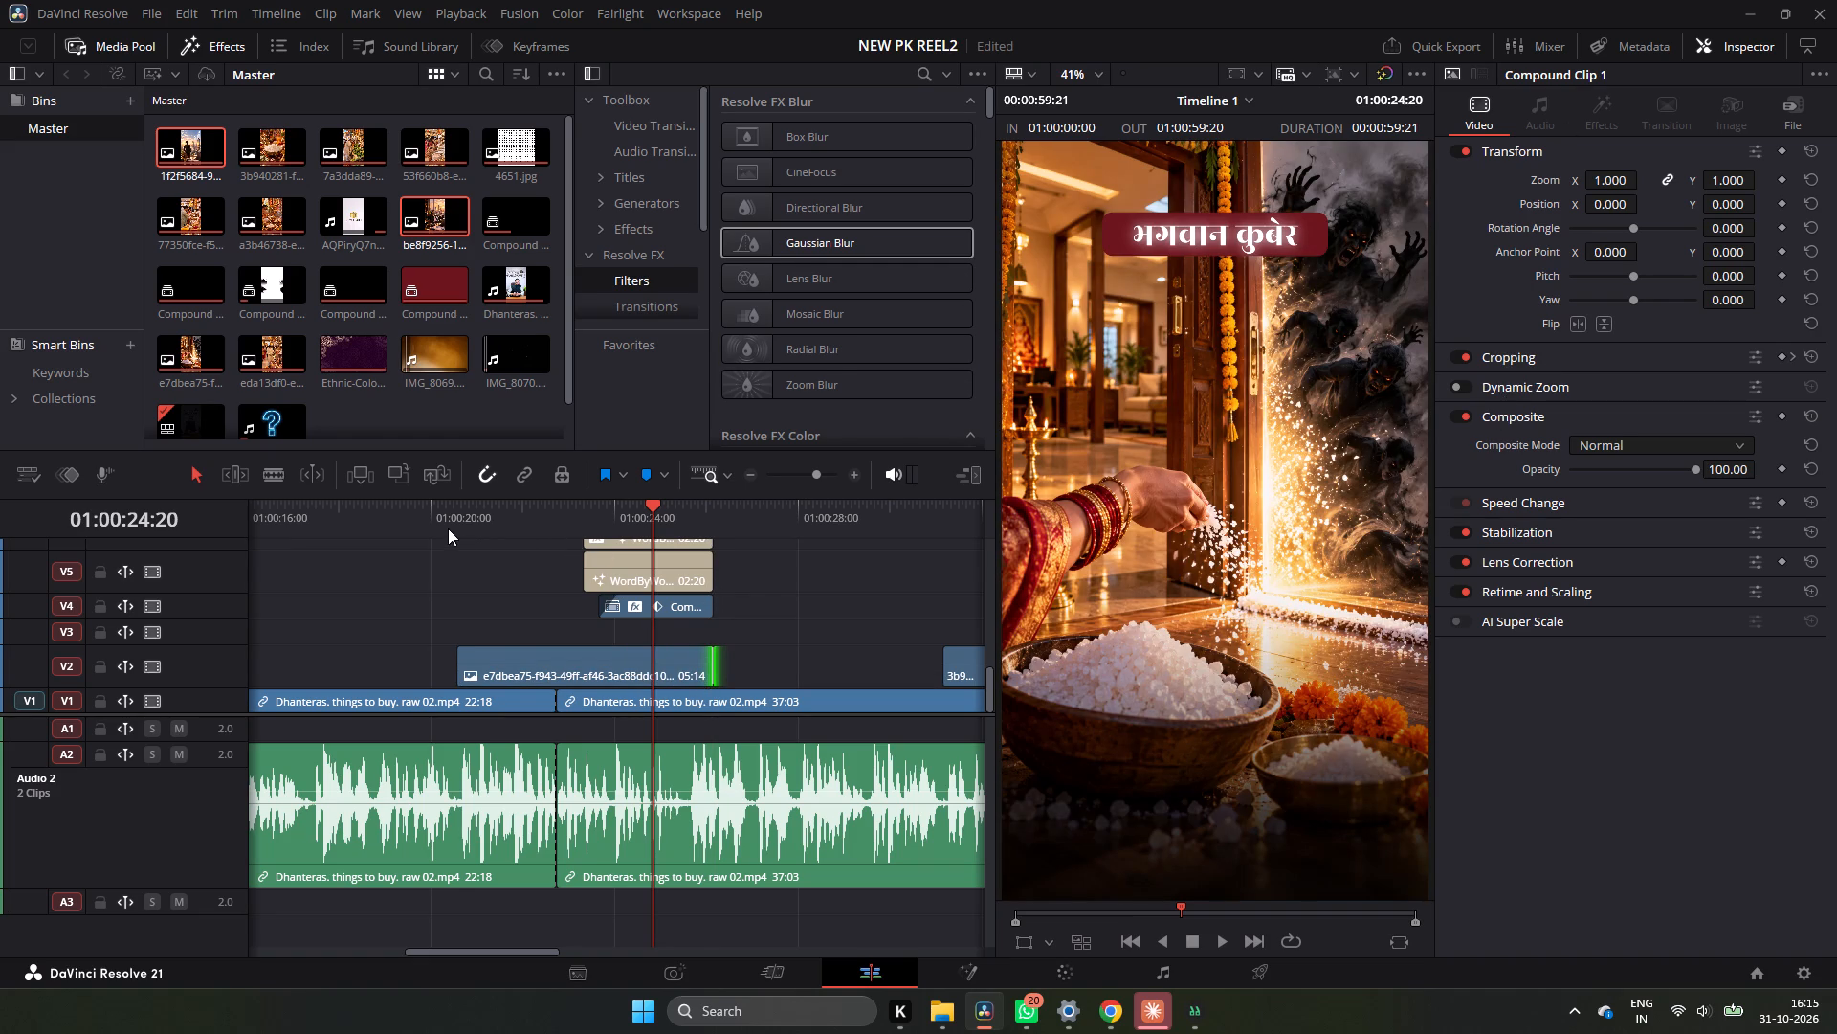
Replay the narration repeatedly from the start of the extended doorway clip to check how the image fits the spoken sentence.
click(459, 525)
key(space)
key(space)
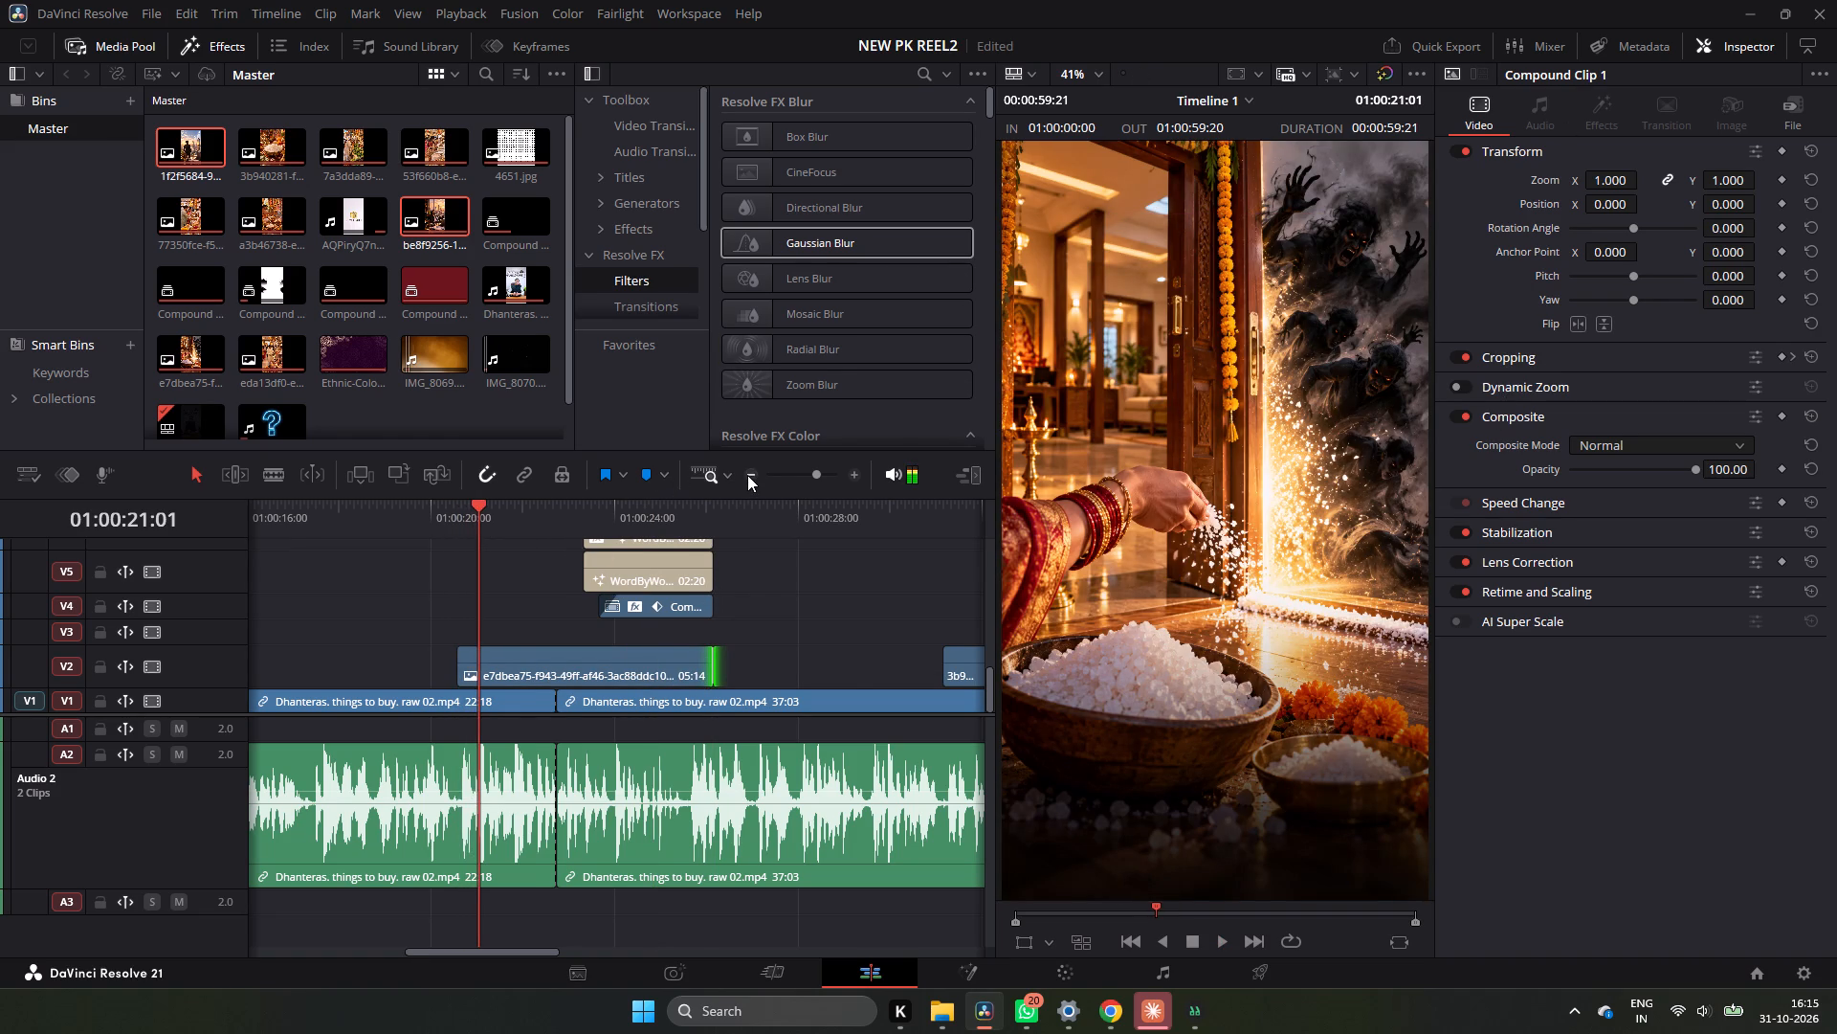
click(747, 475)
click(521, 501)
key(space)
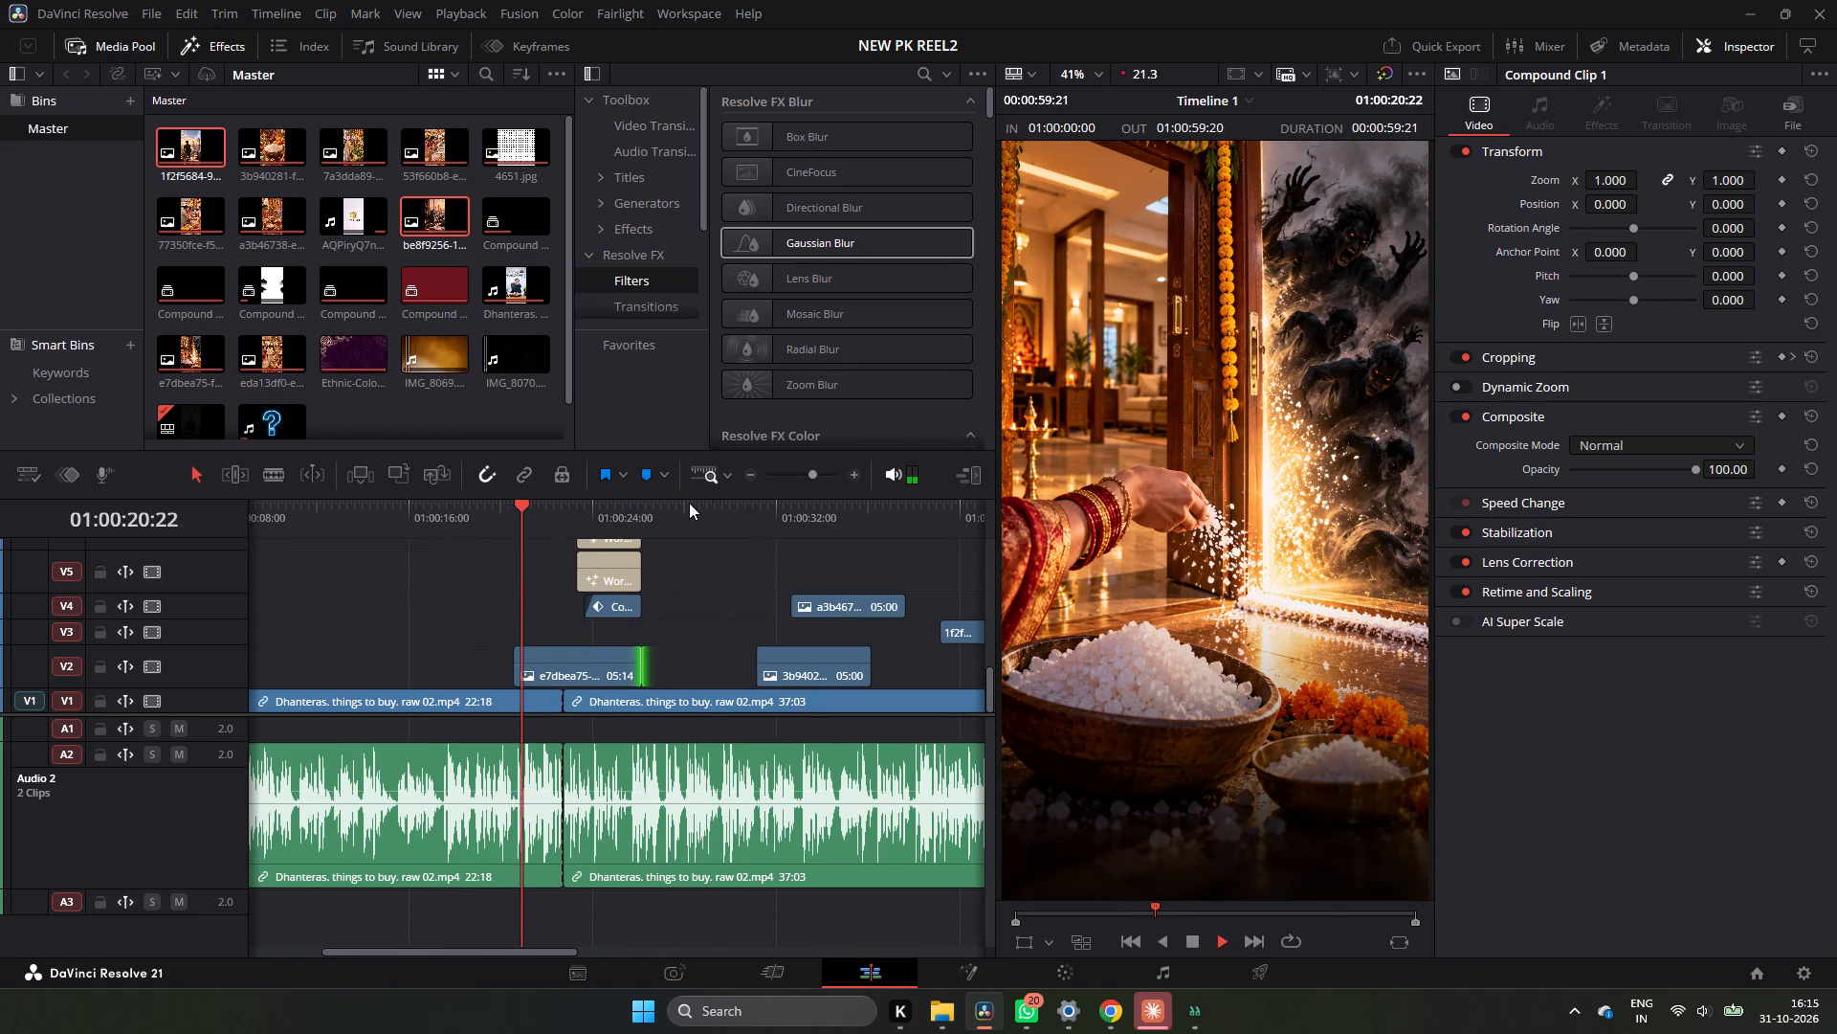
key(space)
click(523, 519)
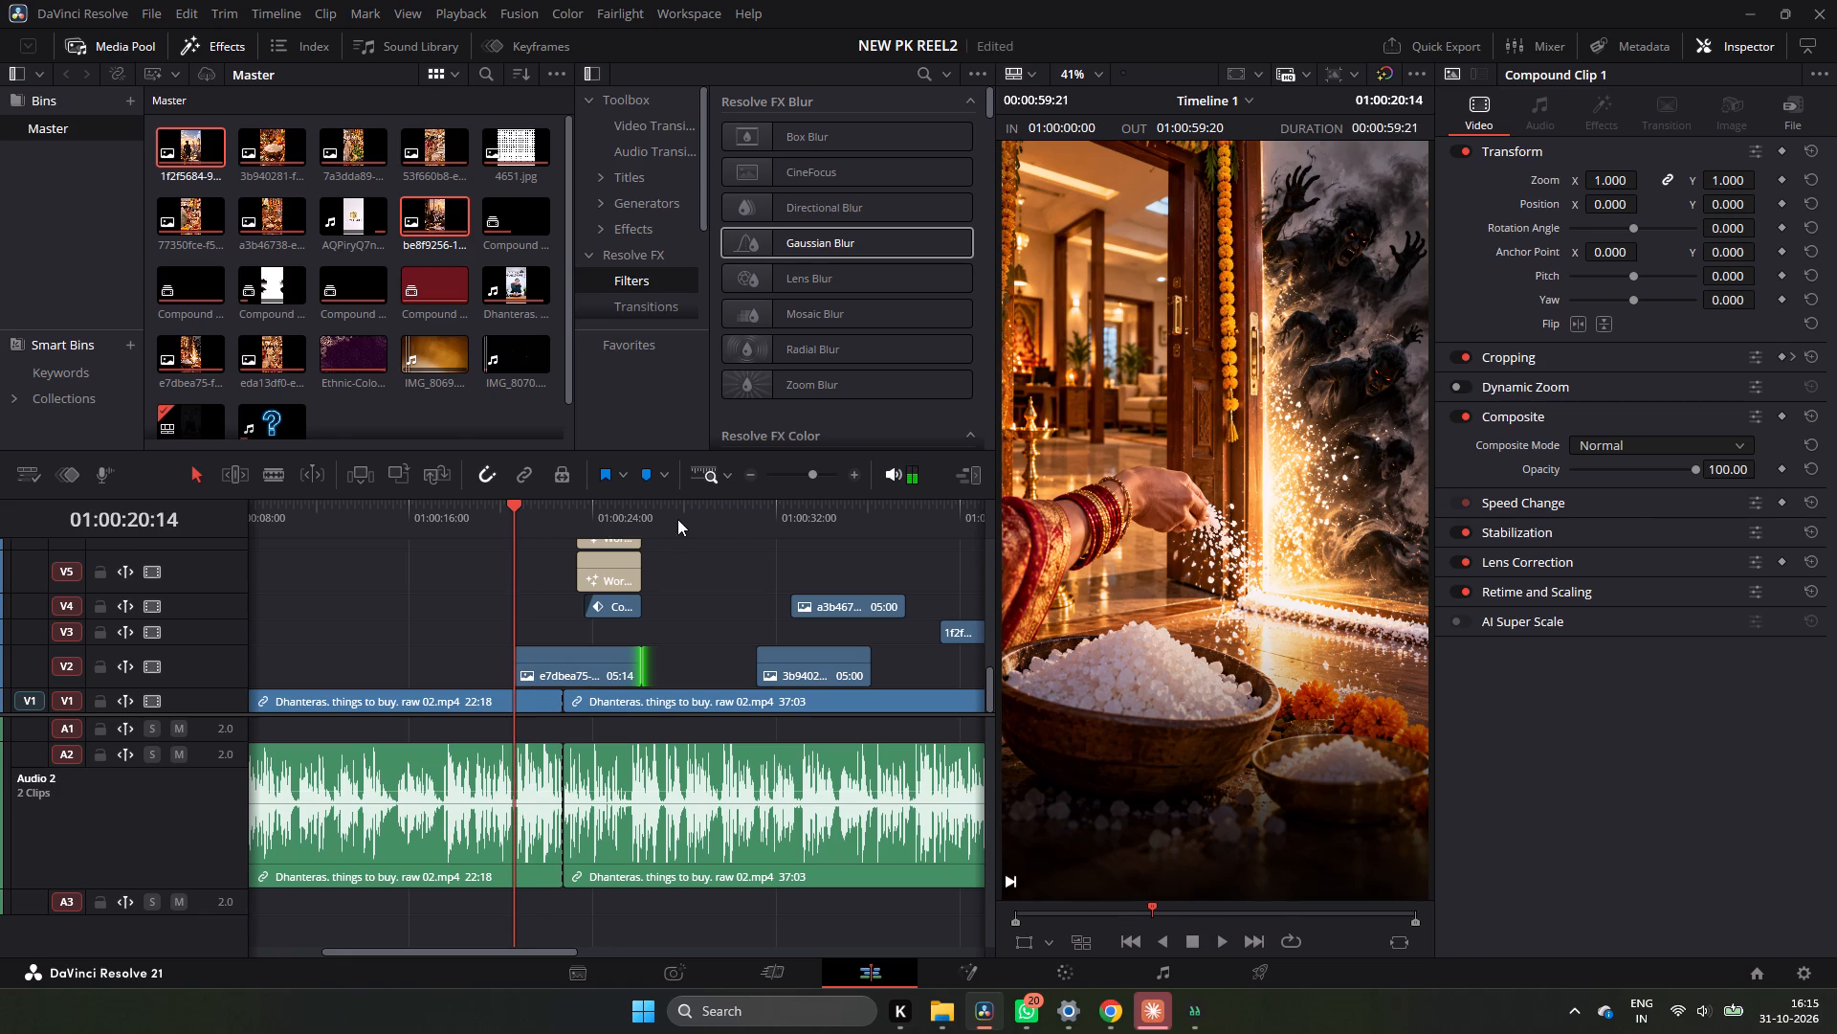
drag(584, 519, 520, 534)
key(space)
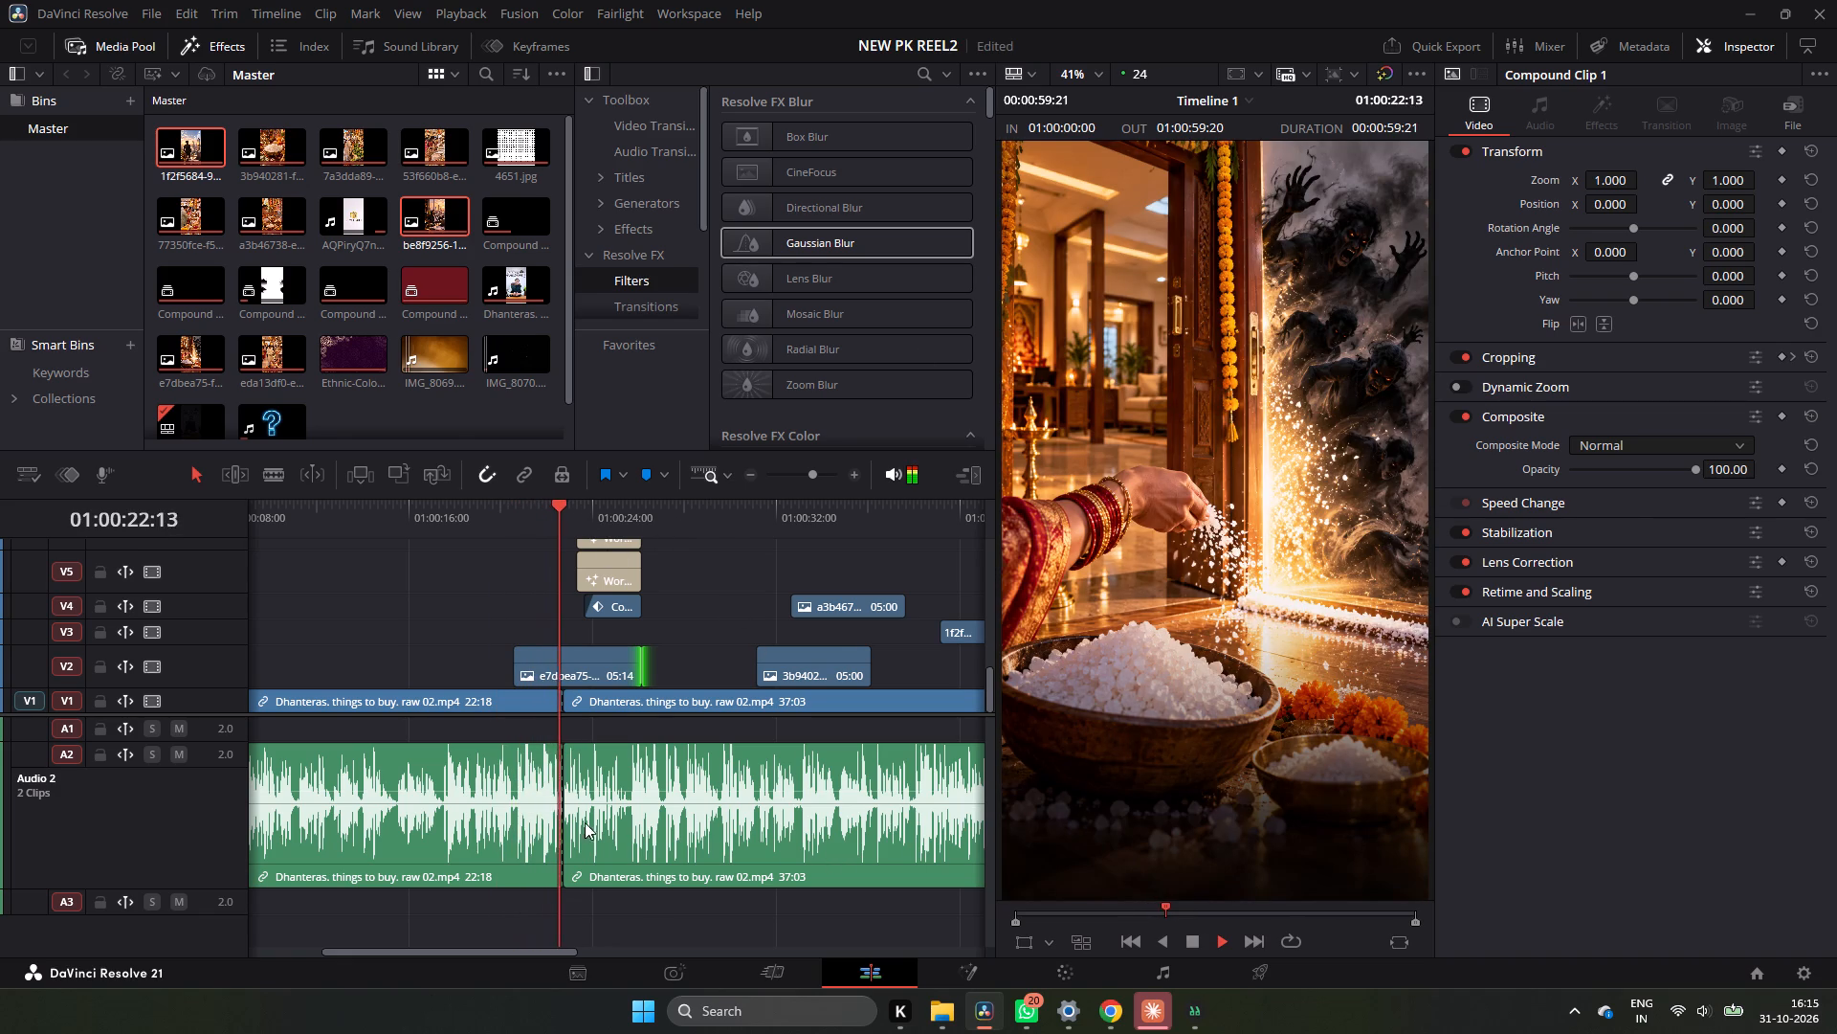
key(space)
drag(522, 515, 507, 522)
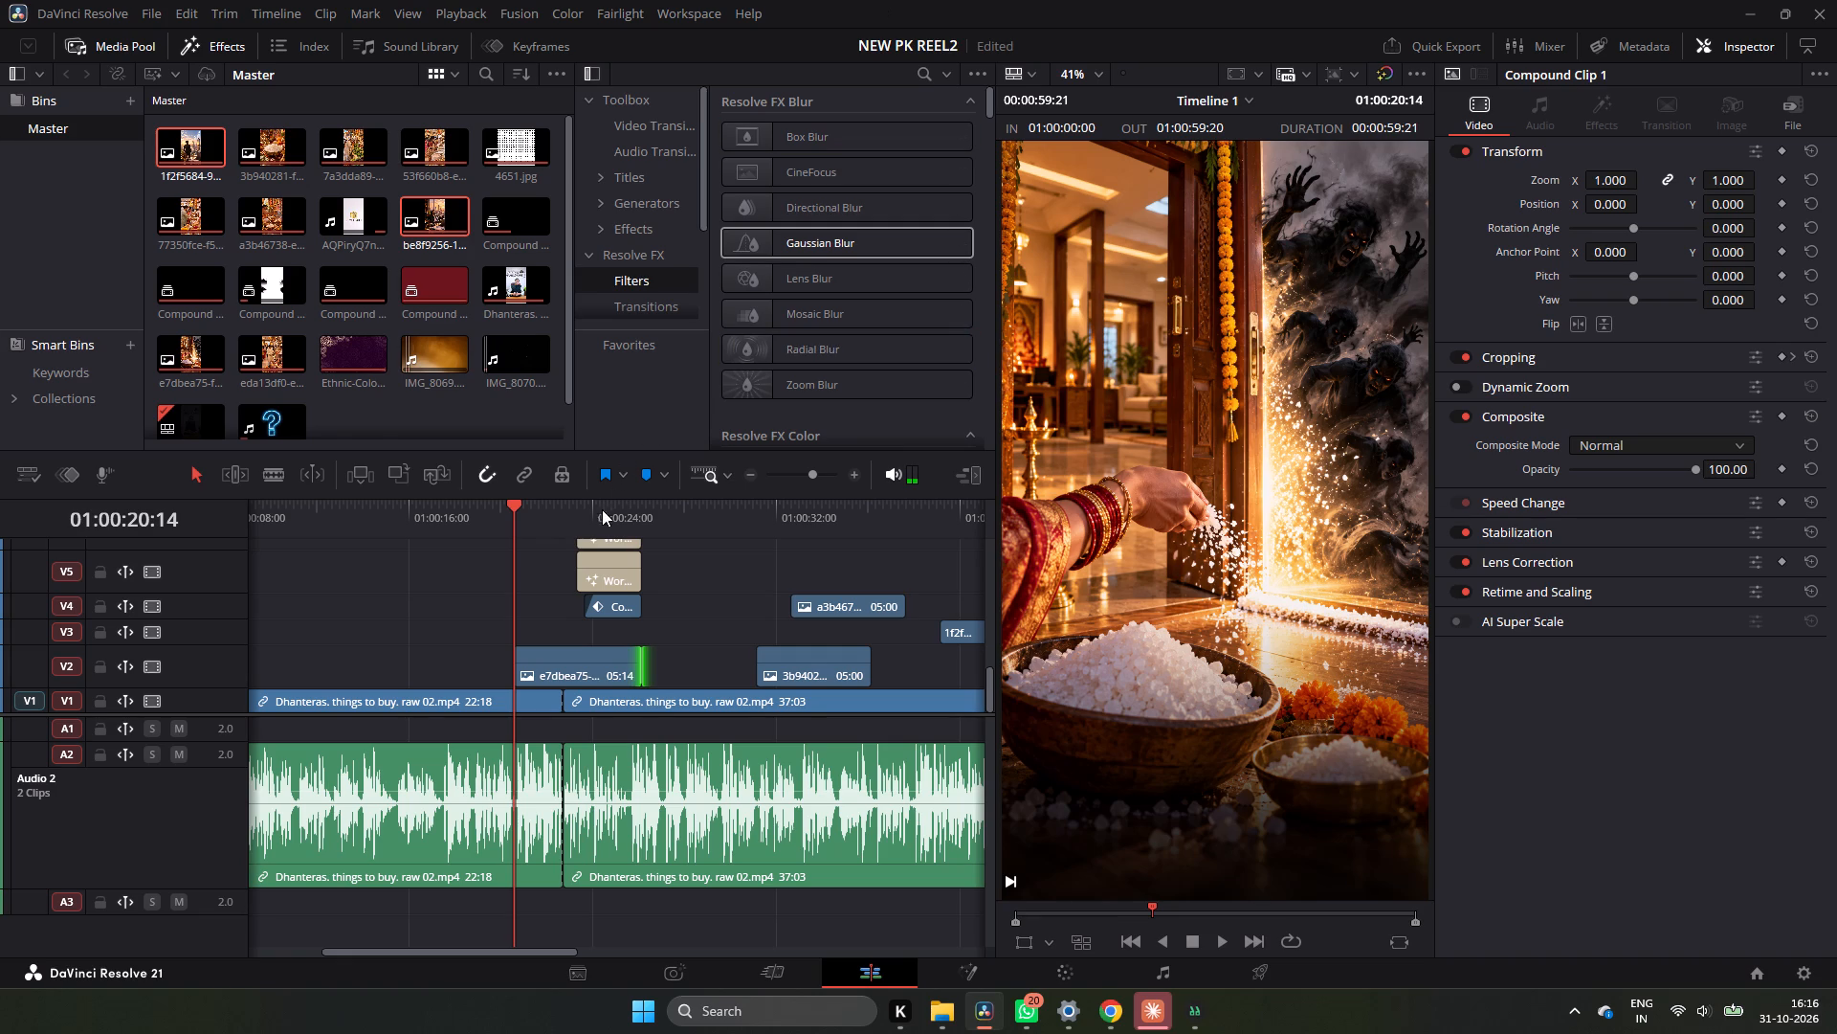
drag(505, 514, 471, 540)
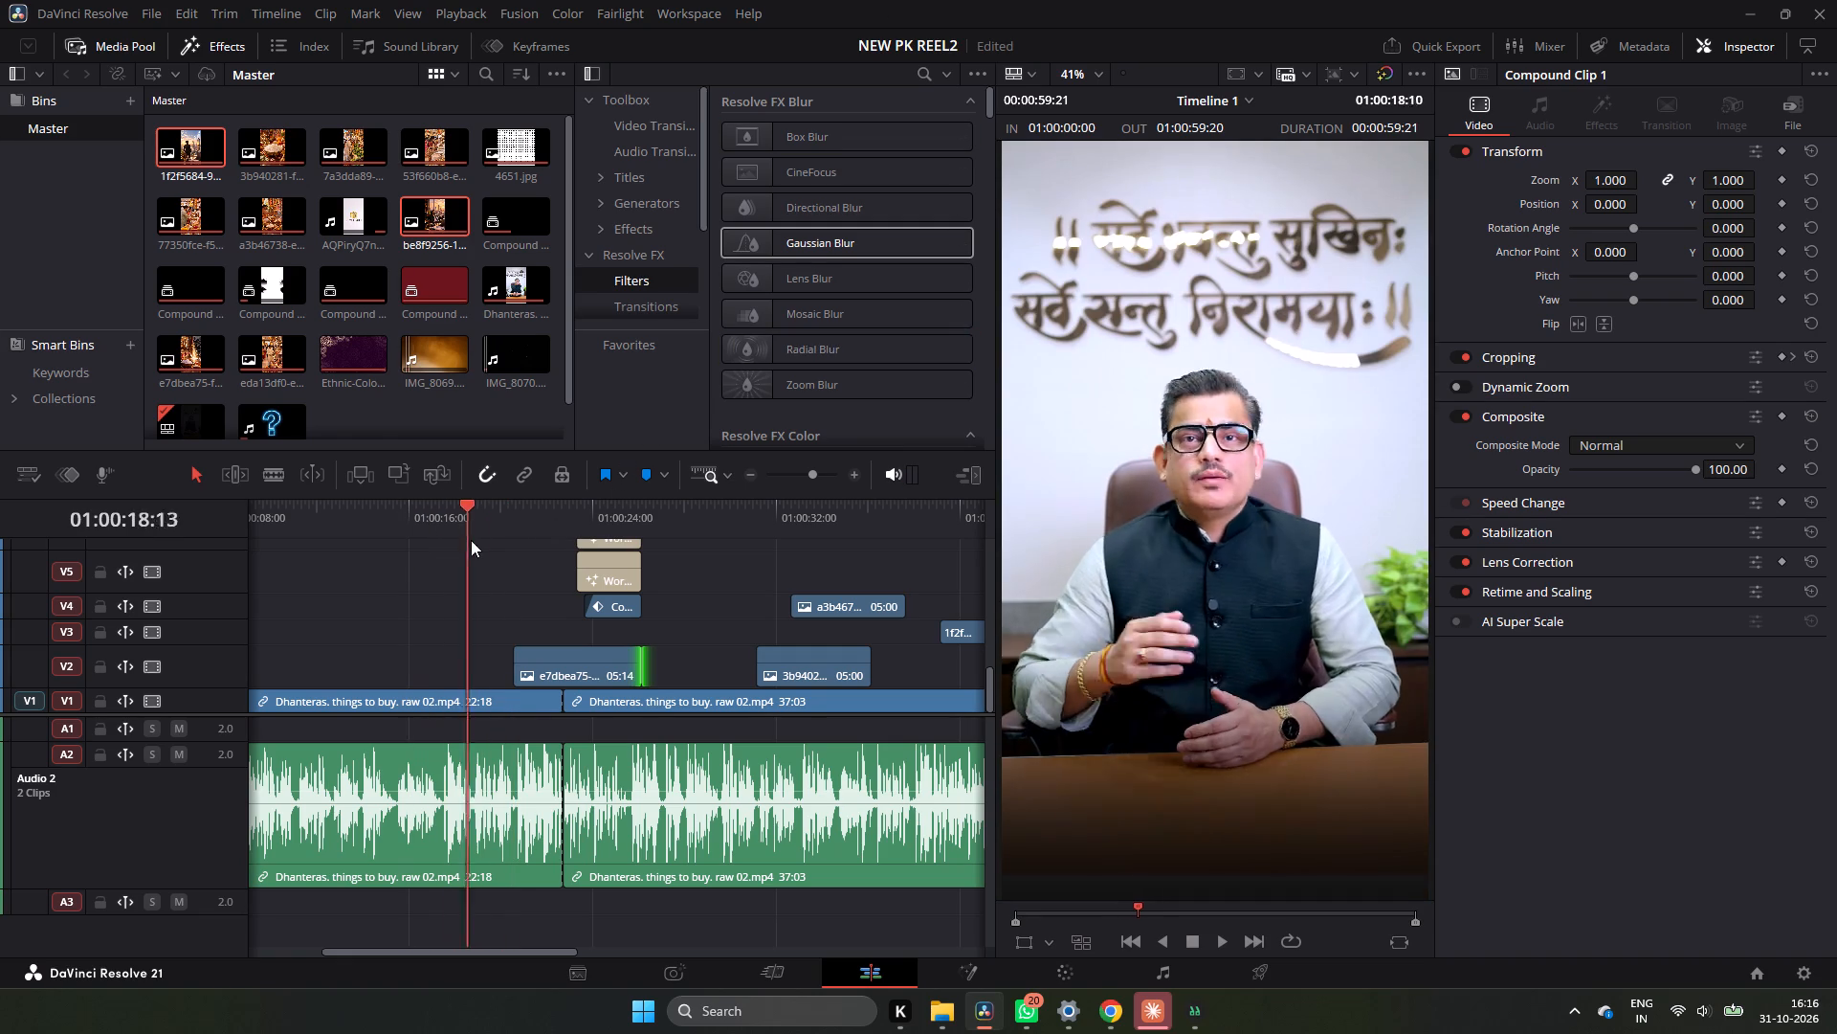
drag(471, 540, 512, 544)
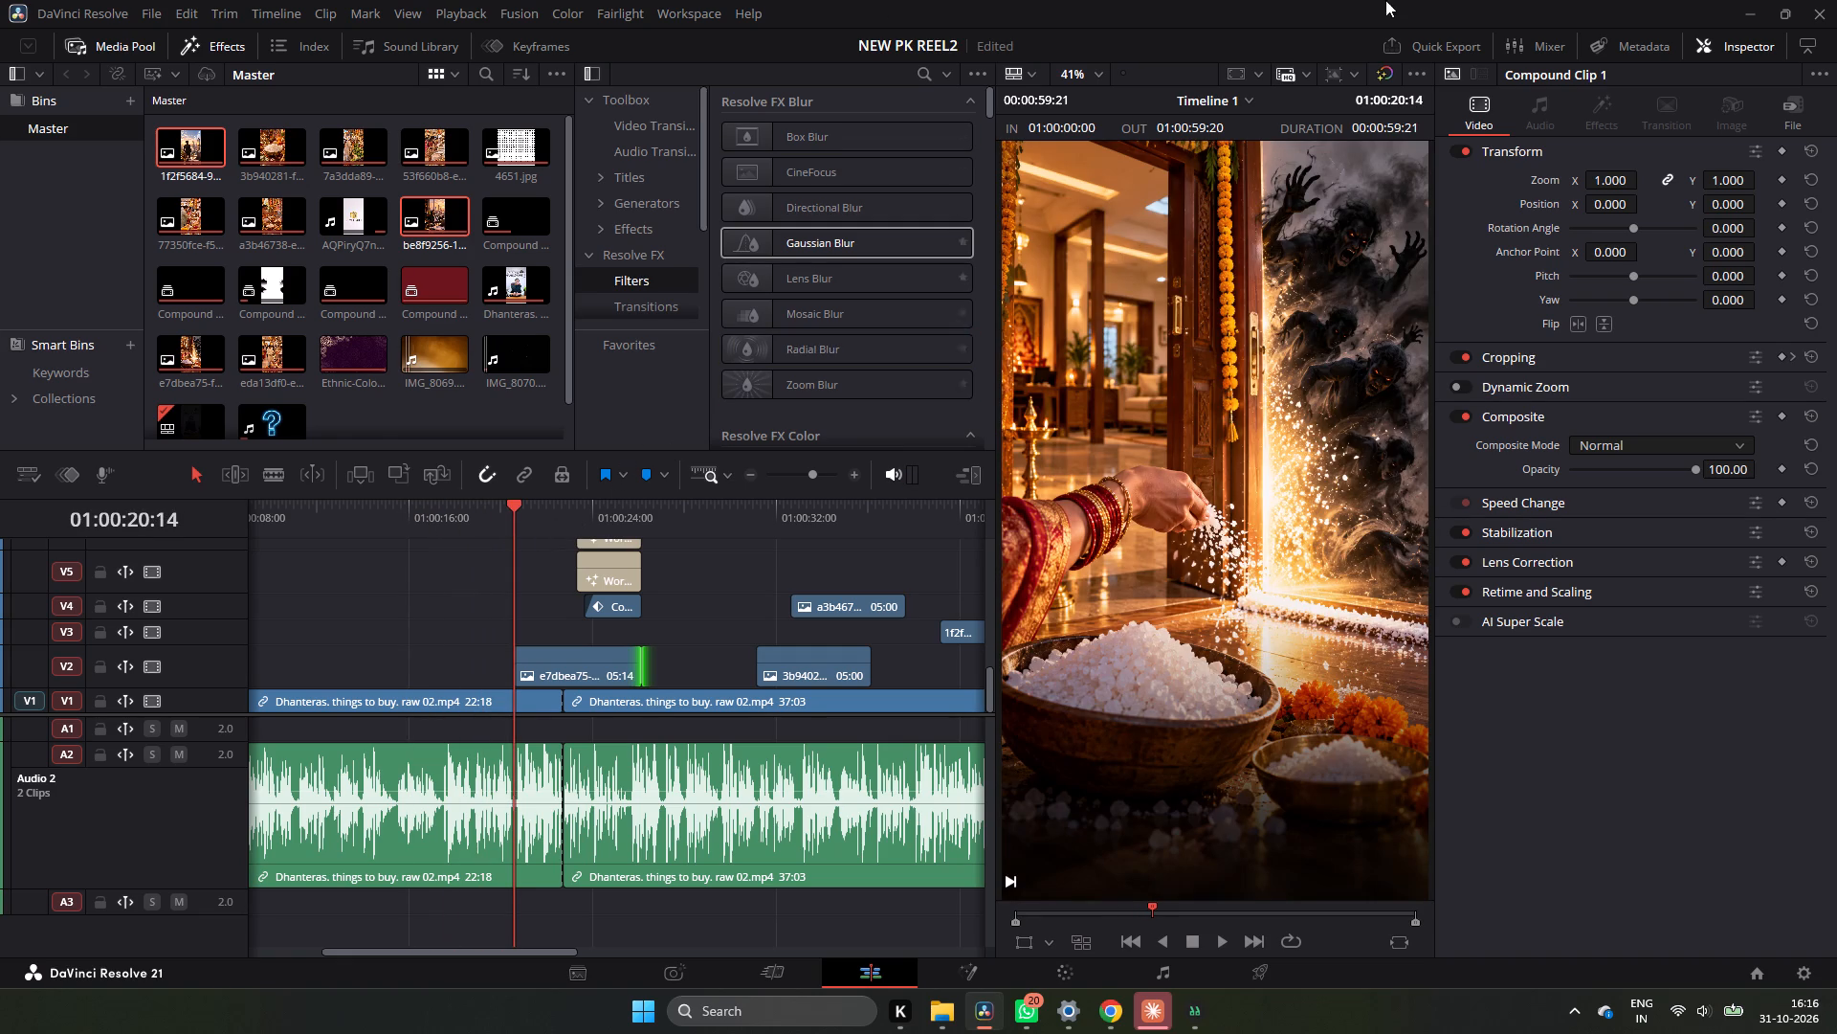
key(space)
key(space)
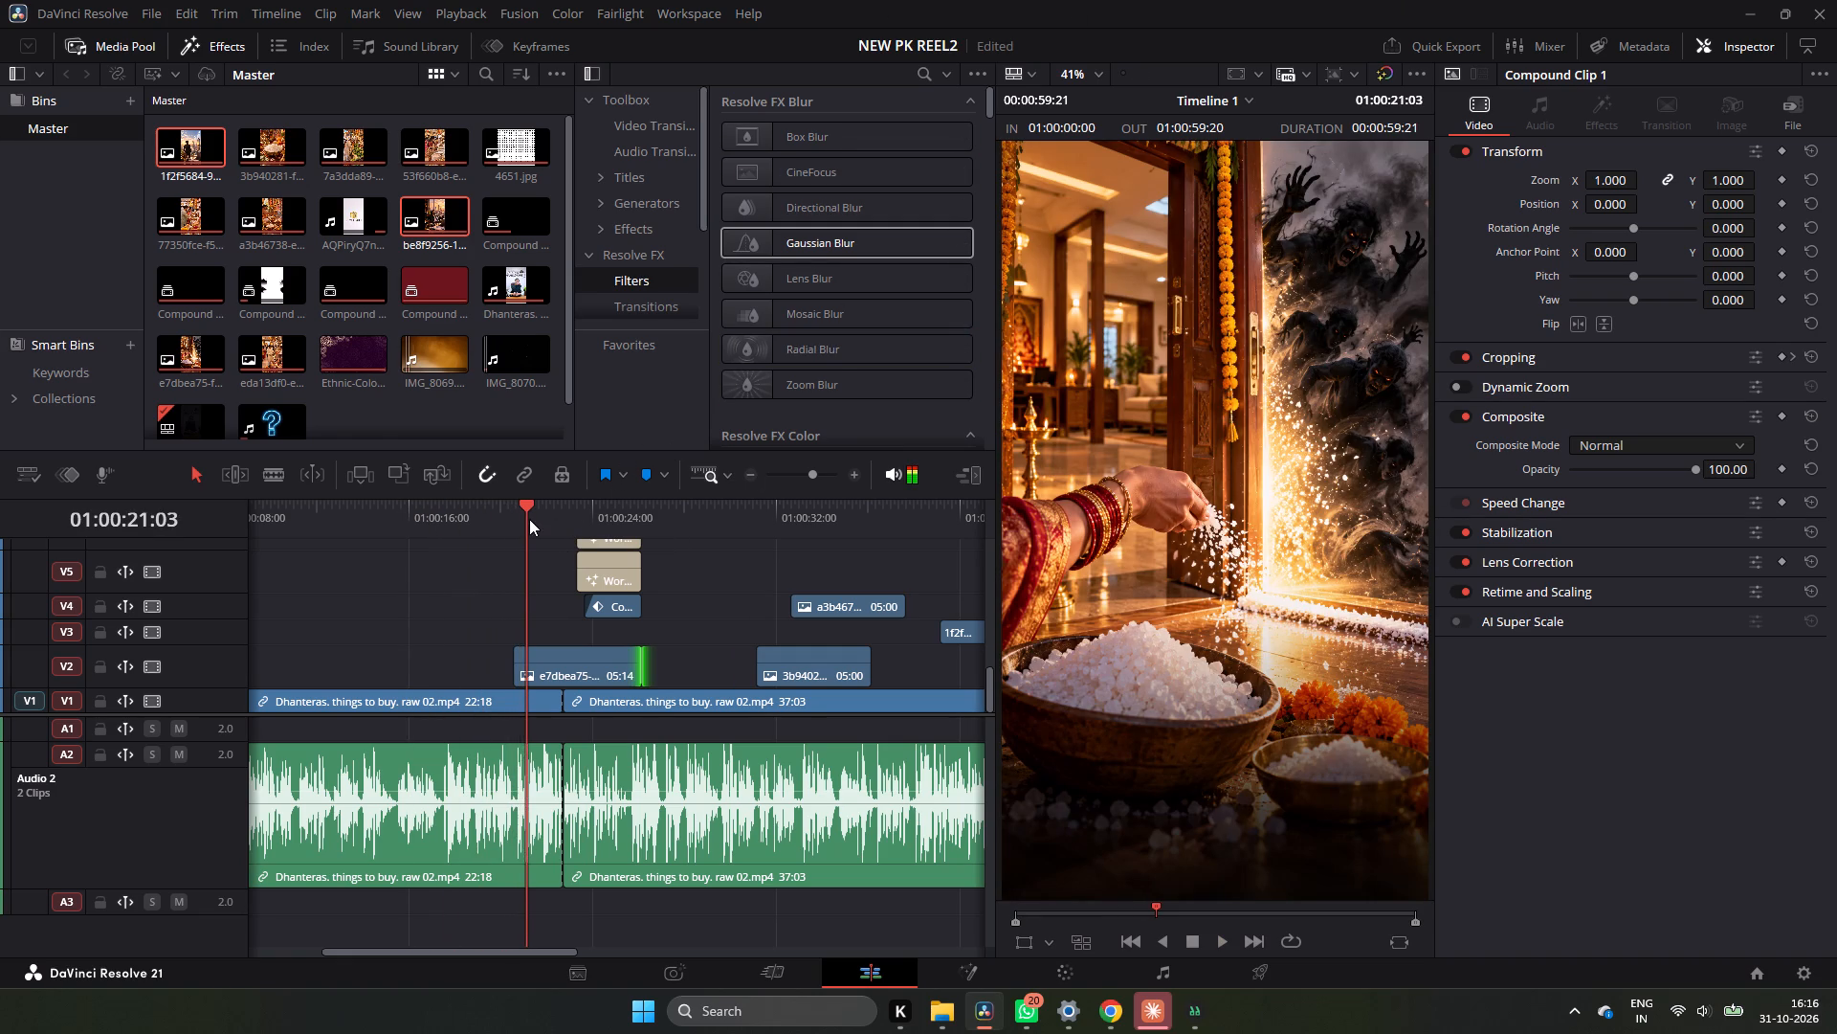
click(524, 514)
key(space)
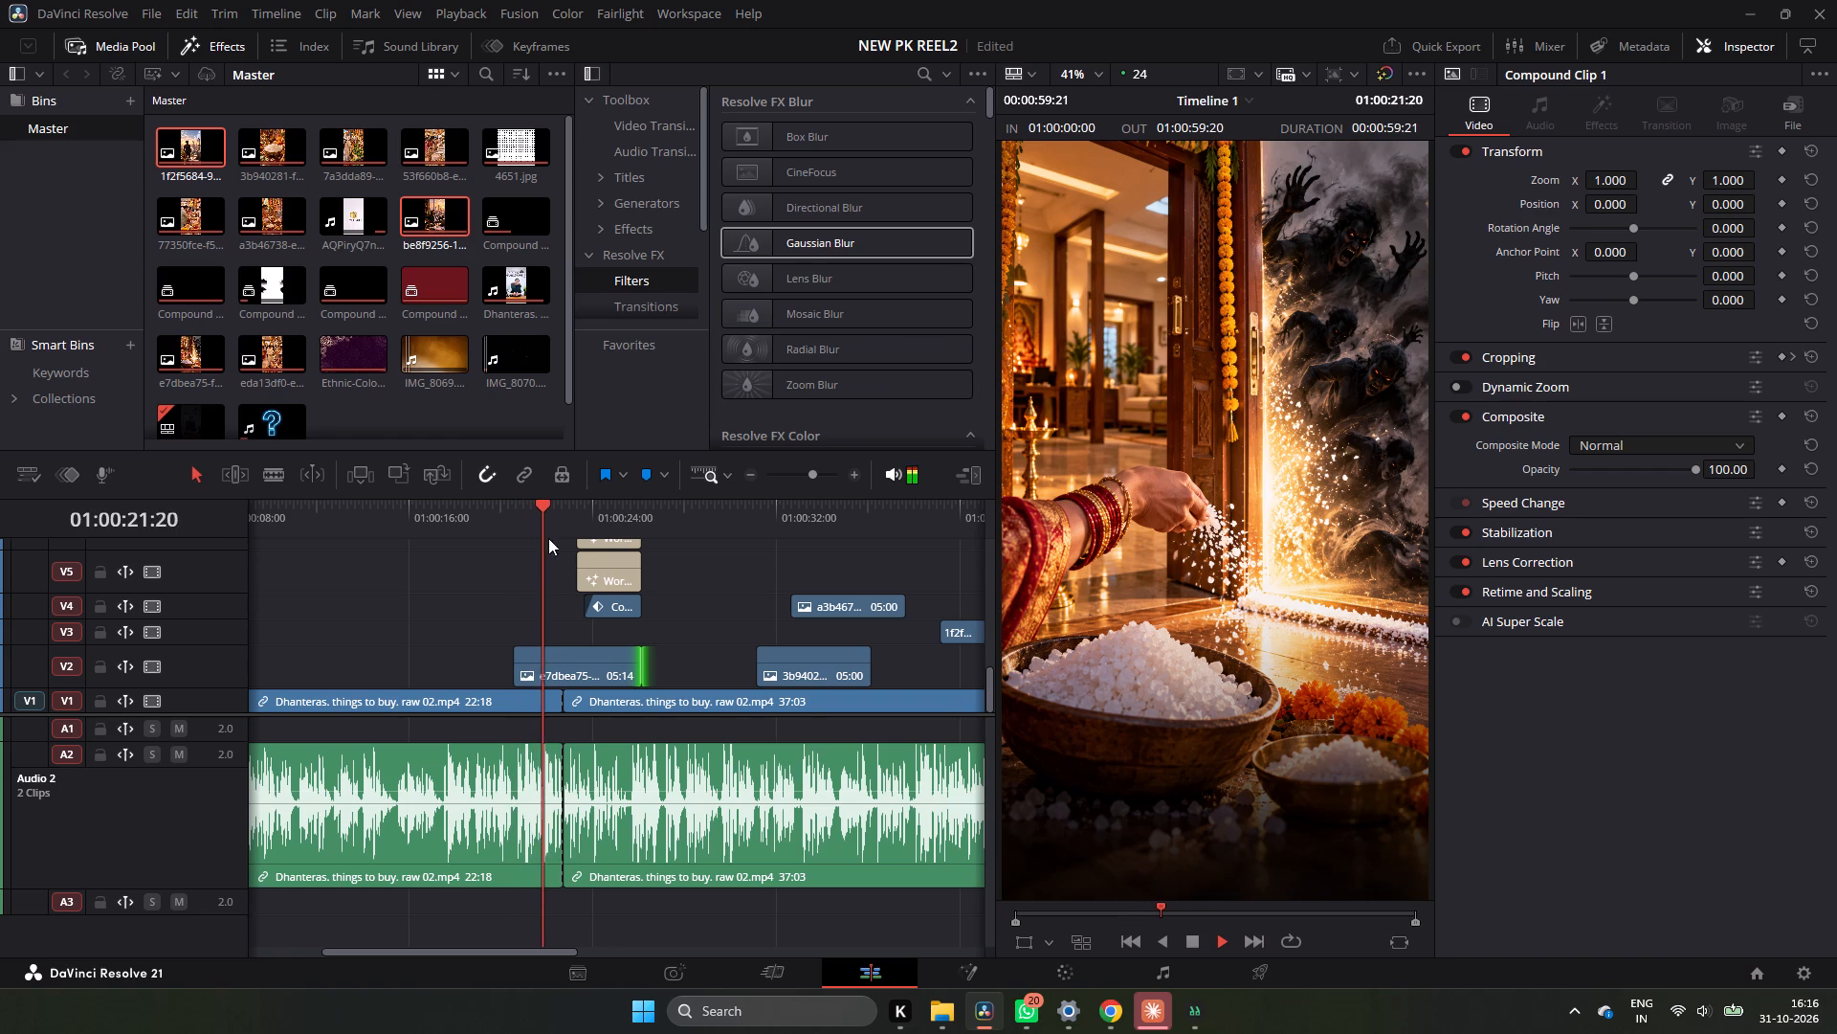
key(space)
click(509, 514)
key(space)
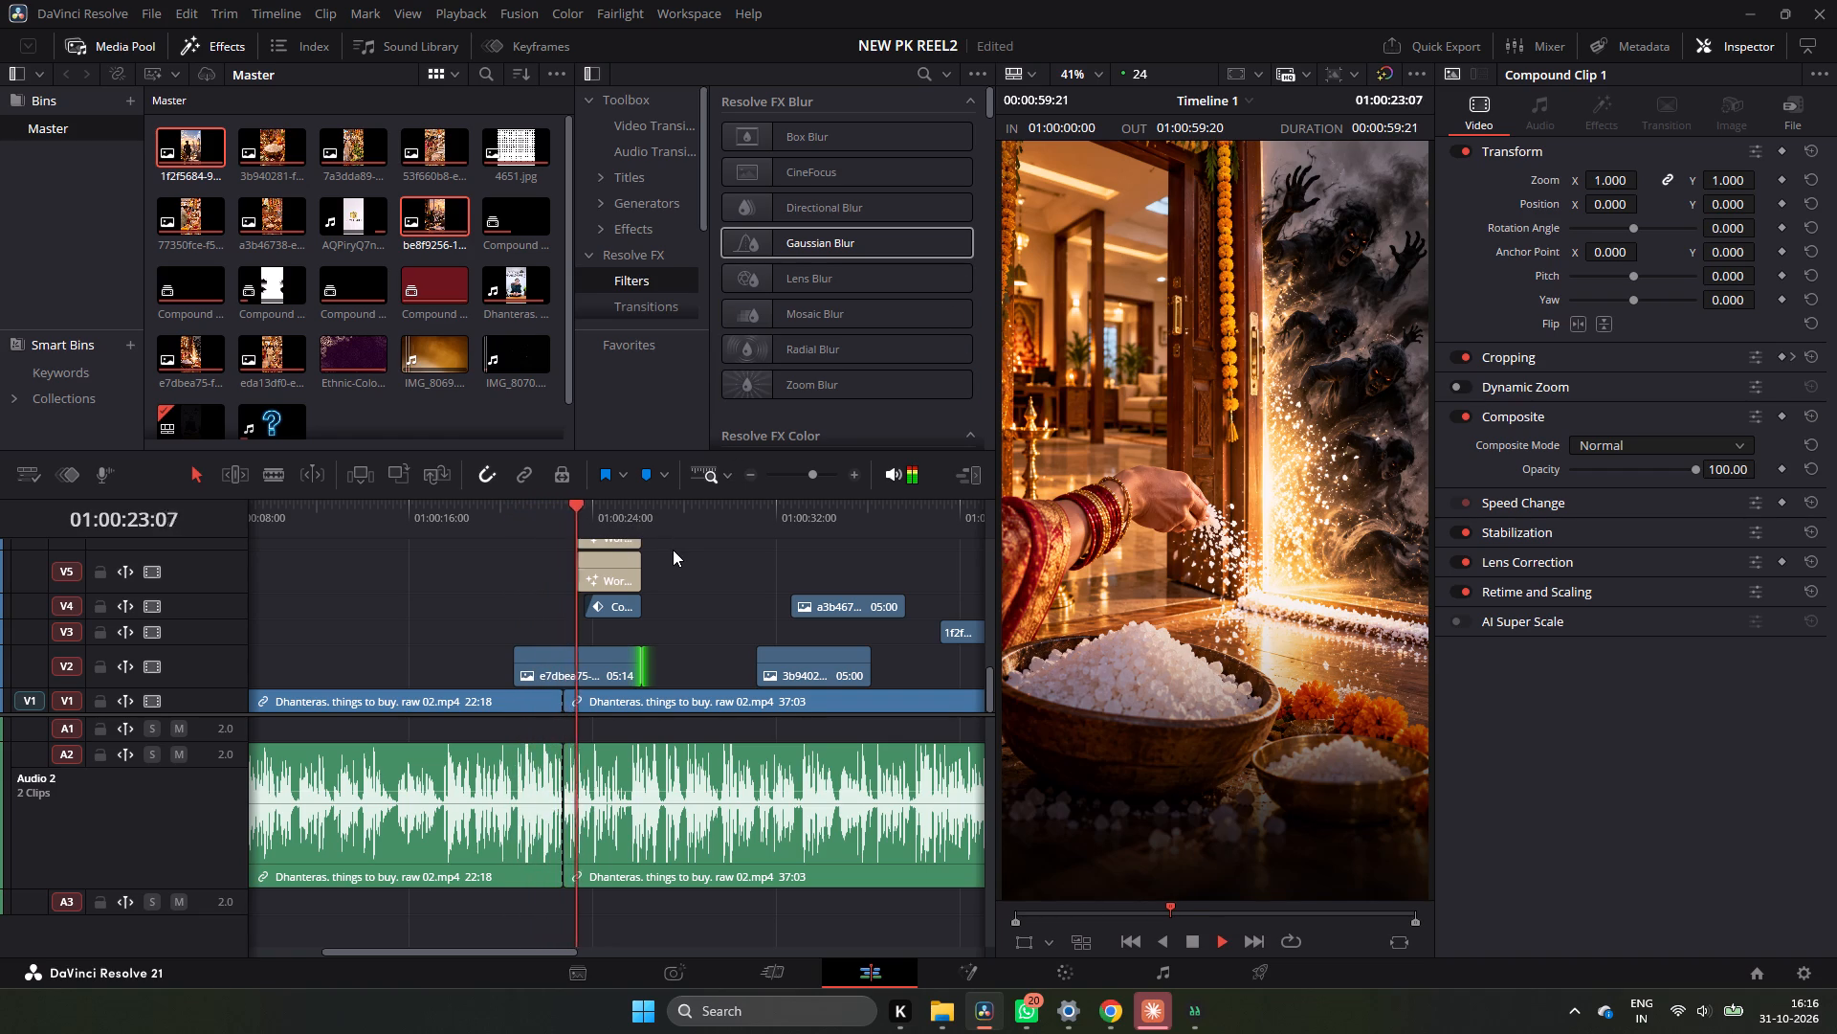
key(space)
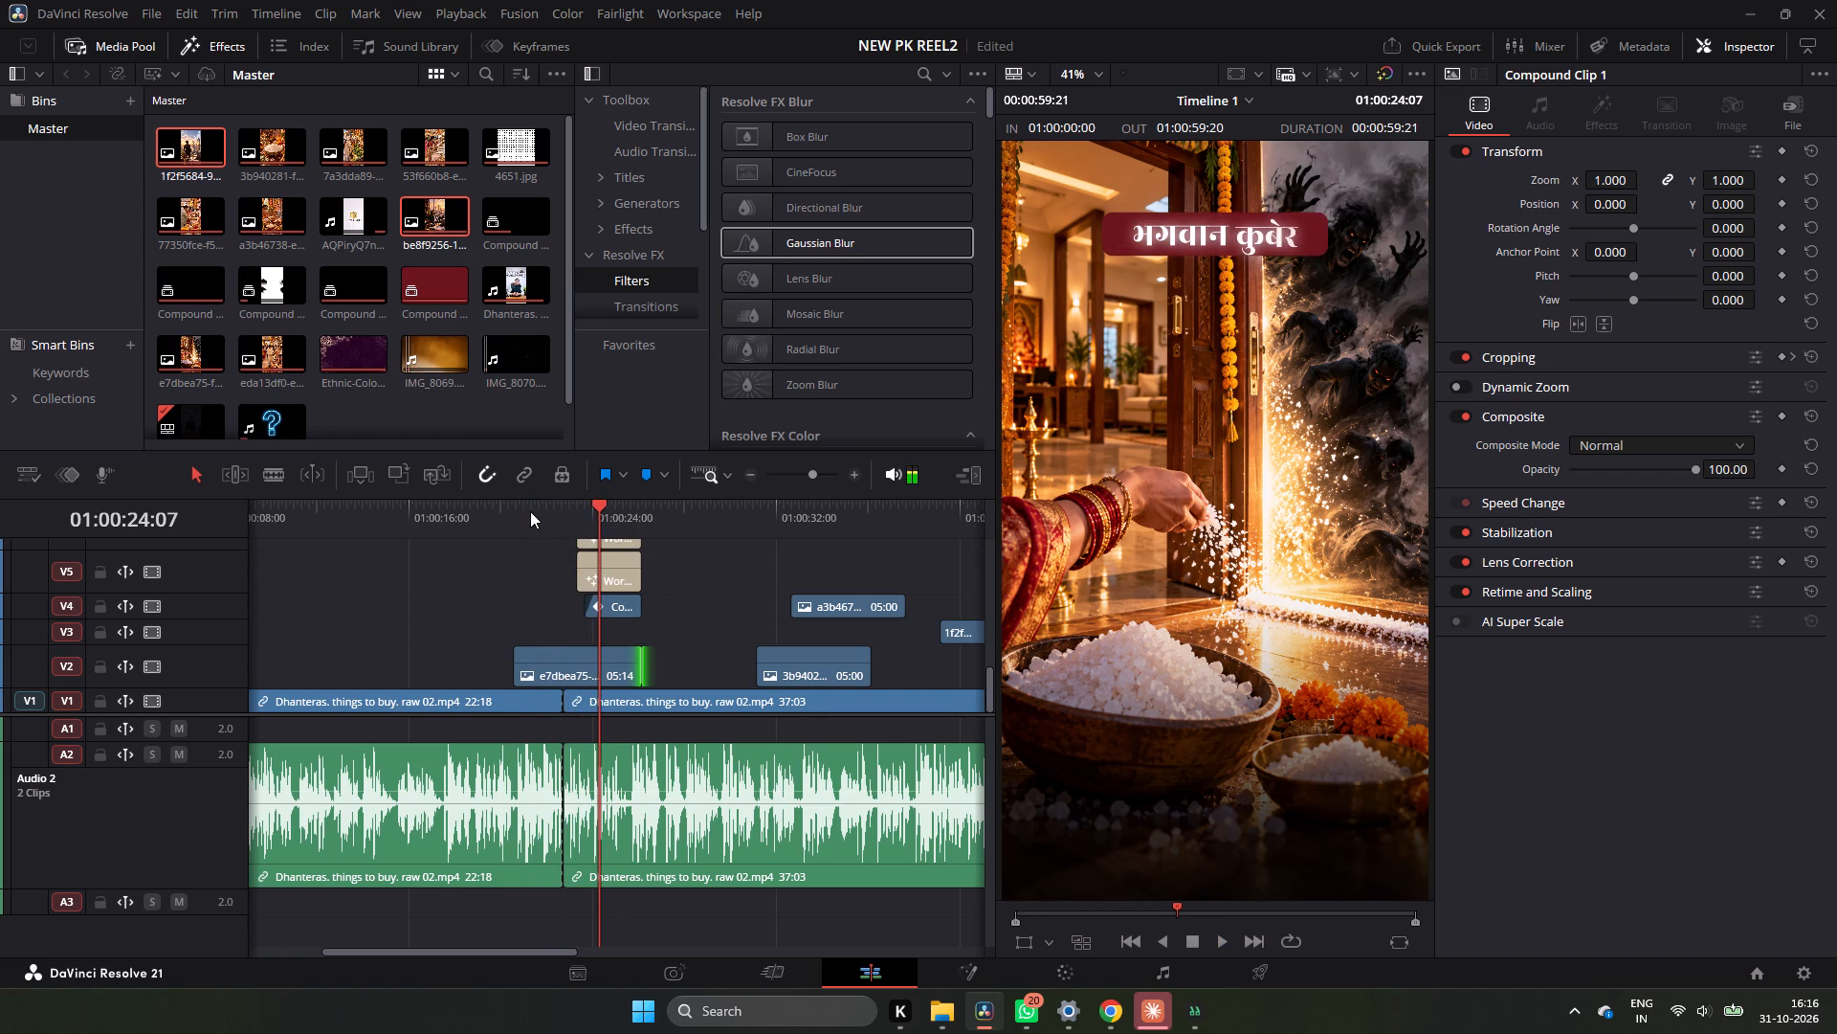
drag(530, 511, 511, 517)
key(space)
Listen to the narration from 01:00:29:22 onward, across the rice-bowl, fire-ritual and businessman image clips, to check what each passage describes.
click(728, 516)
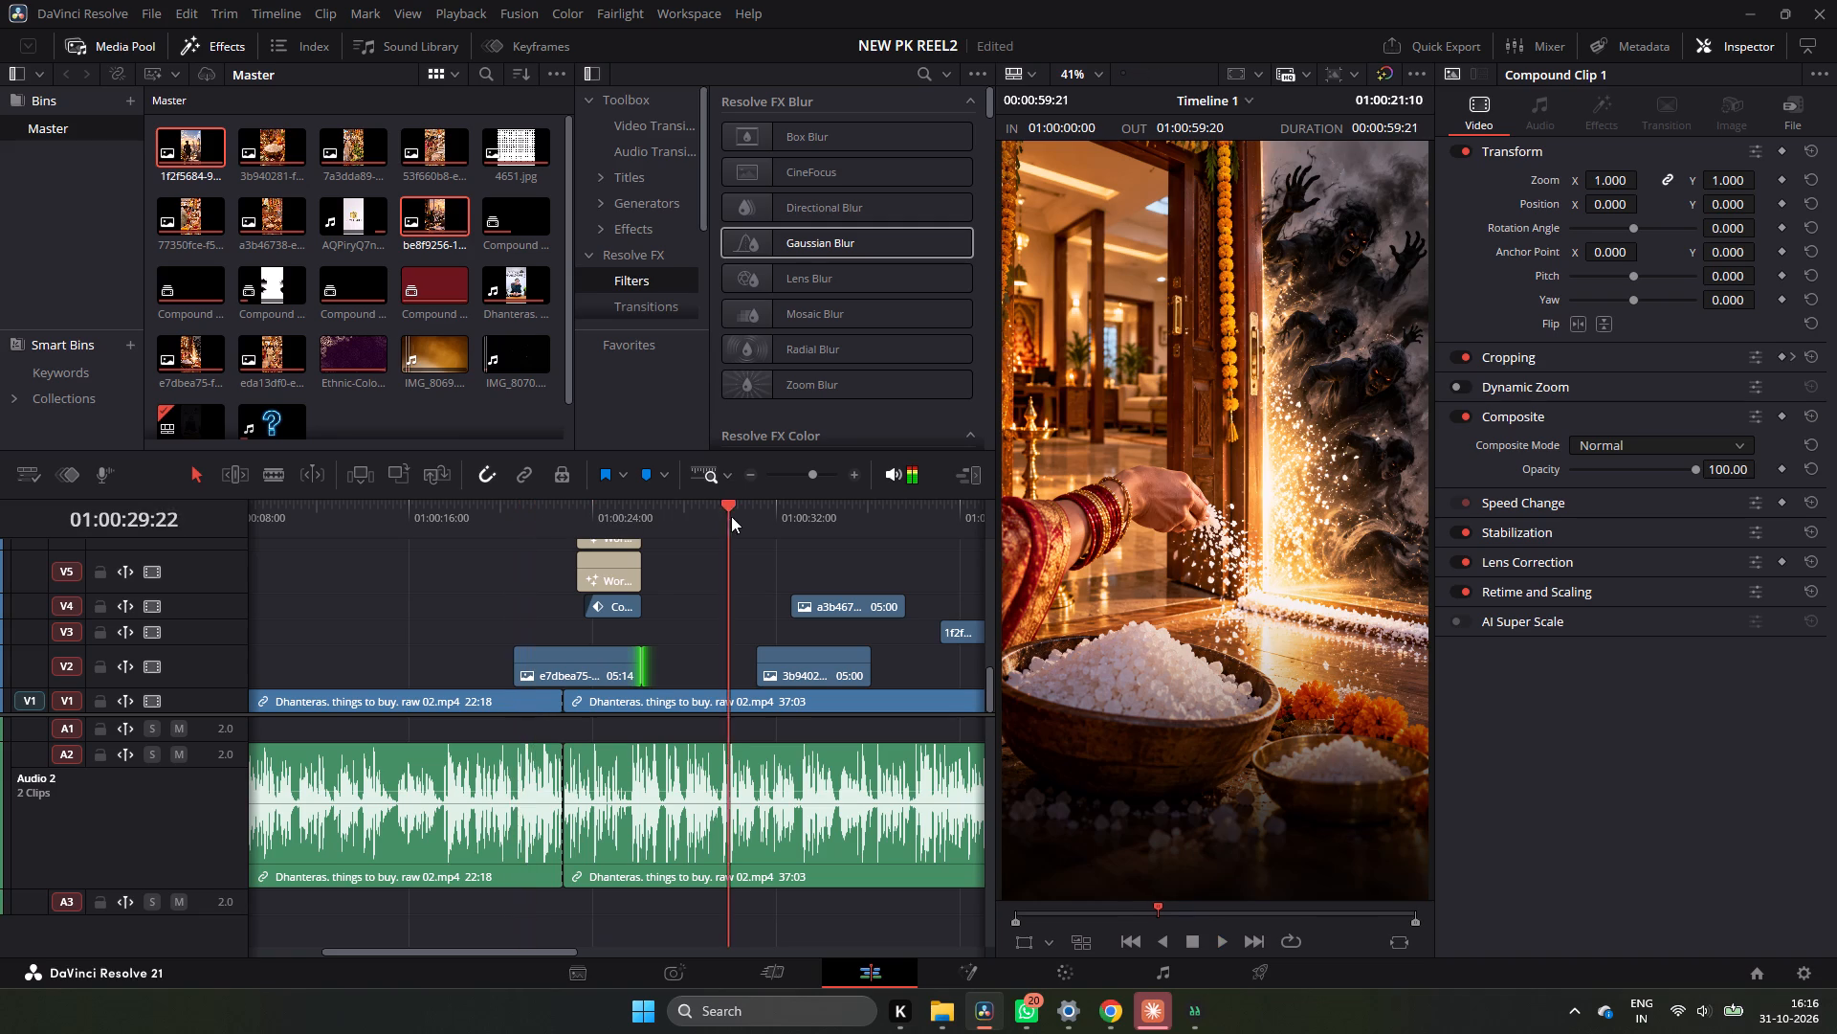
key(space)
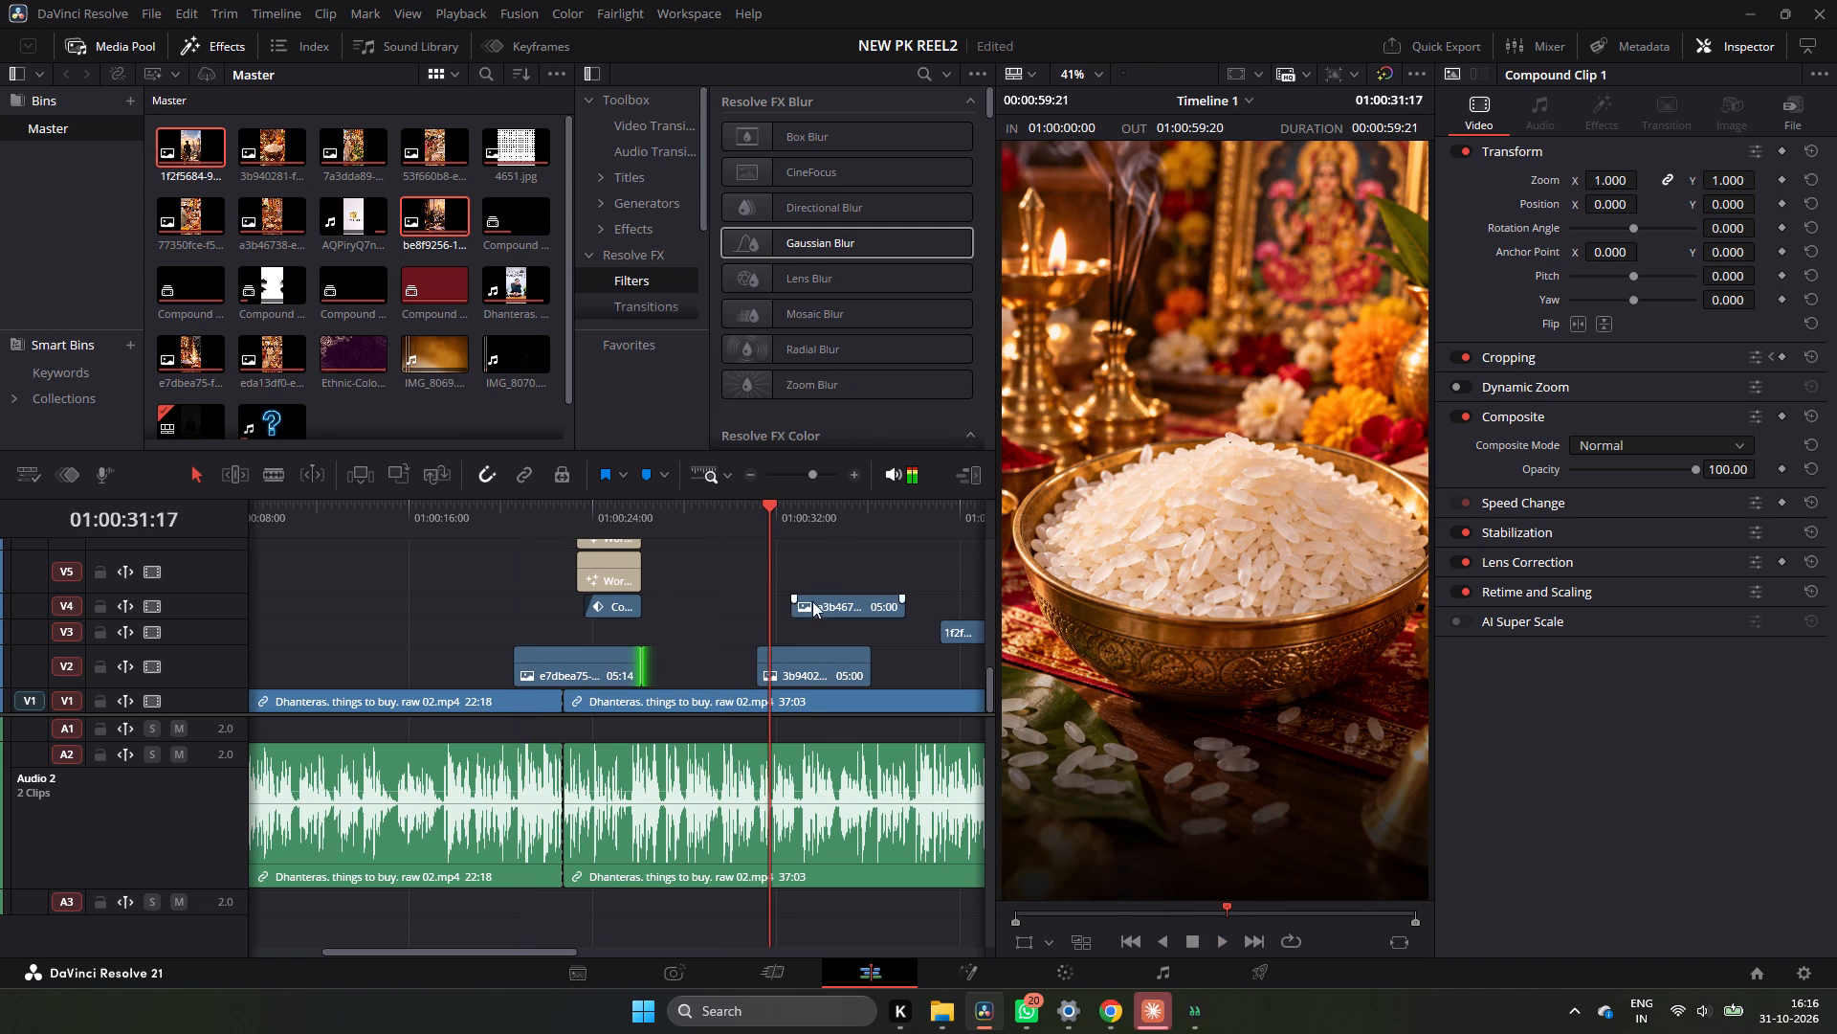
key(space)
key(space)
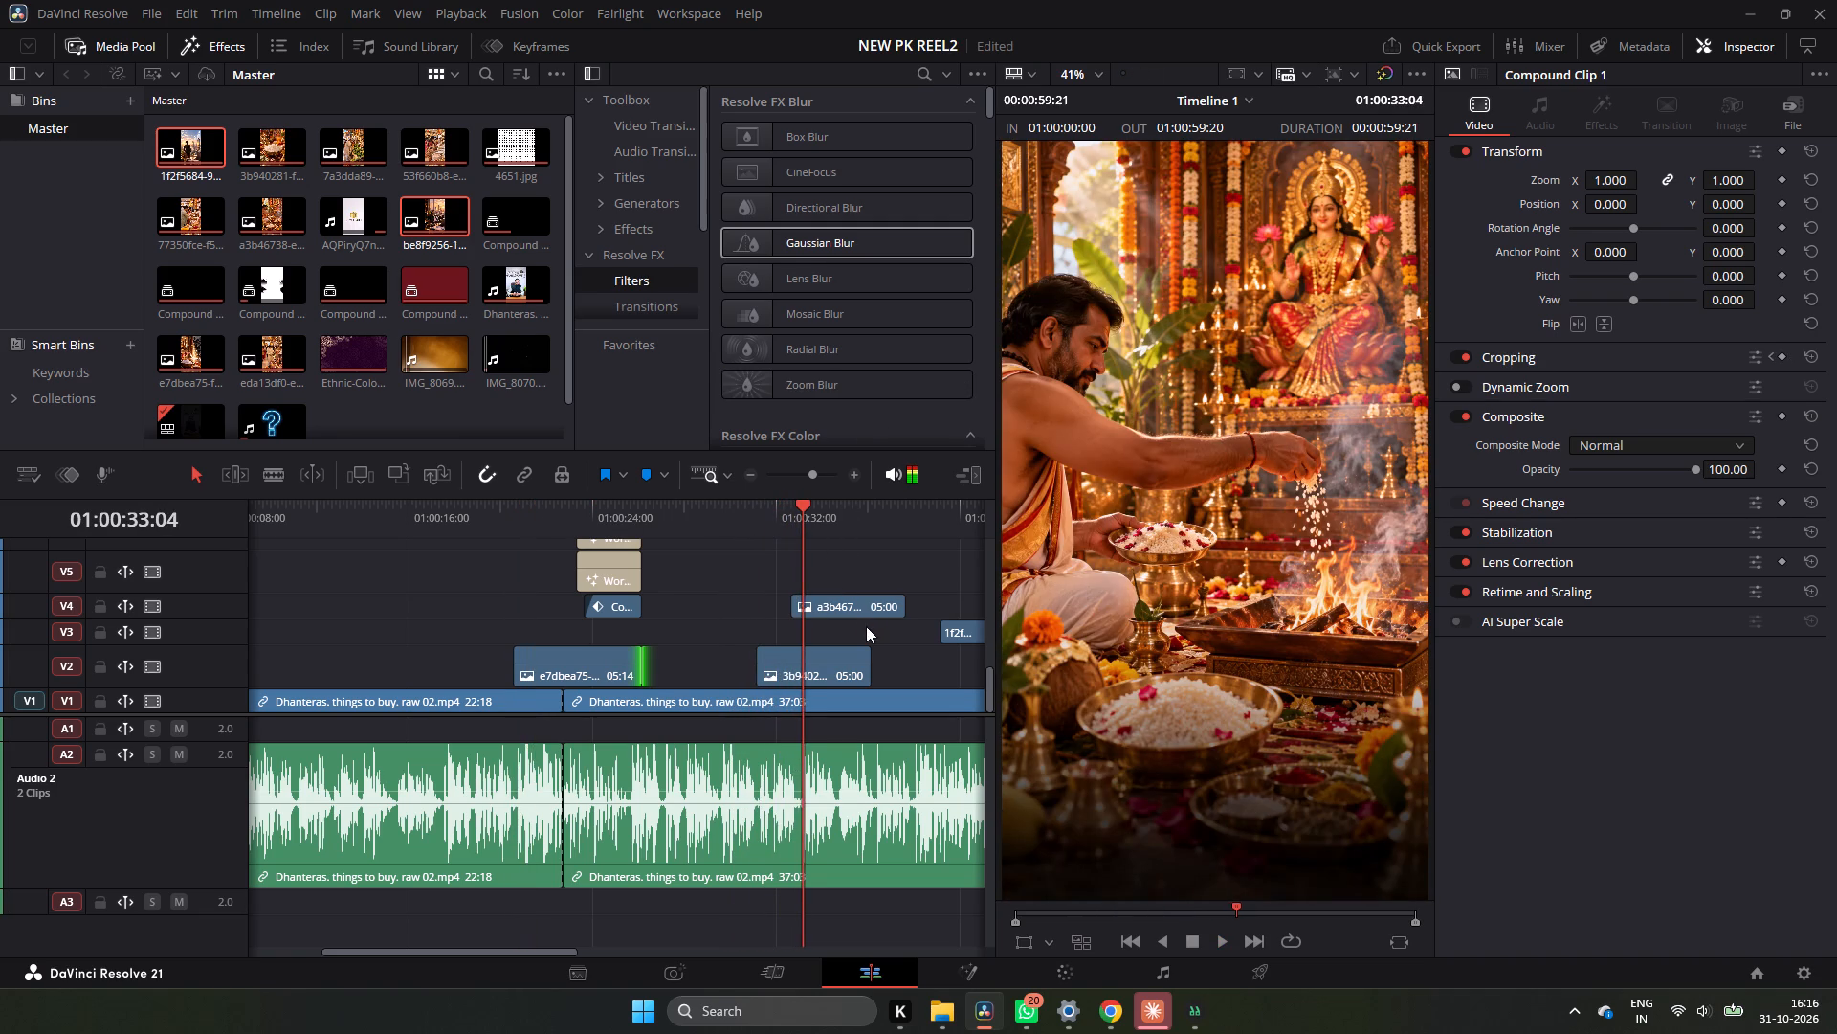
key(space)
key(space)
click(742, 476)
key(space)
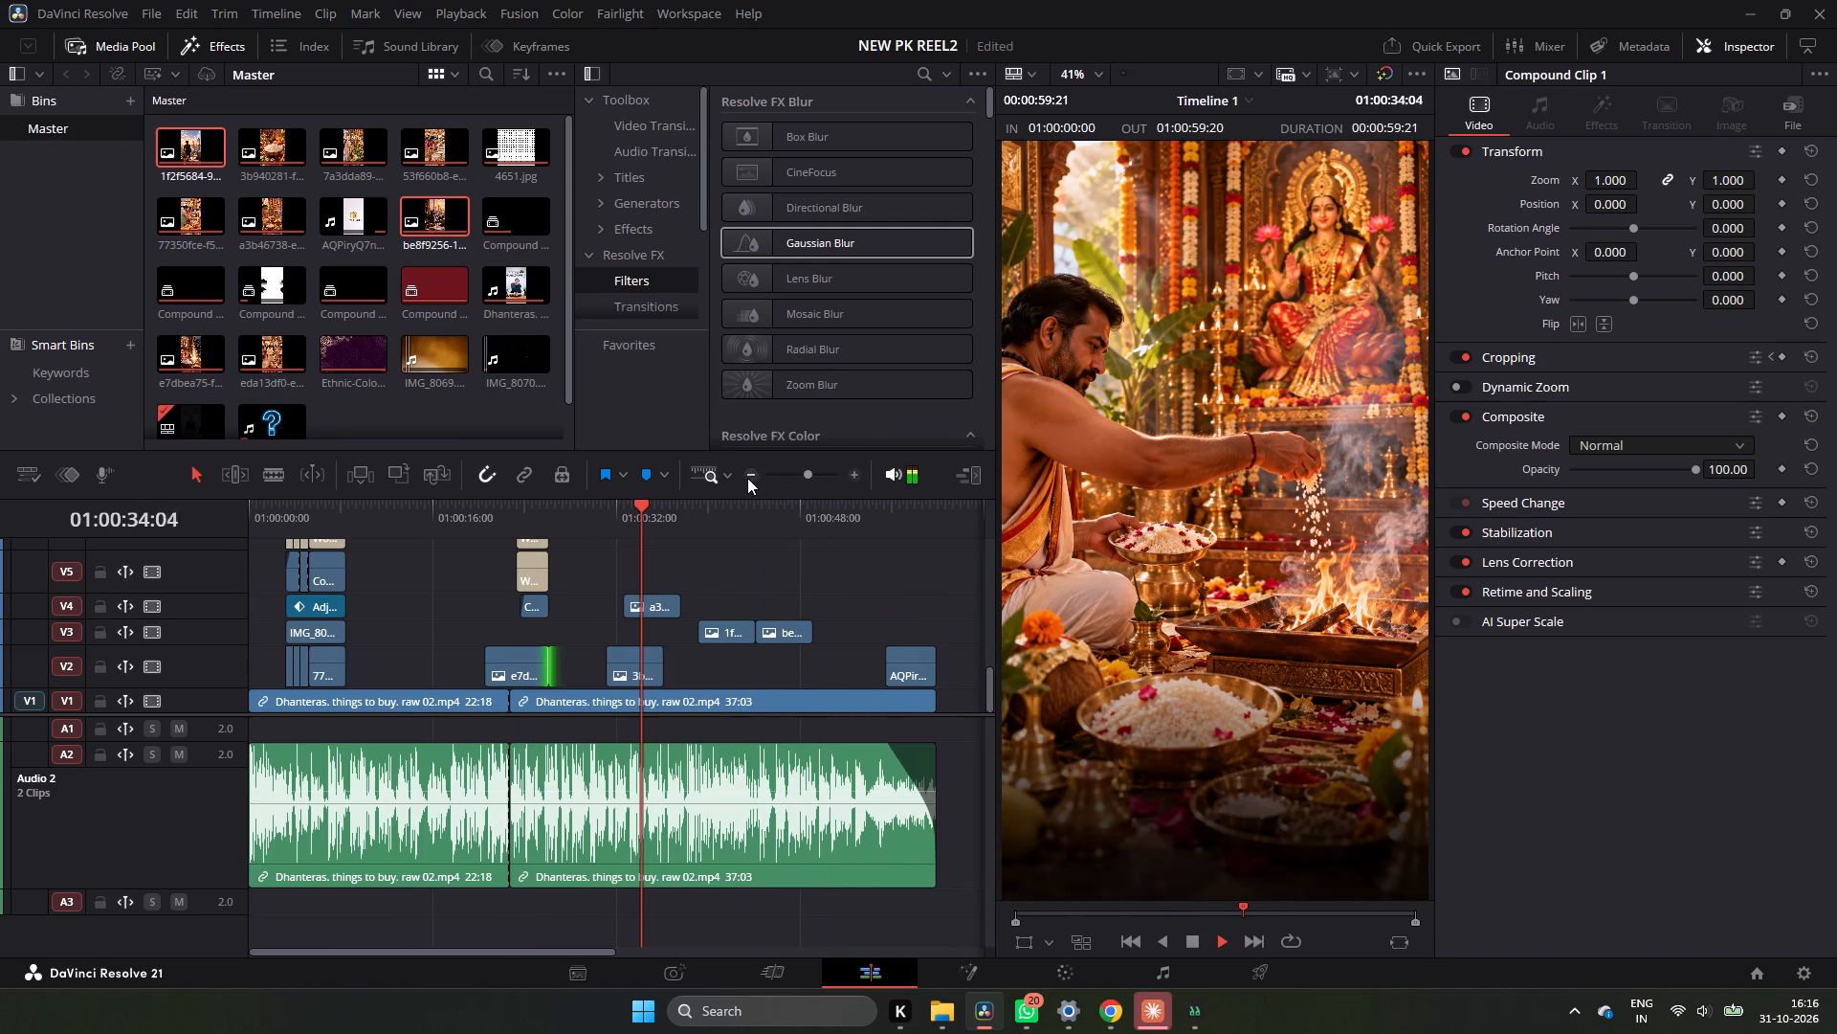
click(693, 499)
click(707, 503)
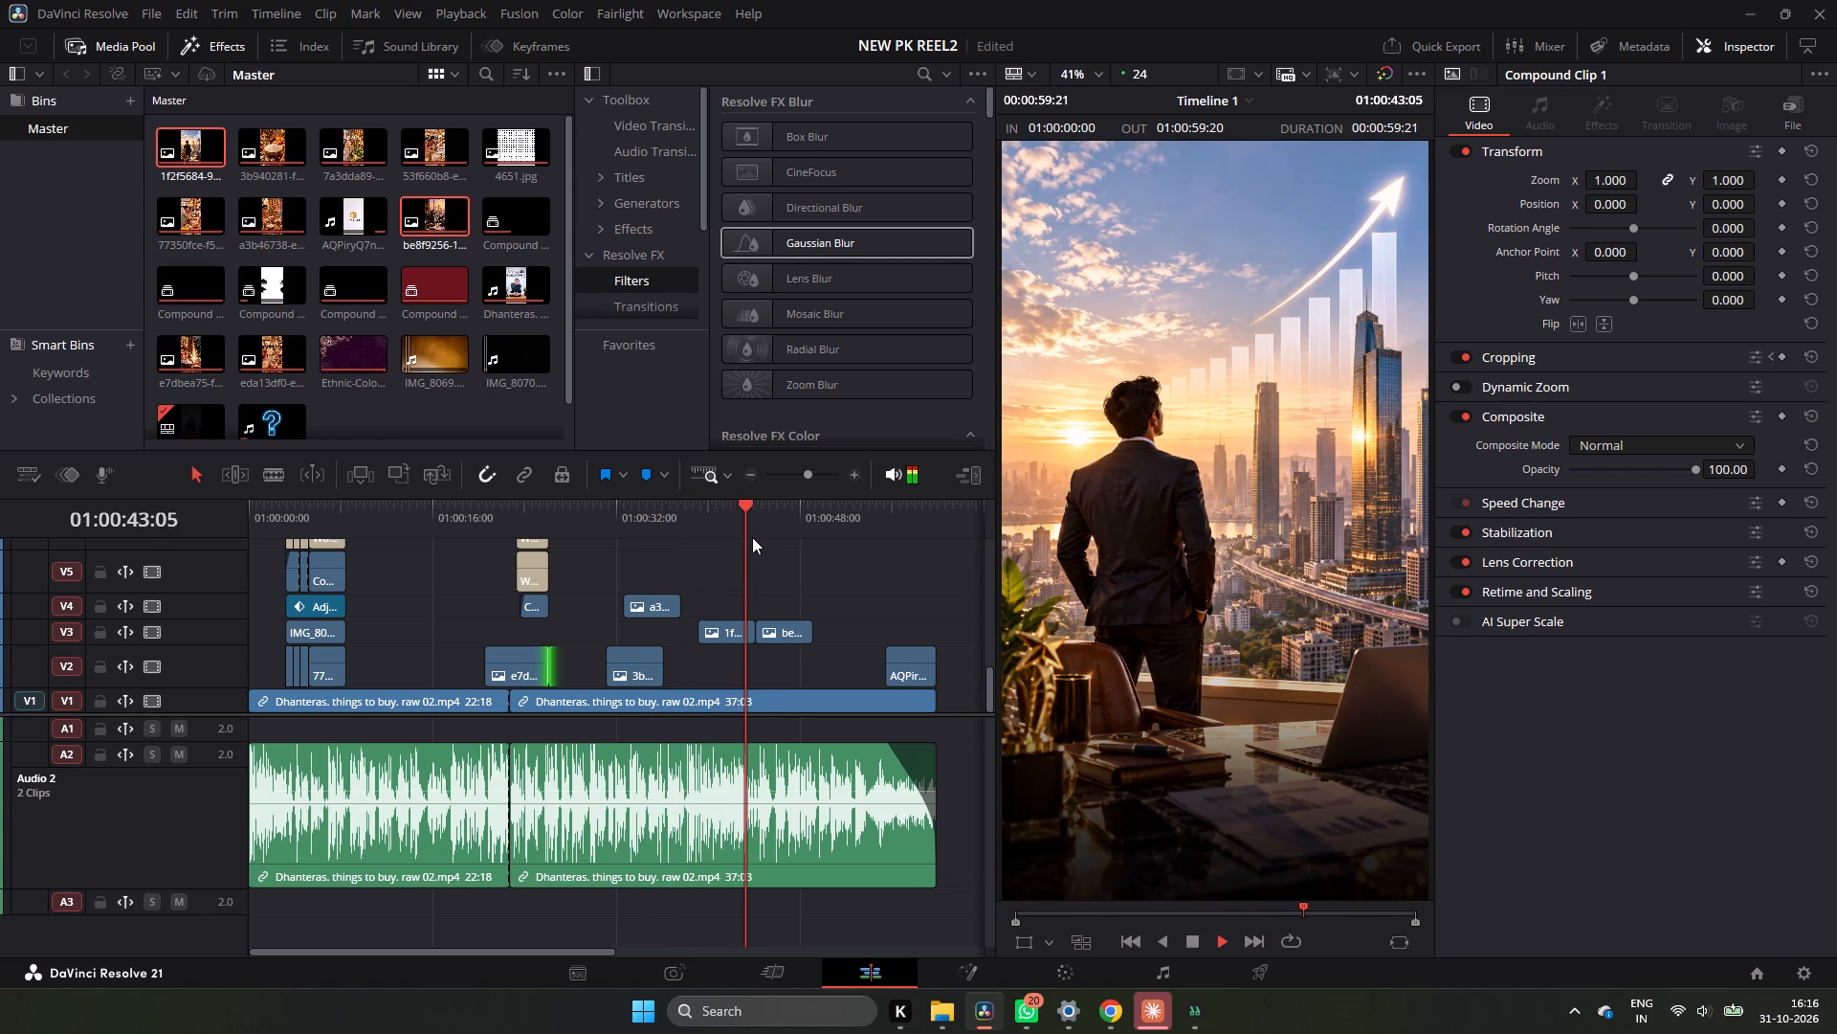
Park the playhead at 01:00:37:22, in the narration pause just before the next sentence.
drag(734, 513, 676, 533)
key(space)
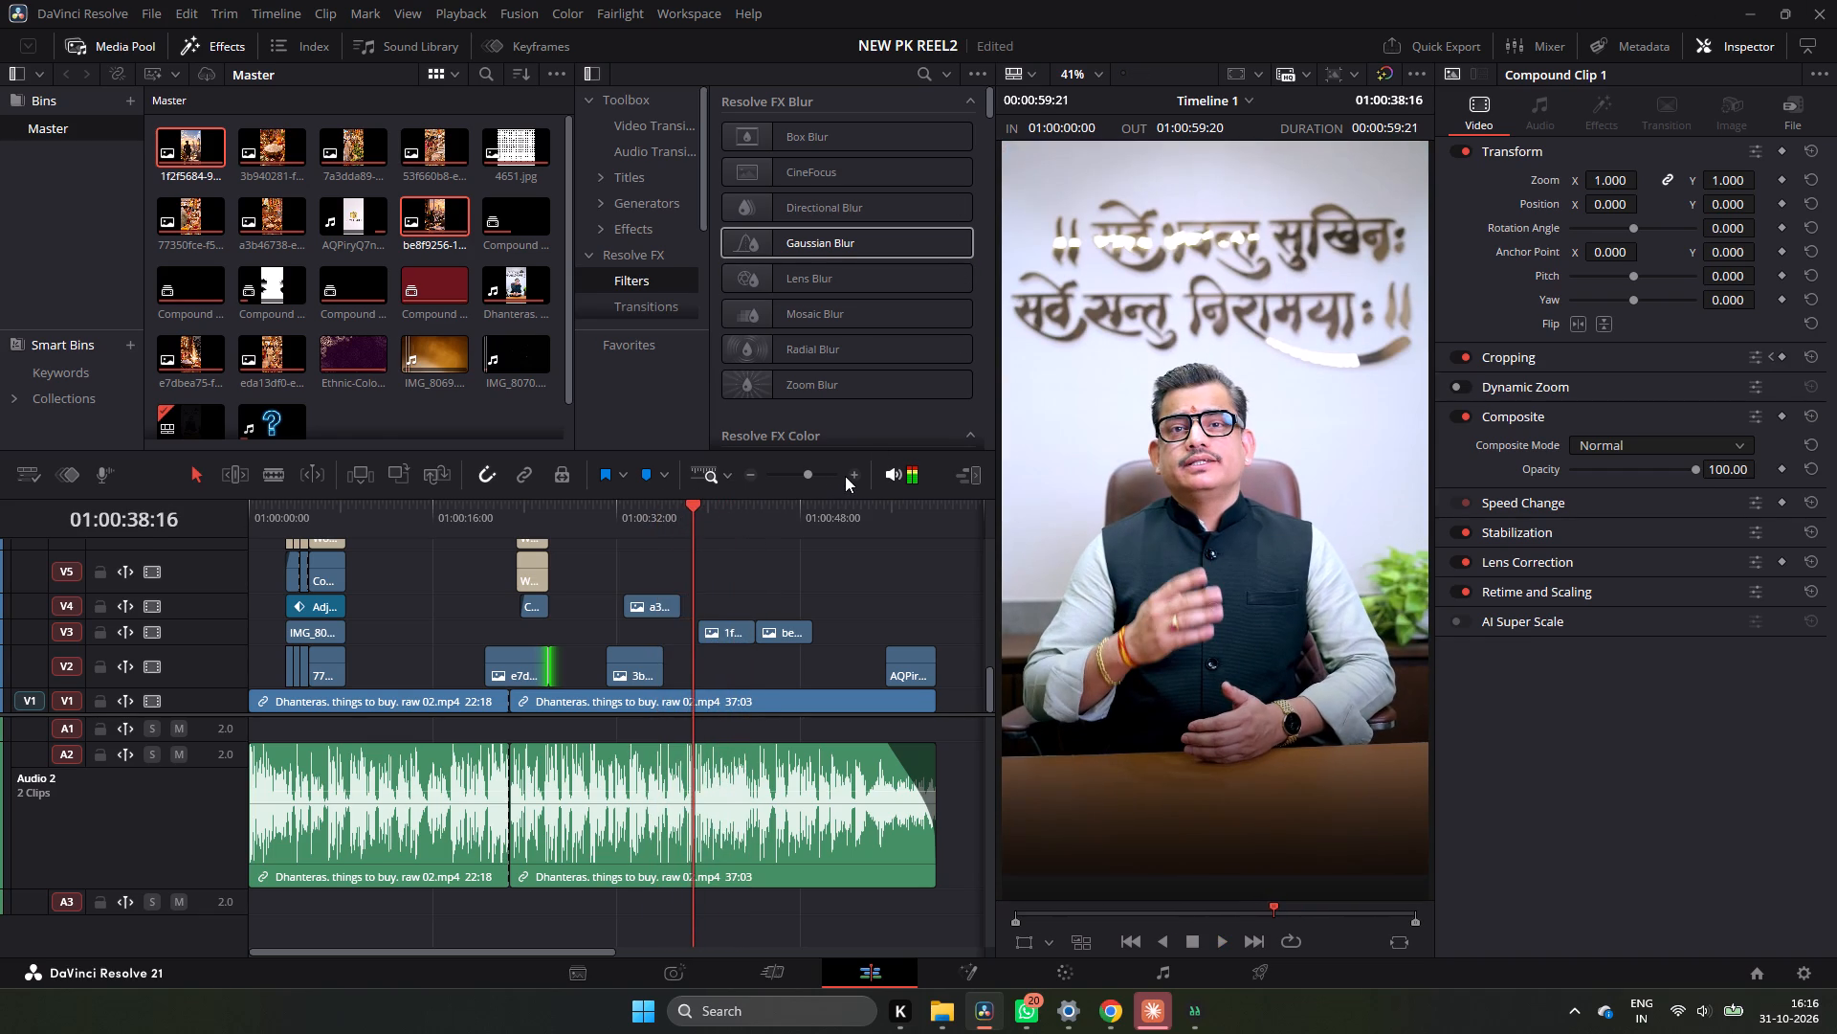
double_click(846, 475)
drag(613, 528, 587, 540)
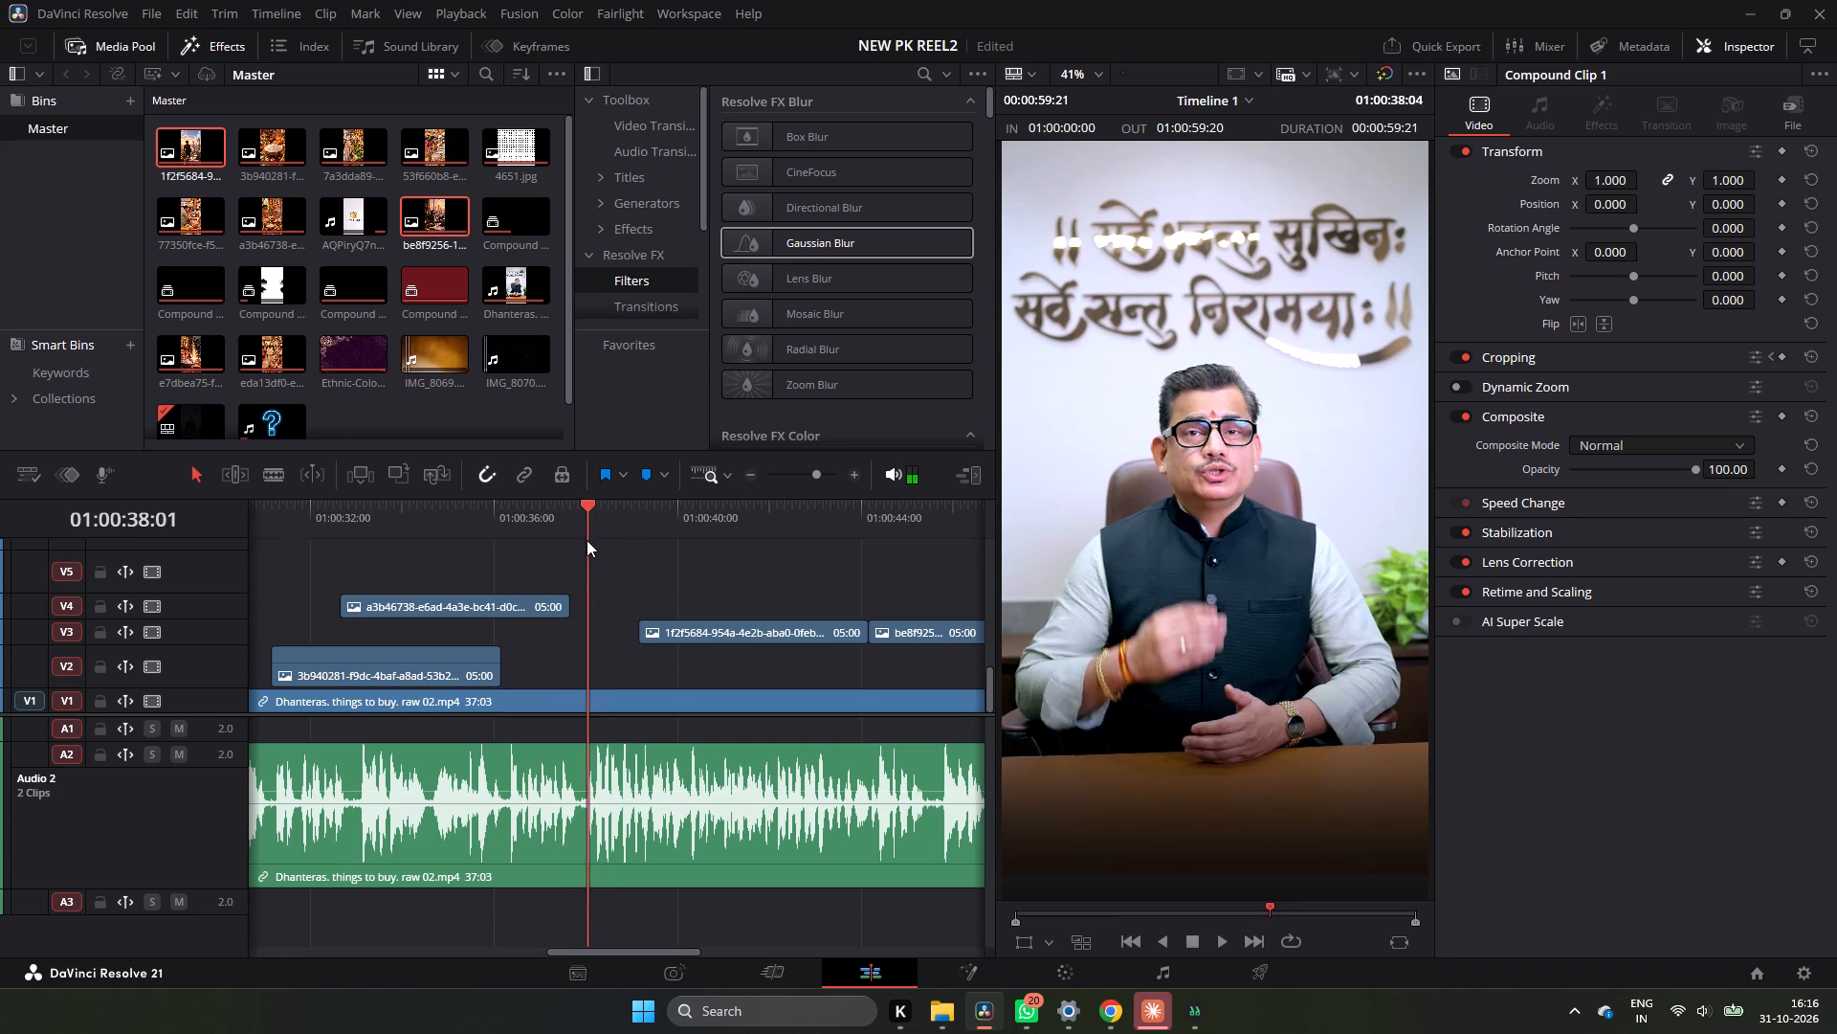
drag(587, 540, 586, 558)
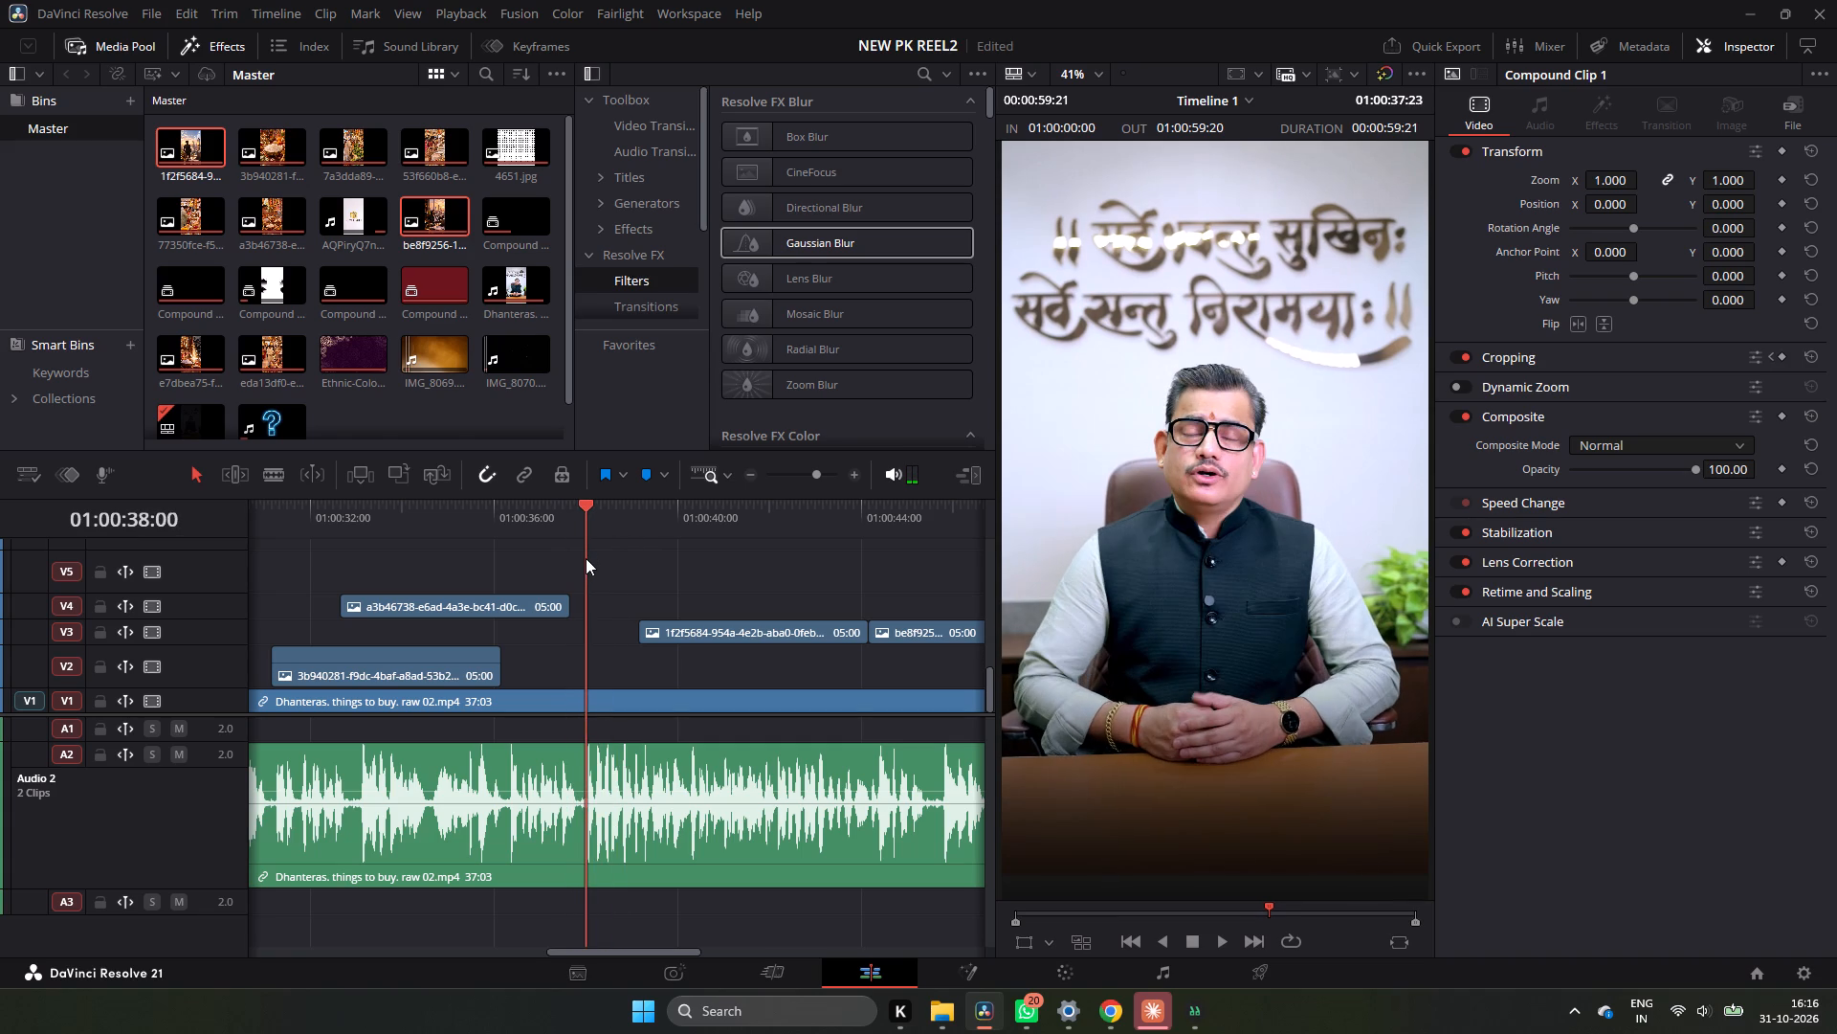
drag(586, 558, 581, 563)
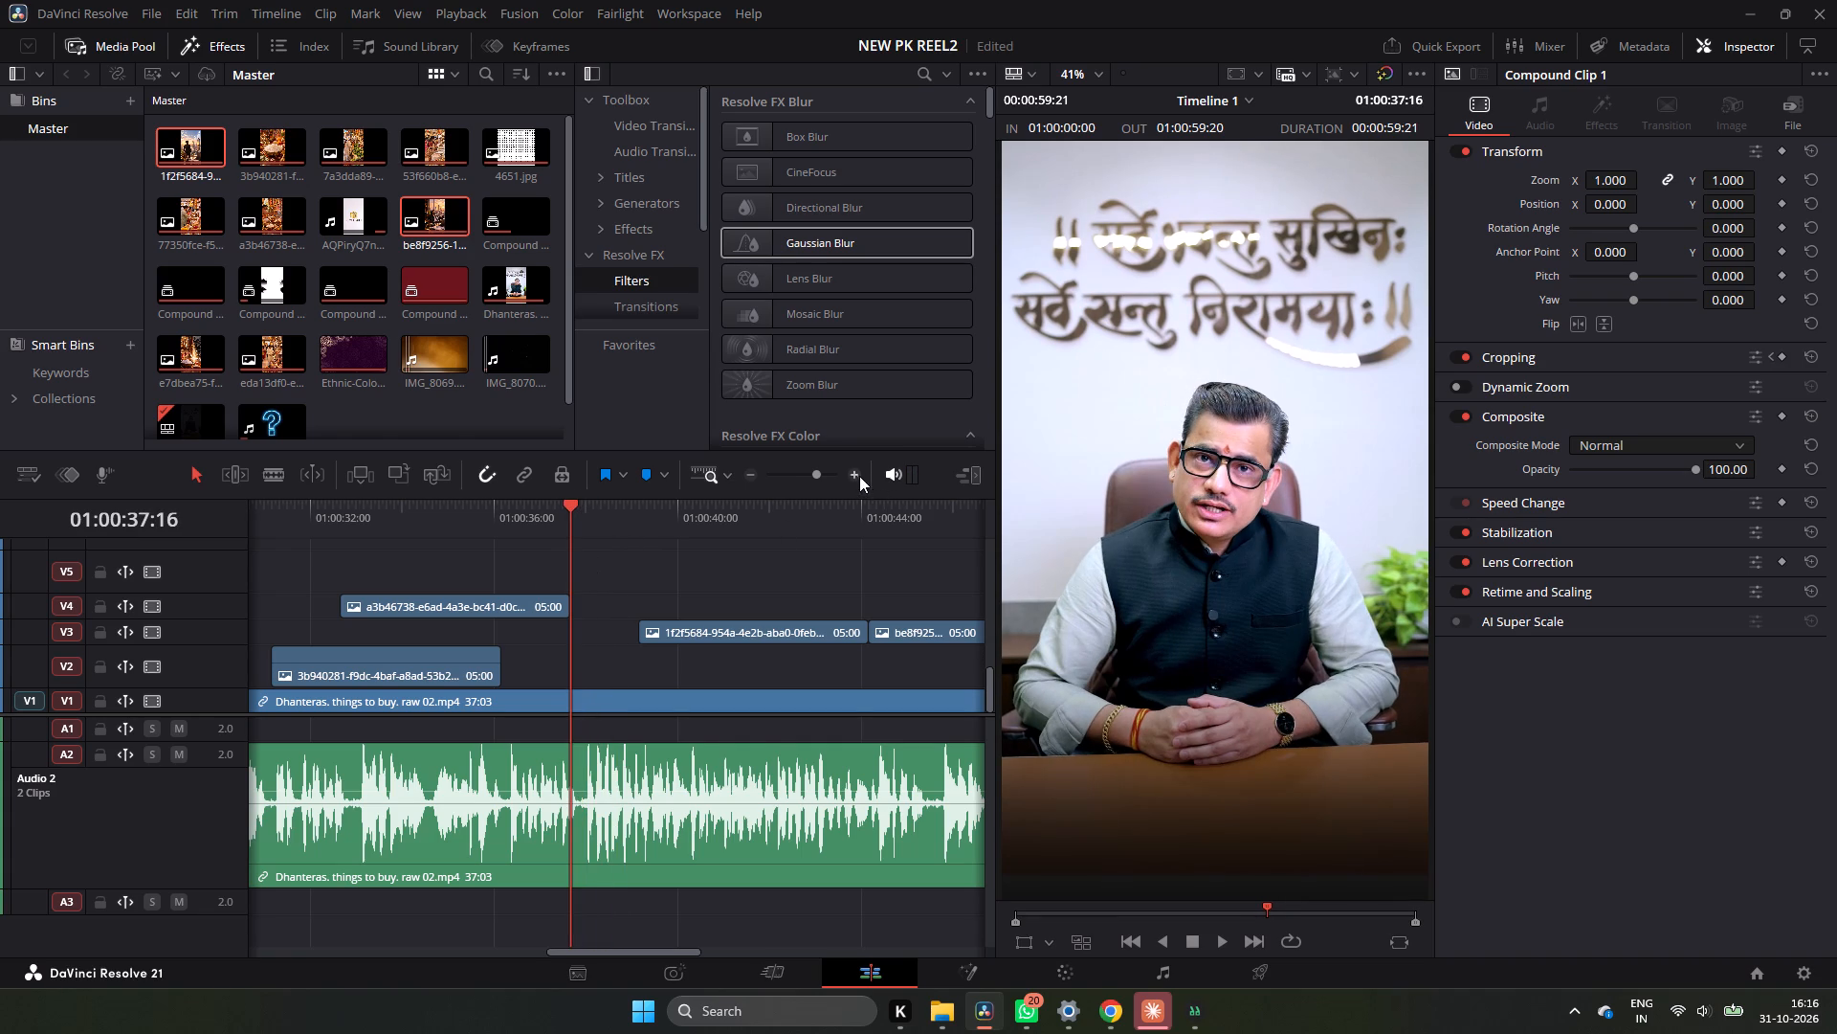
click(859, 476)
drag(587, 526, 621, 530)
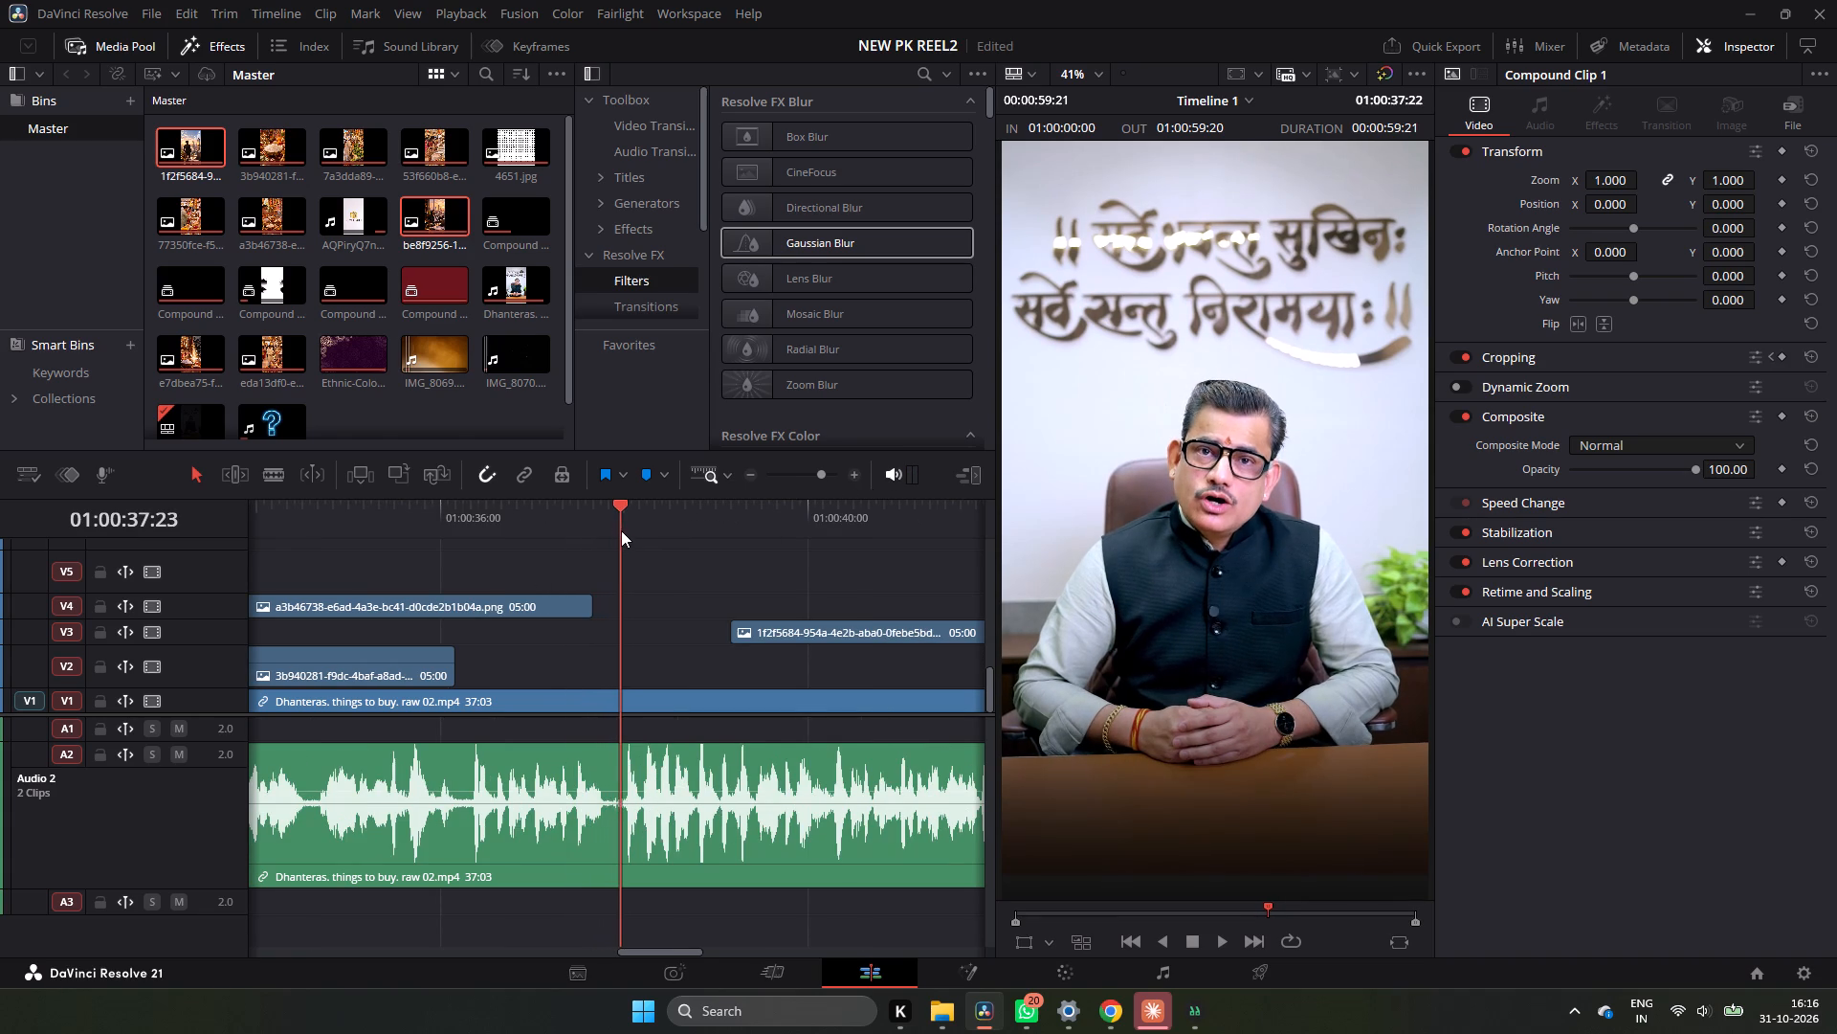
drag(621, 530, 616, 534)
key(space)
key(space)
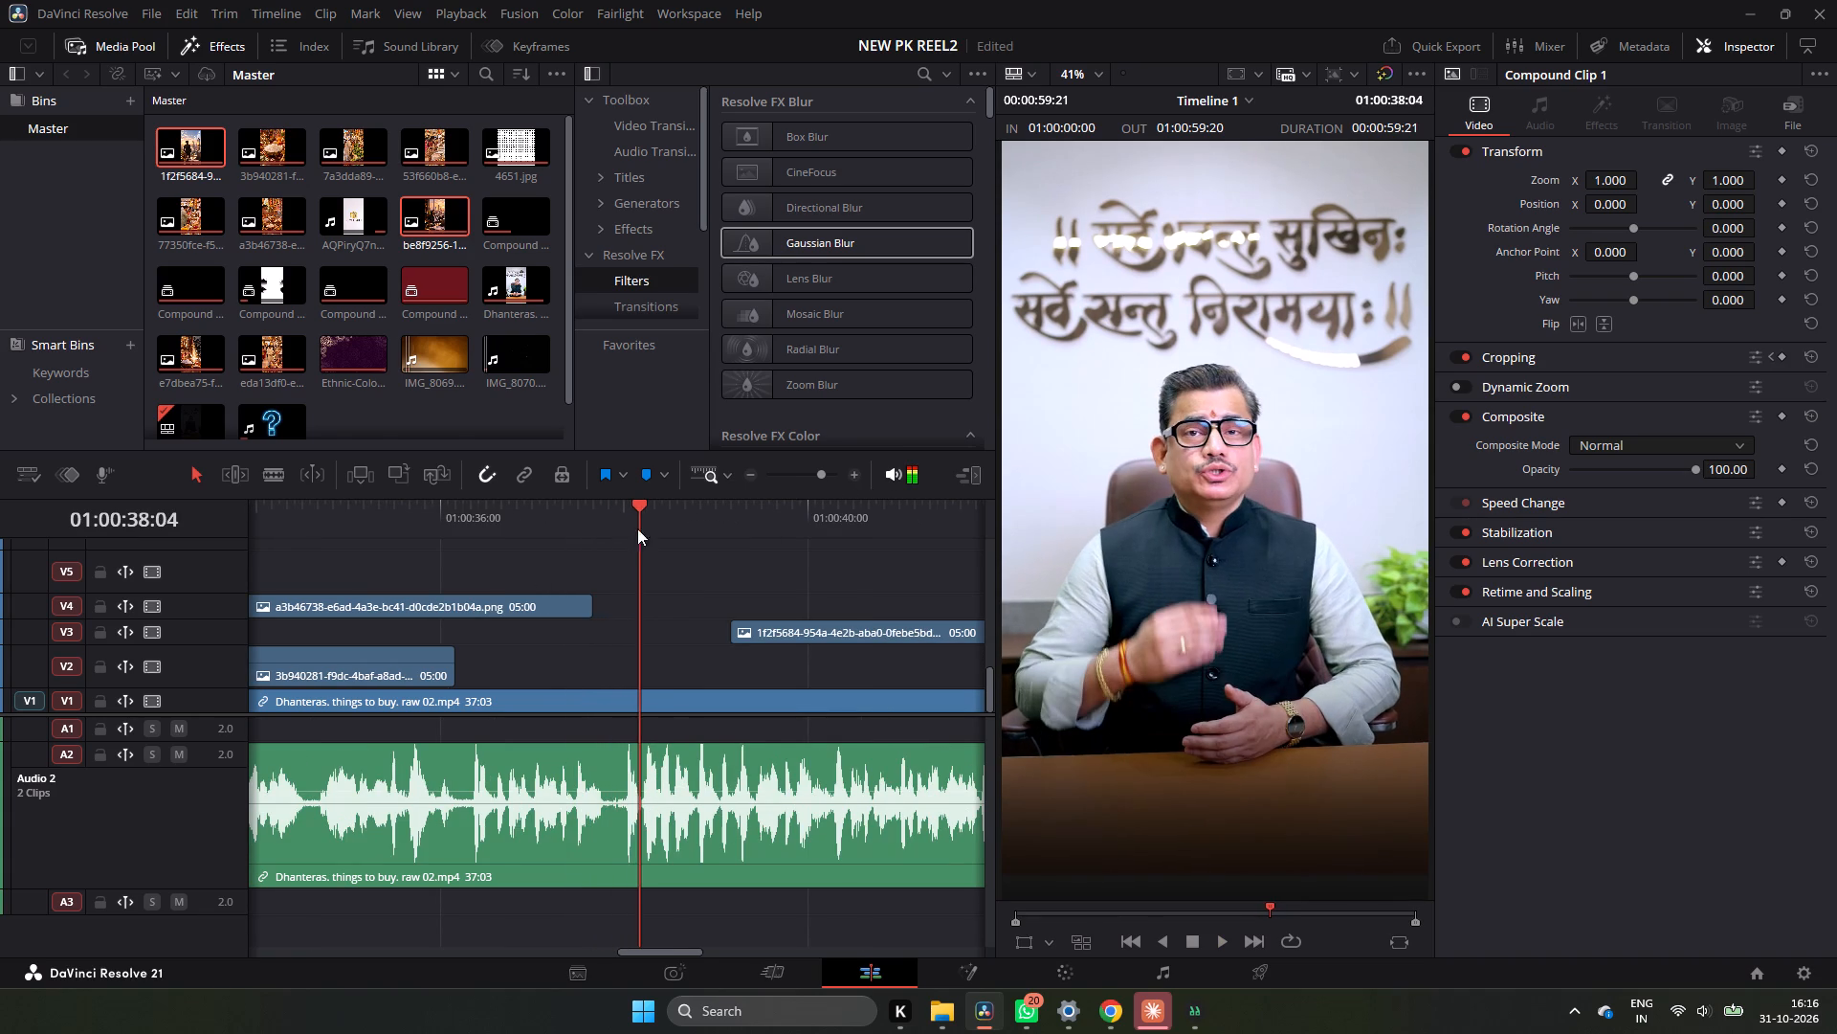
drag(644, 524, 615, 545)
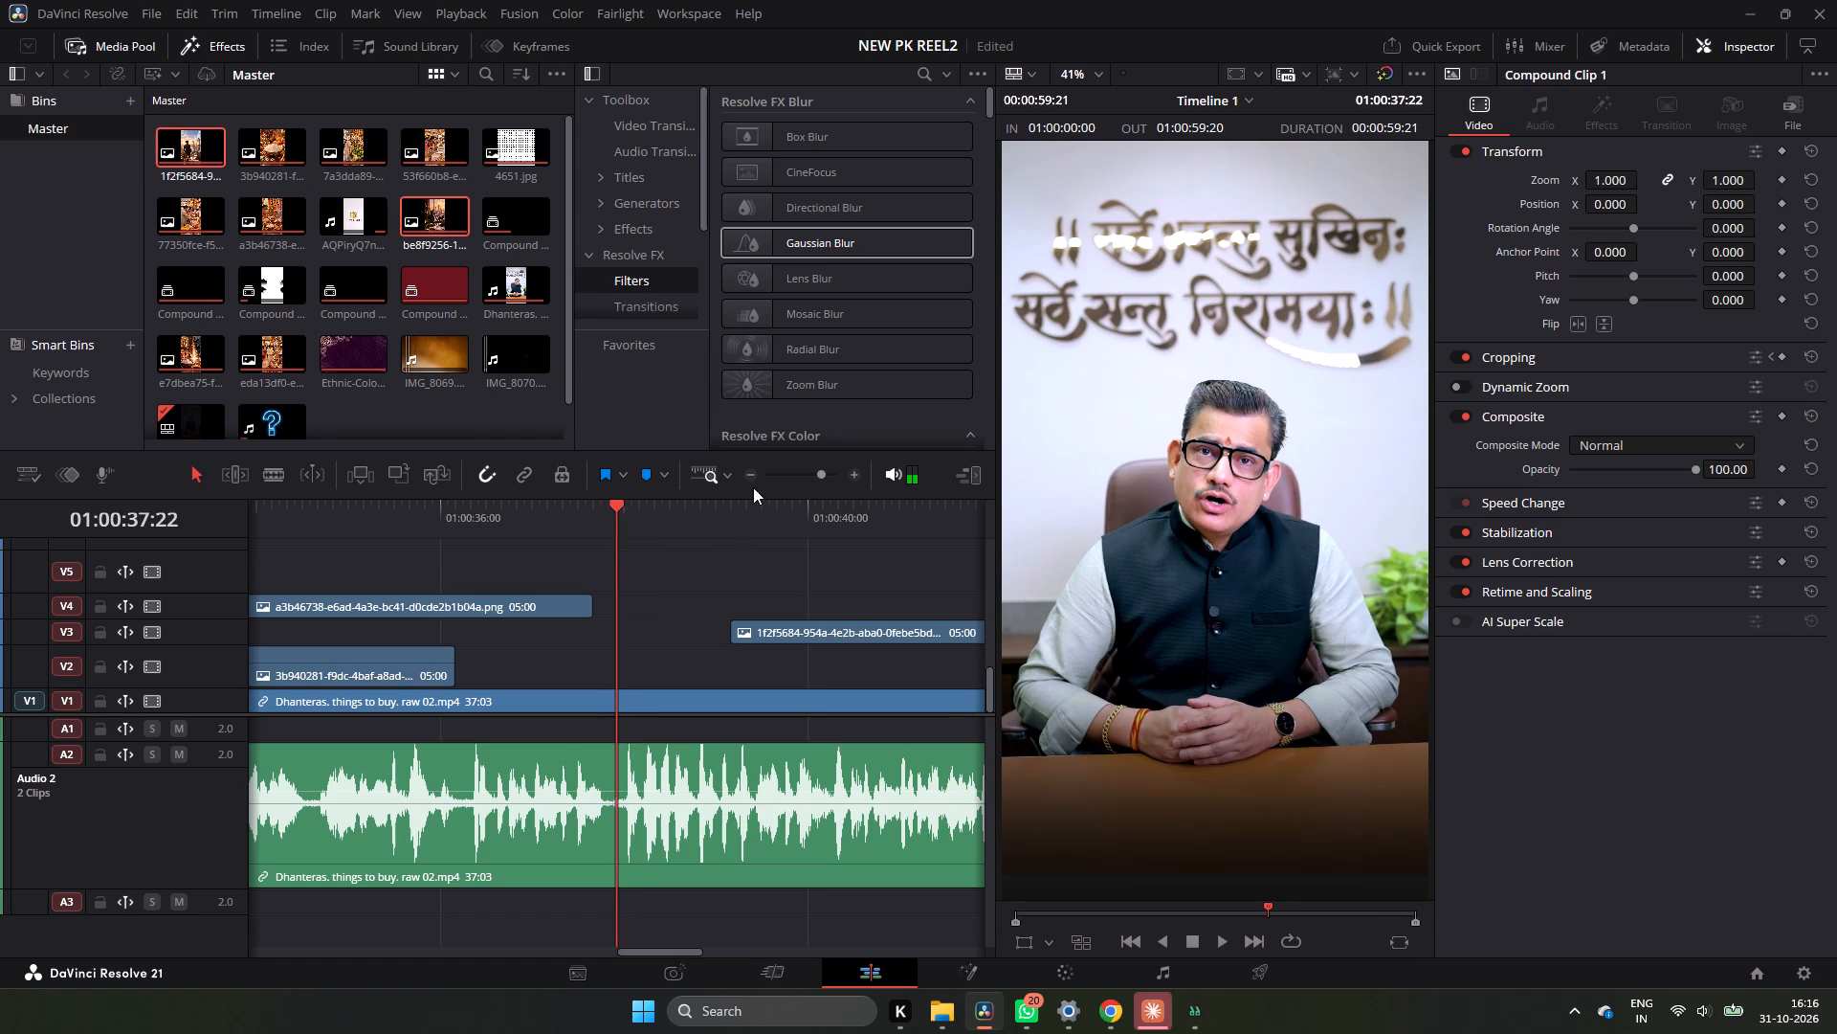
Move the fire-ritual image clip a3b46738 along V4 so that it starts at about 01:00:43.
double_click(753, 477)
drag(568, 606, 697, 595)
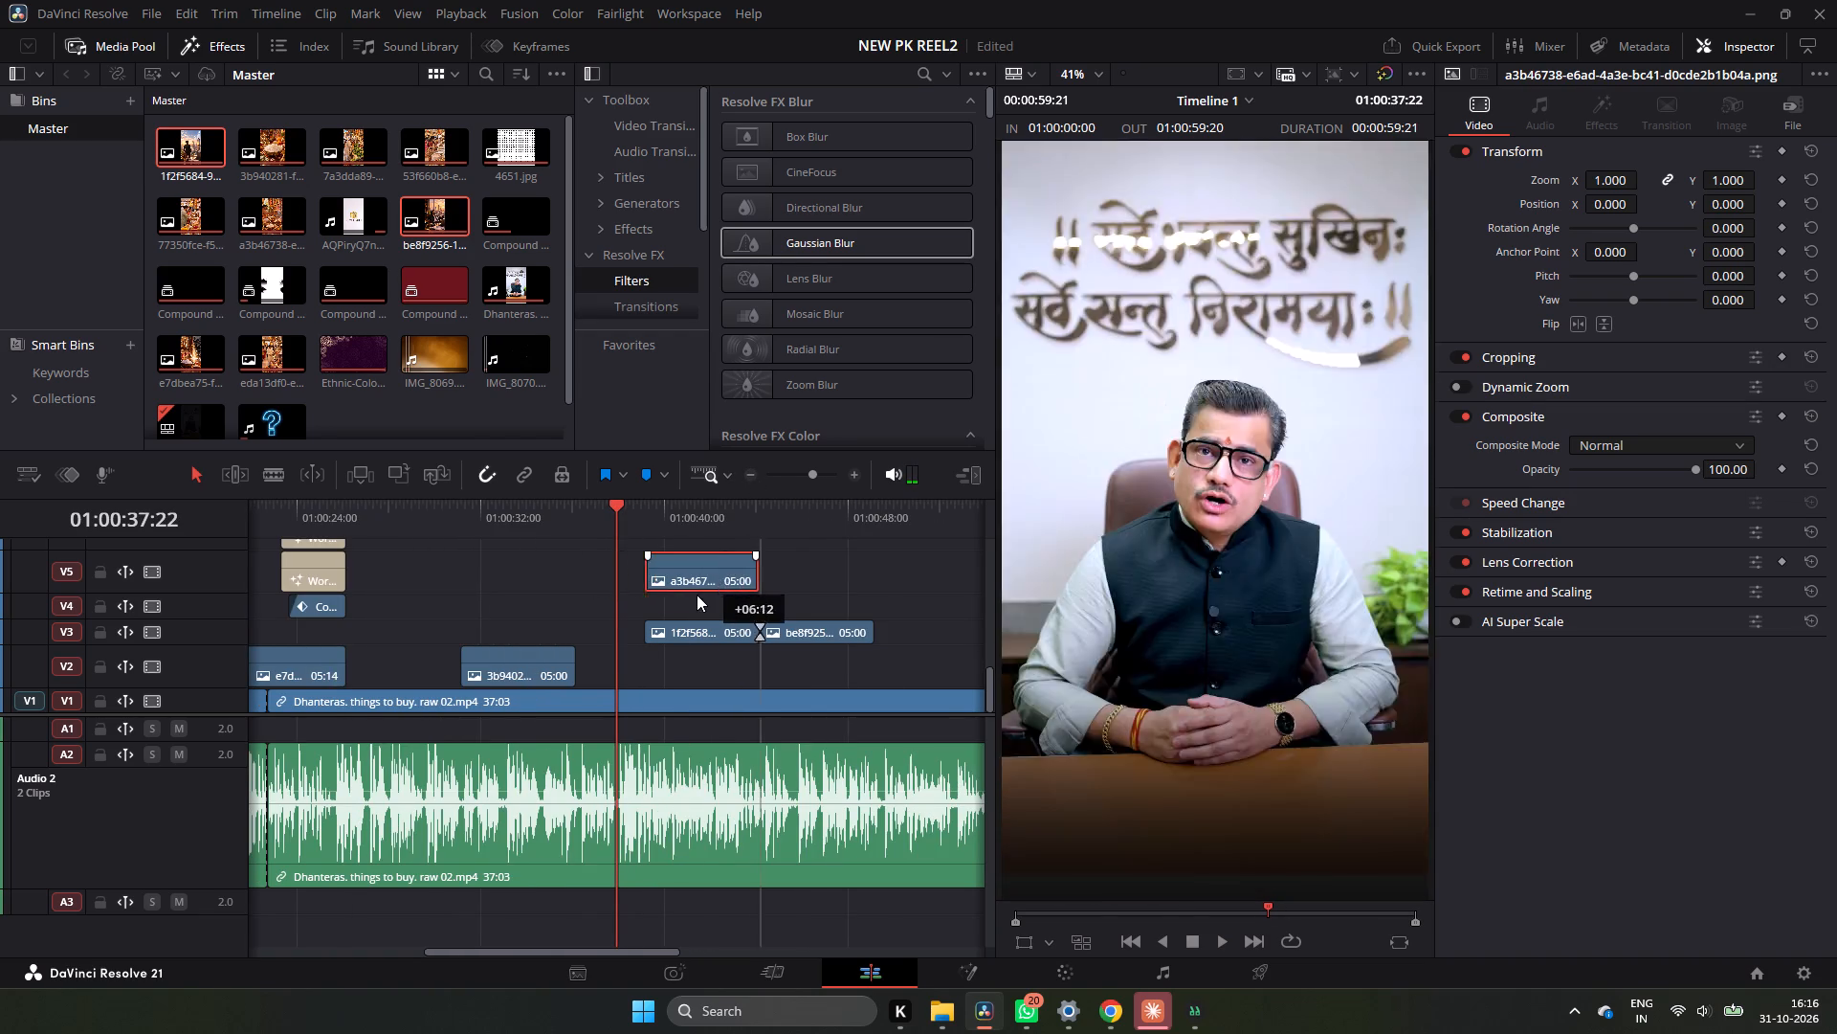
drag(697, 595, 812, 595)
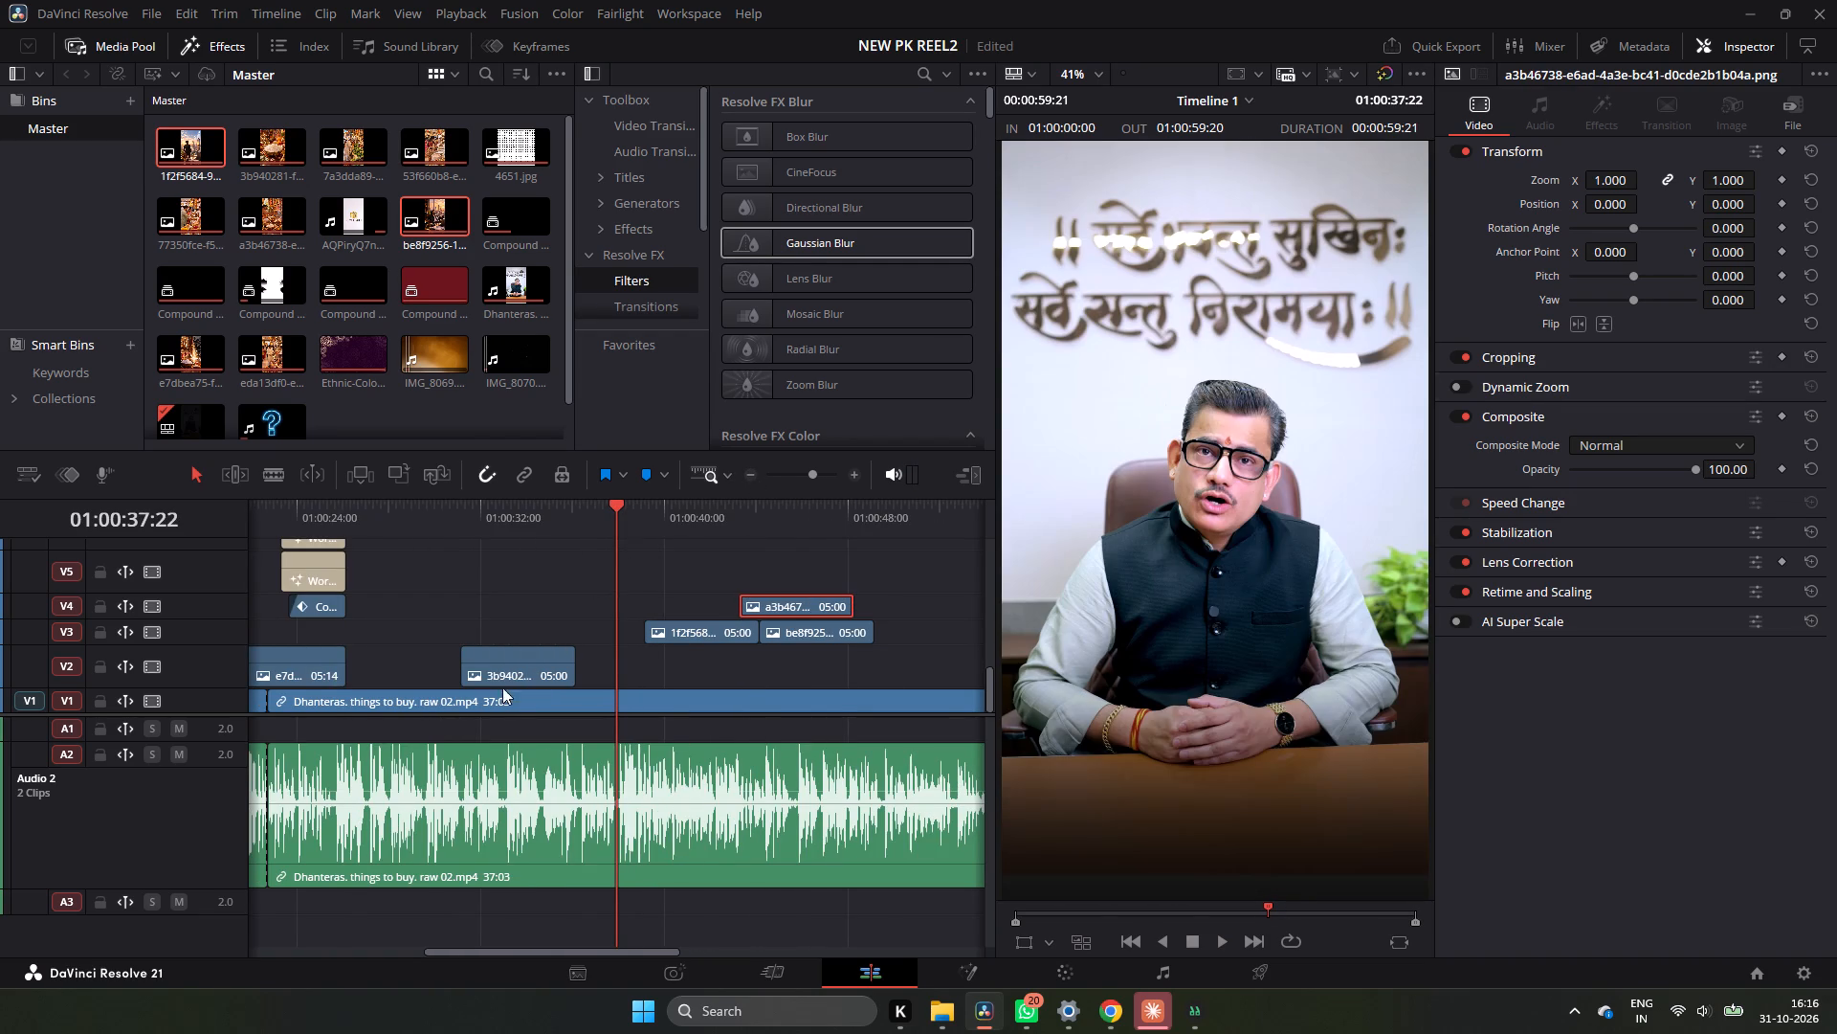
Move the rice-bowl image clip 3b940281 from V2 to V4, starting at the playhead, 01:00:37:22, and play it against the narration.
drag(516, 667, 671, 597)
key(space)
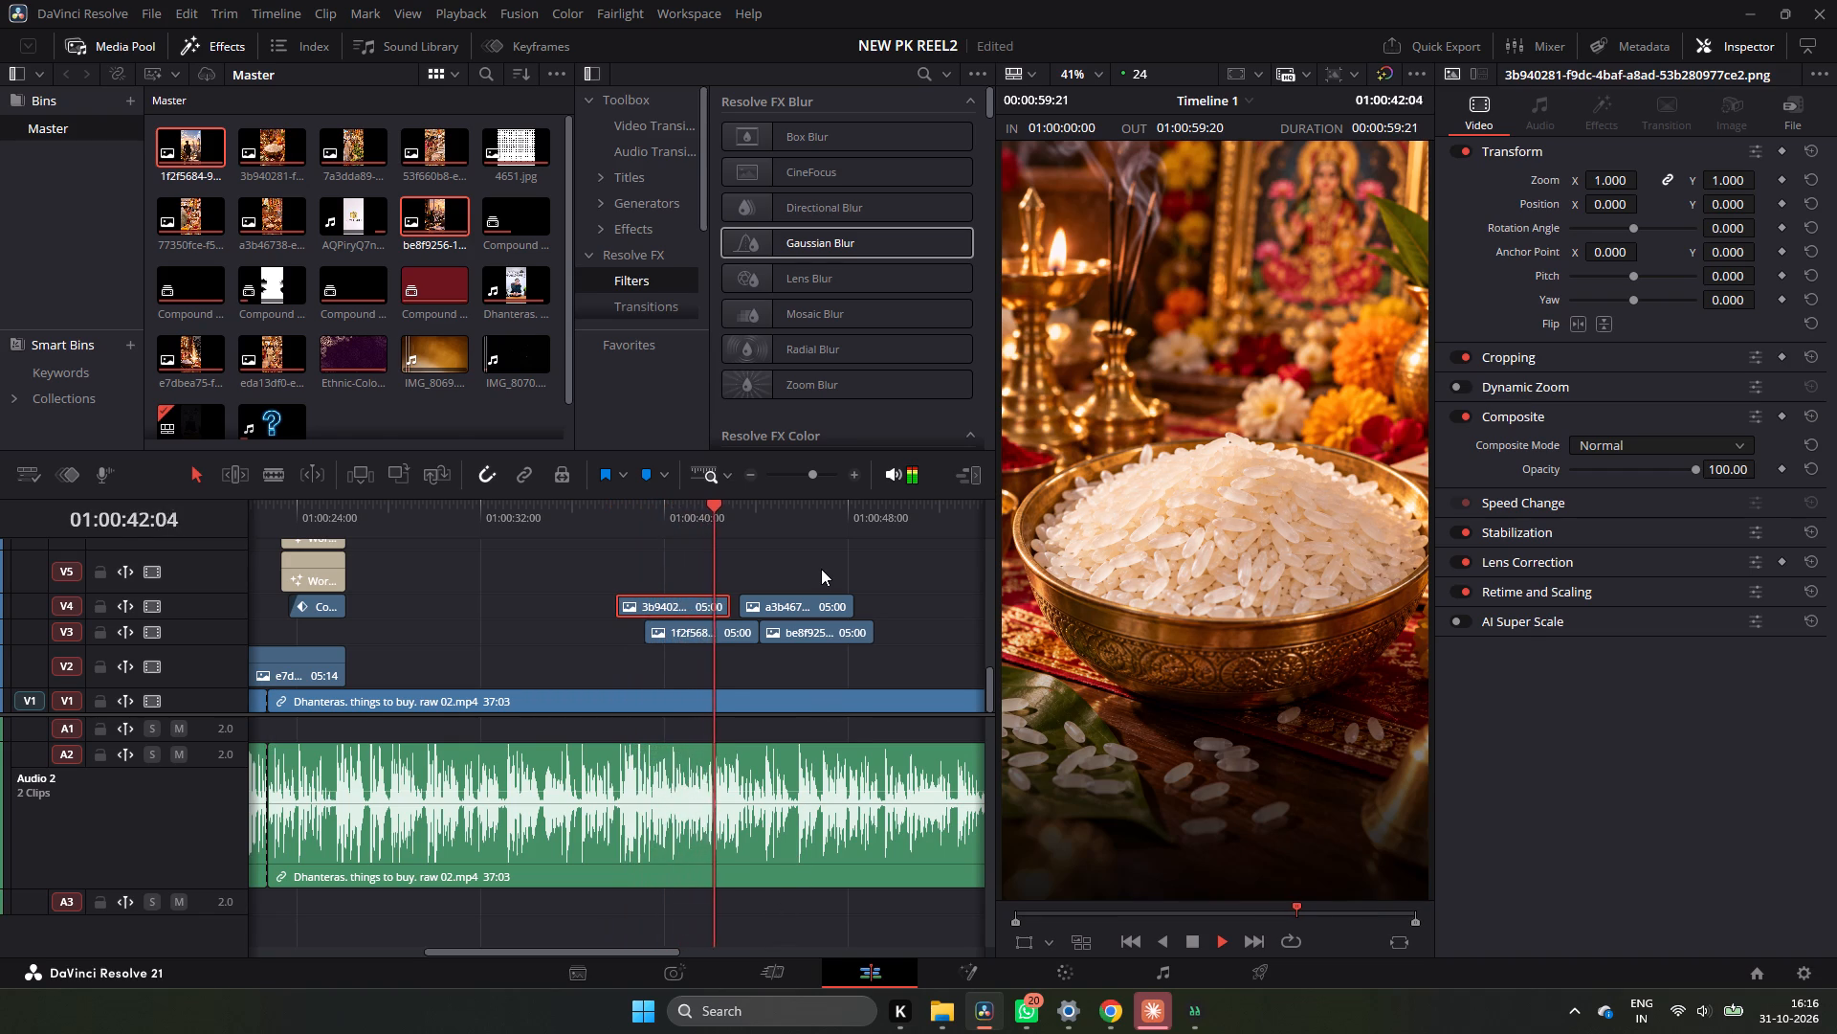
Listen to the narration between about 01:00:41 and 01:00:43 to find where the rice-bowl passage ends.
key(space)
click(726, 509)
key(space)
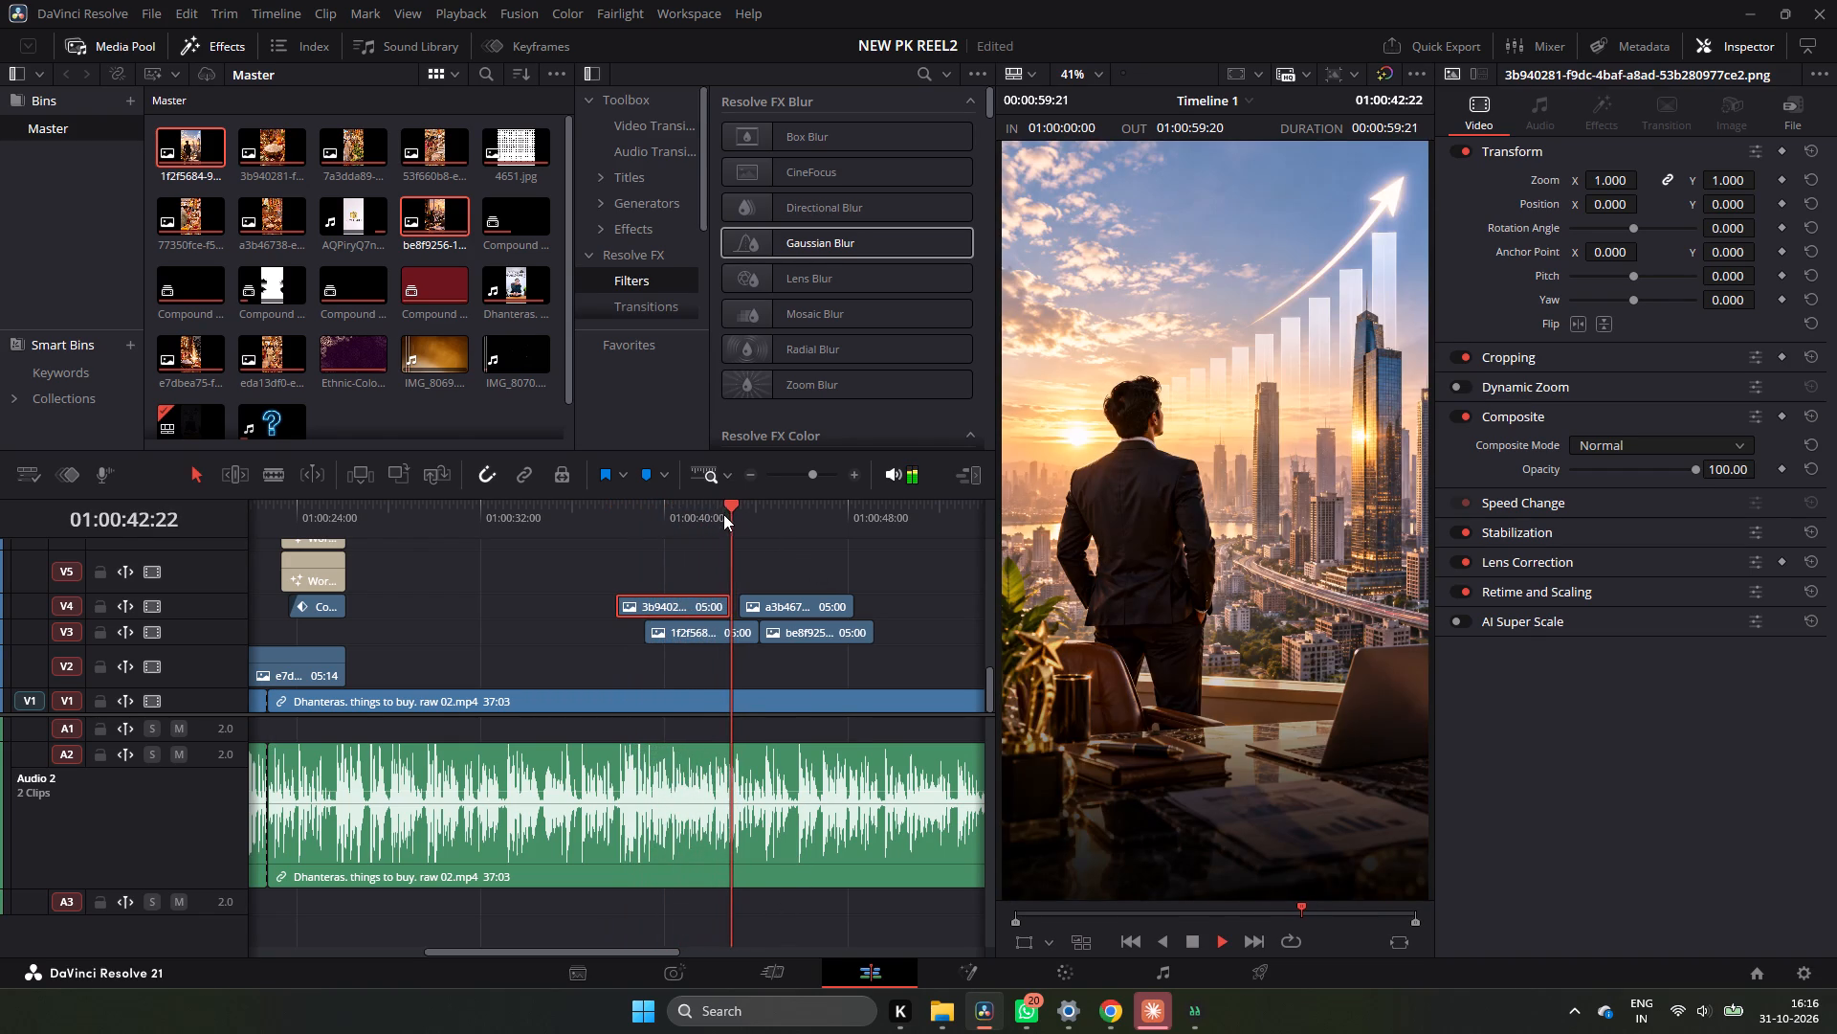
key(space)
click(853, 470)
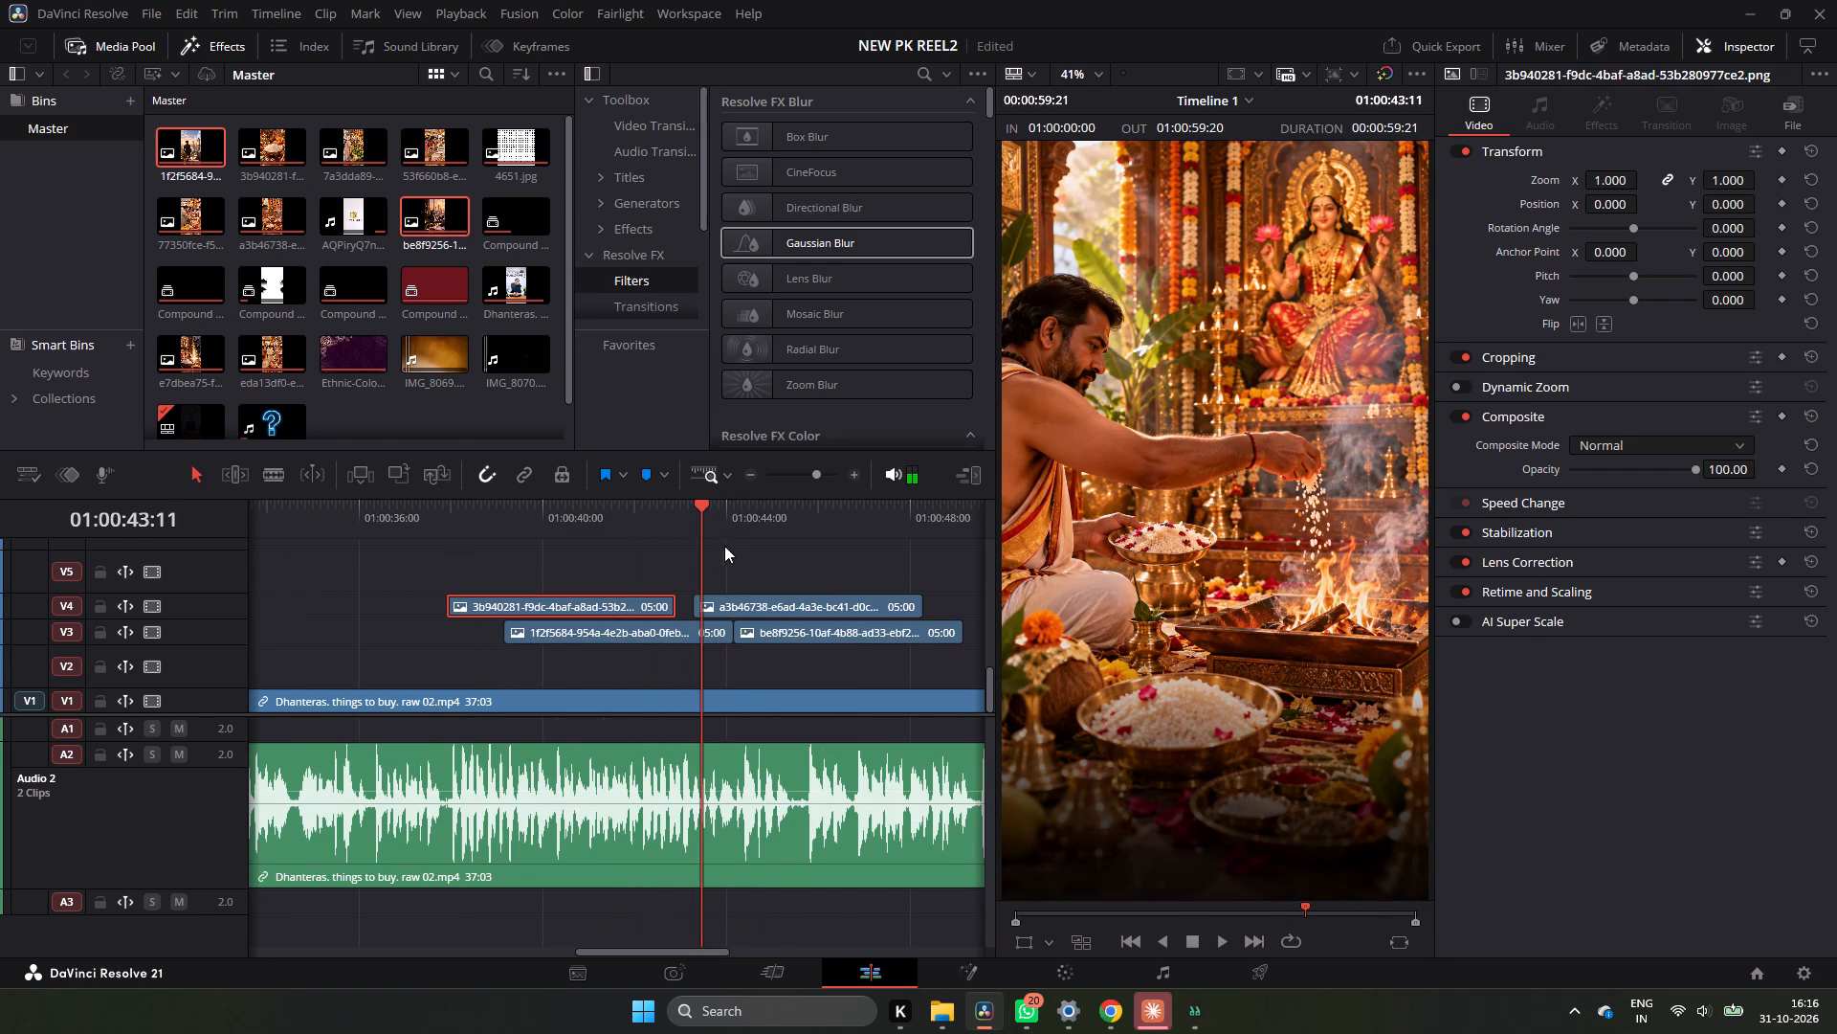
drag(695, 528, 677, 534)
drag(668, 520, 632, 534)
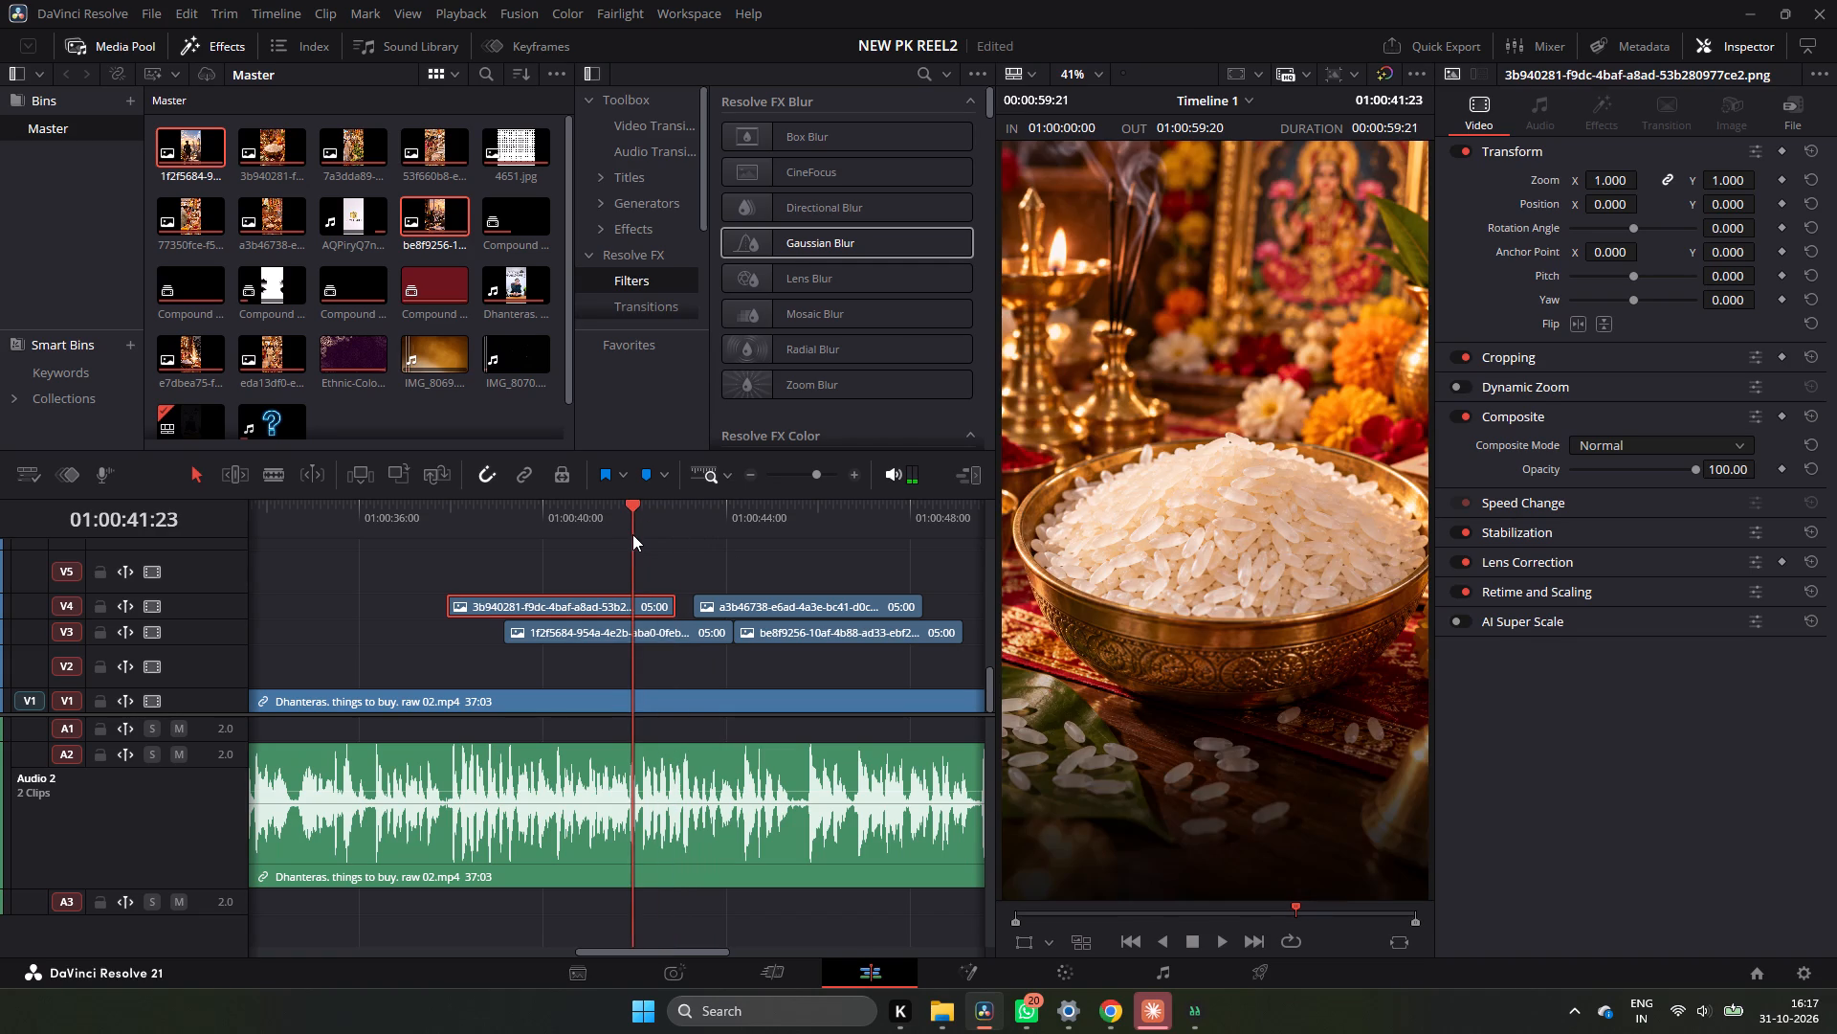
key(space)
key(space)
drag(650, 519, 639, 526)
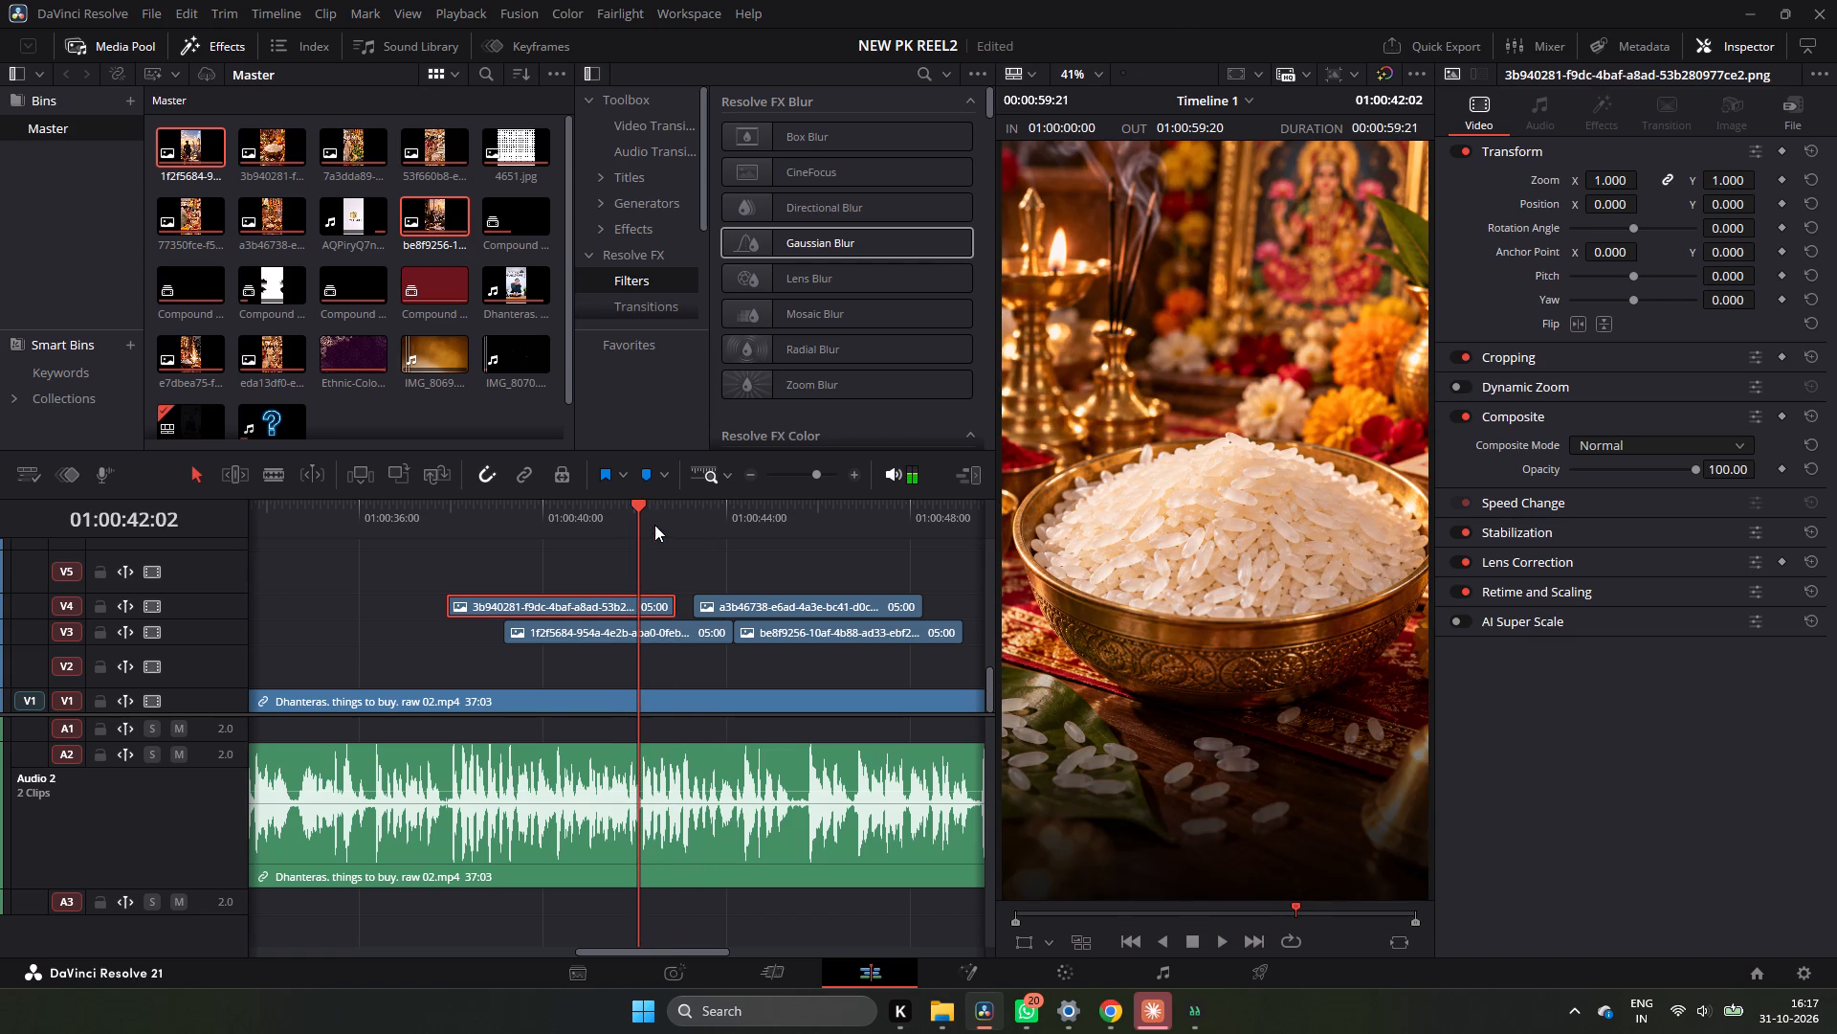
Trim the end of the rice-bowl clip 3b940281 on V4 to 01:00:42:03, in the pause between words, making it 04:05 long.
triple_click(855, 476)
drag(631, 525, 646, 539)
key(space)
key(space)
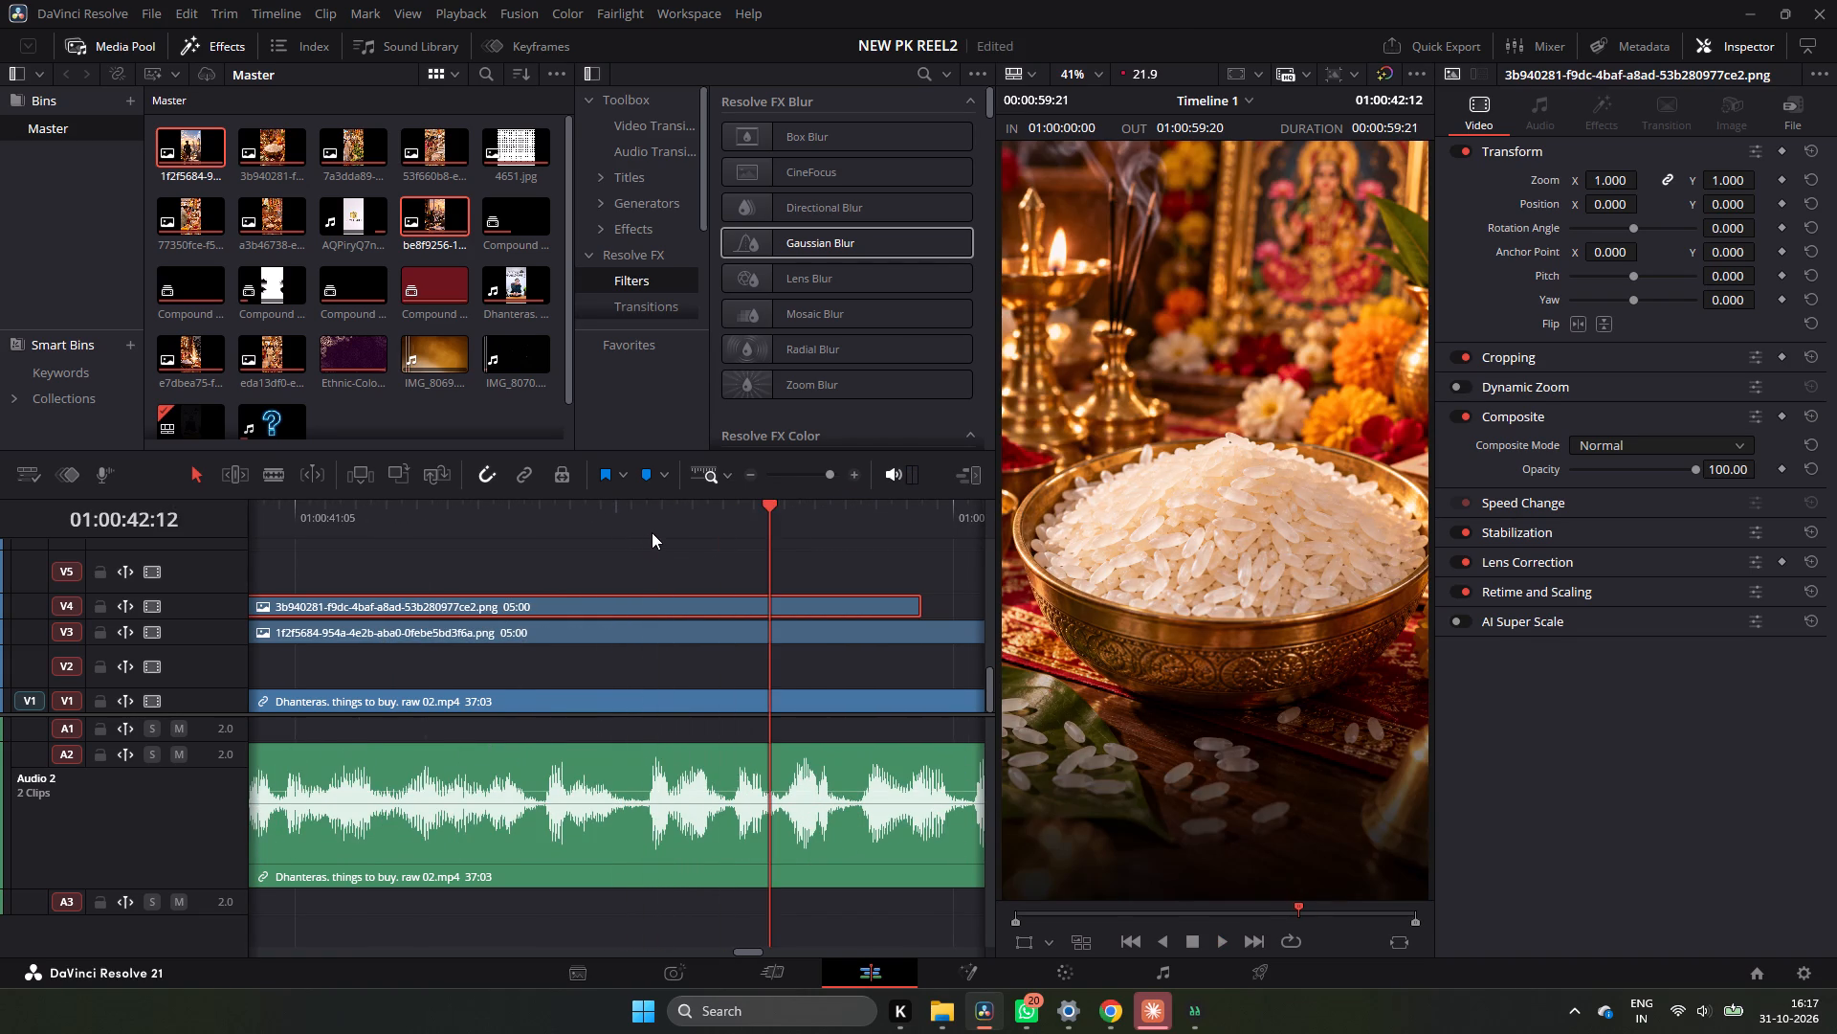
drag(652, 526, 638, 541)
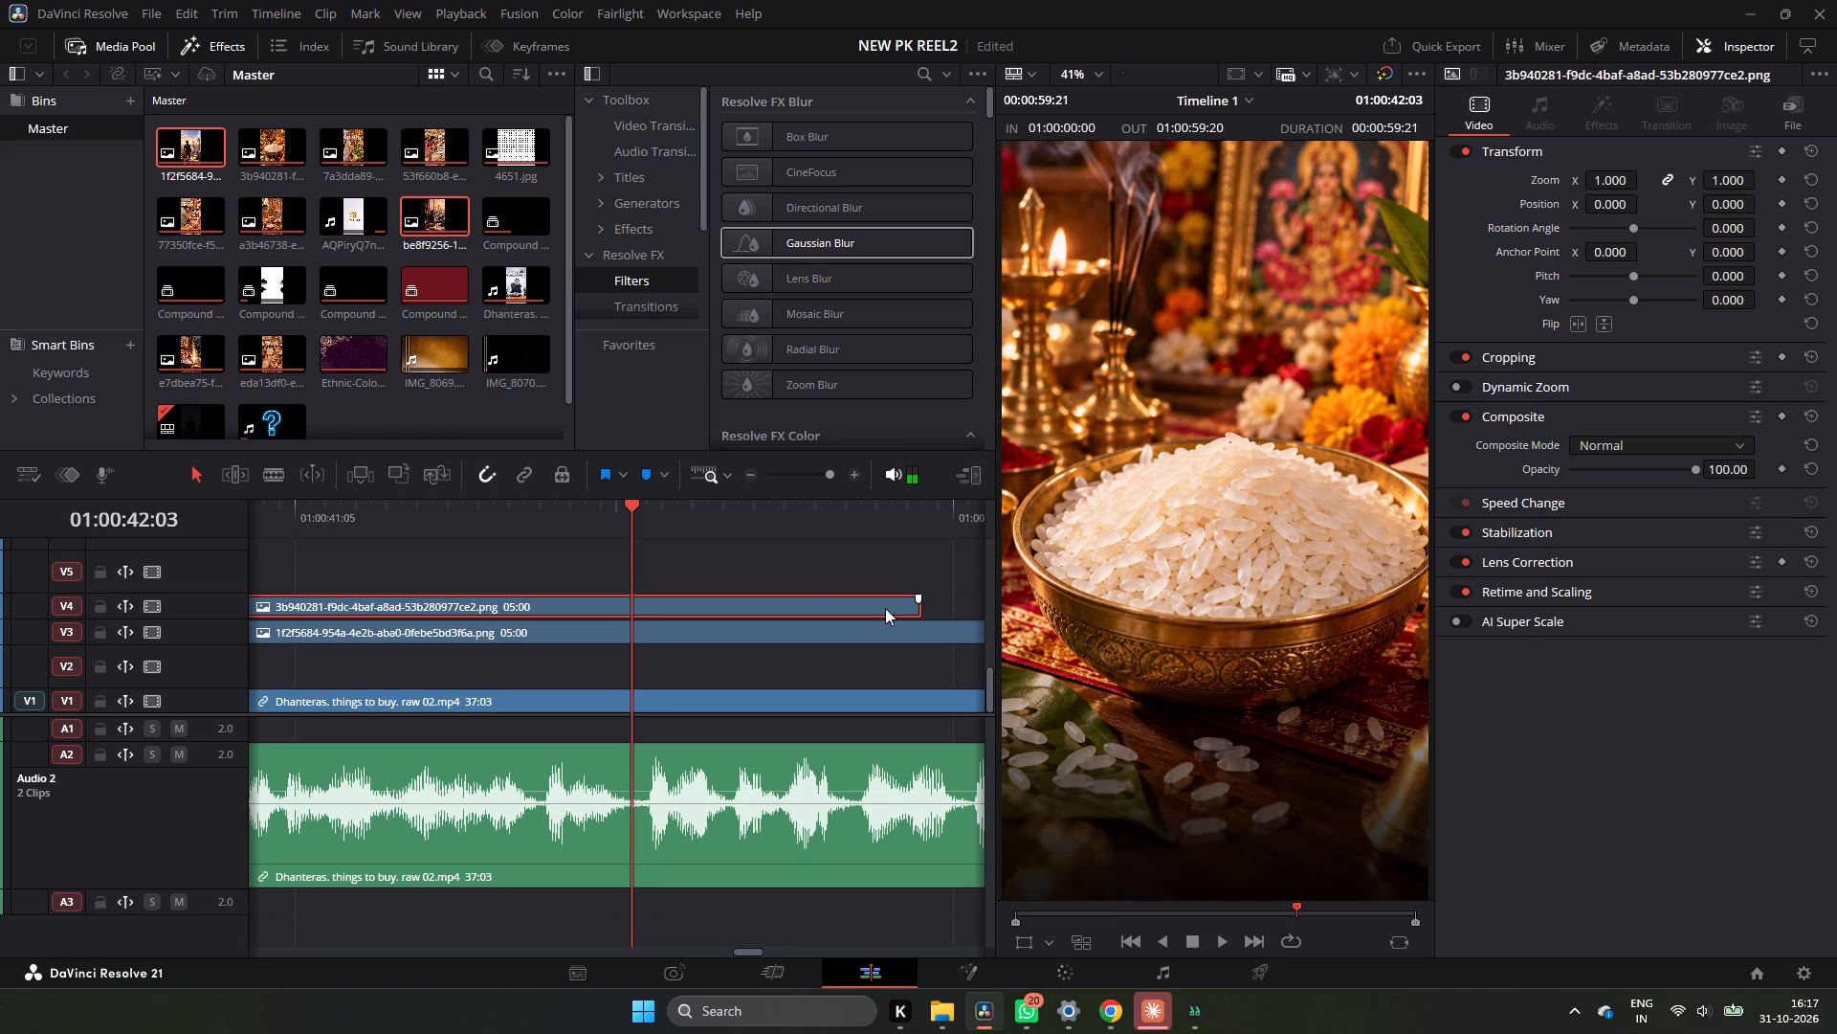
drag(916, 609, 628, 640)
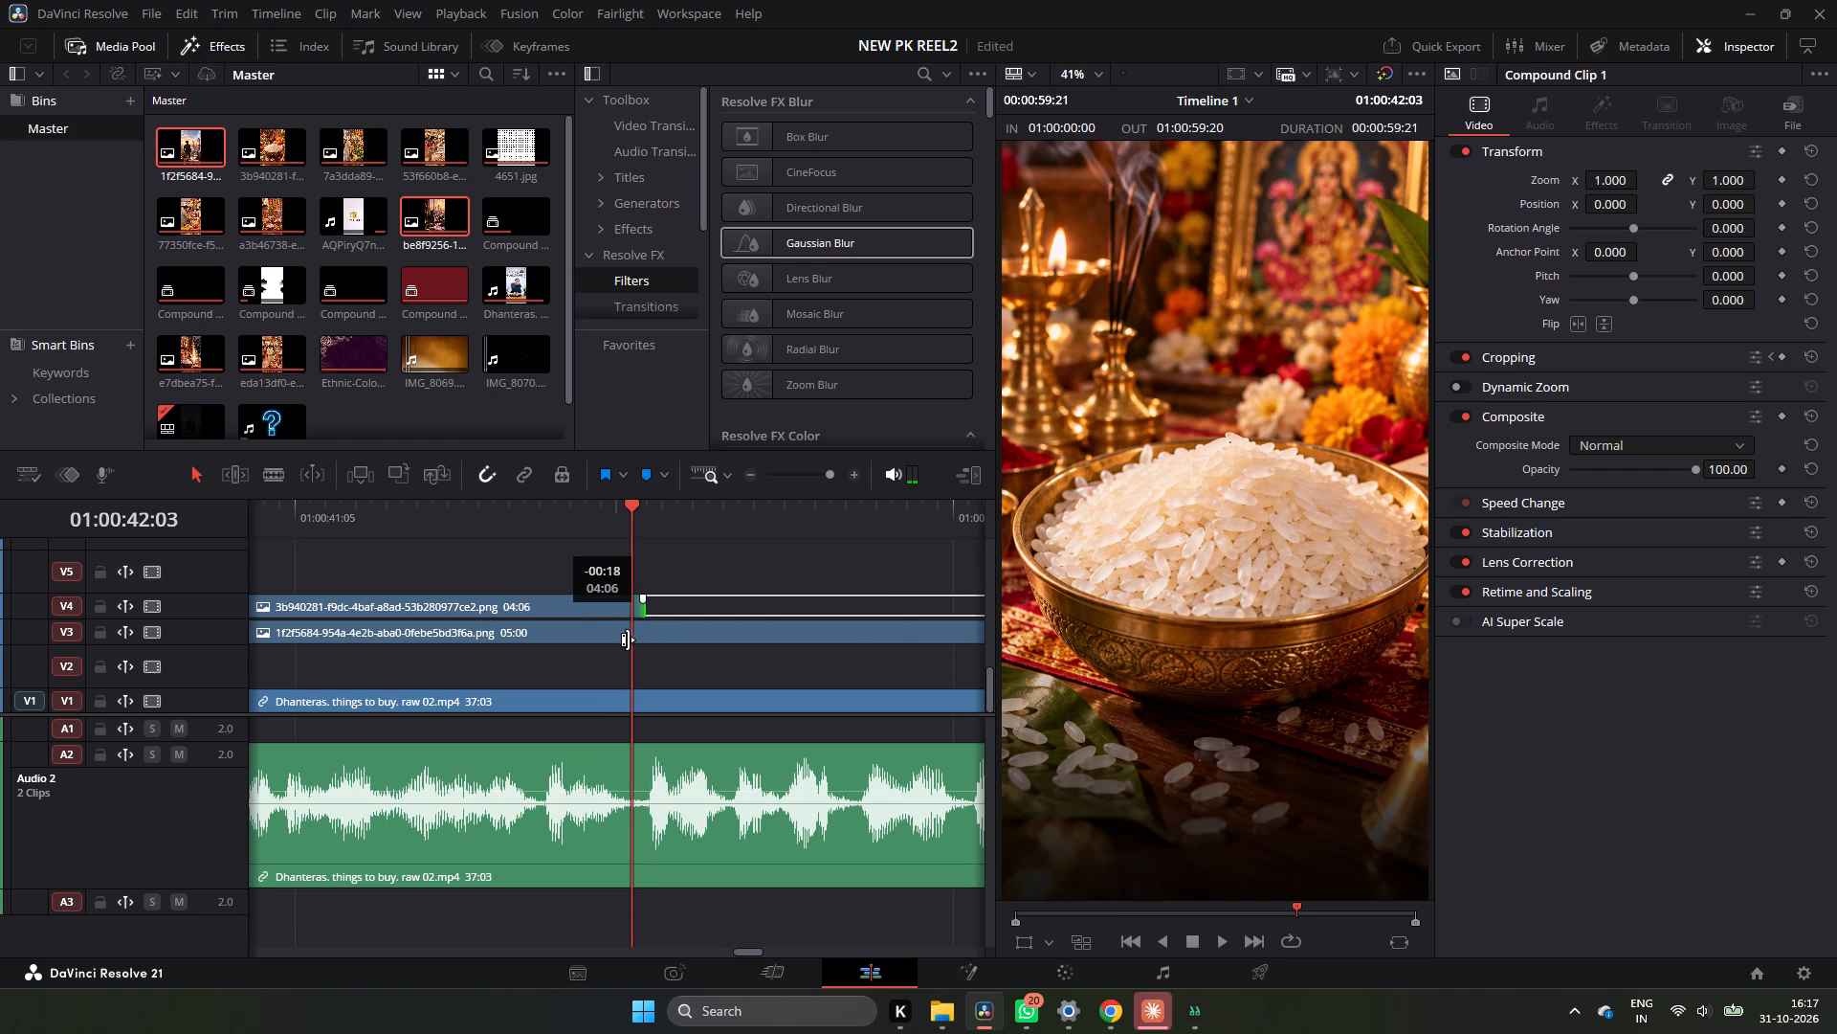
drag(628, 640, 621, 641)
Move the fire-ritual clip a3b46738 earlier on V4 so that it starts directly at the rice-bowl clip's end.
double_click(751, 472)
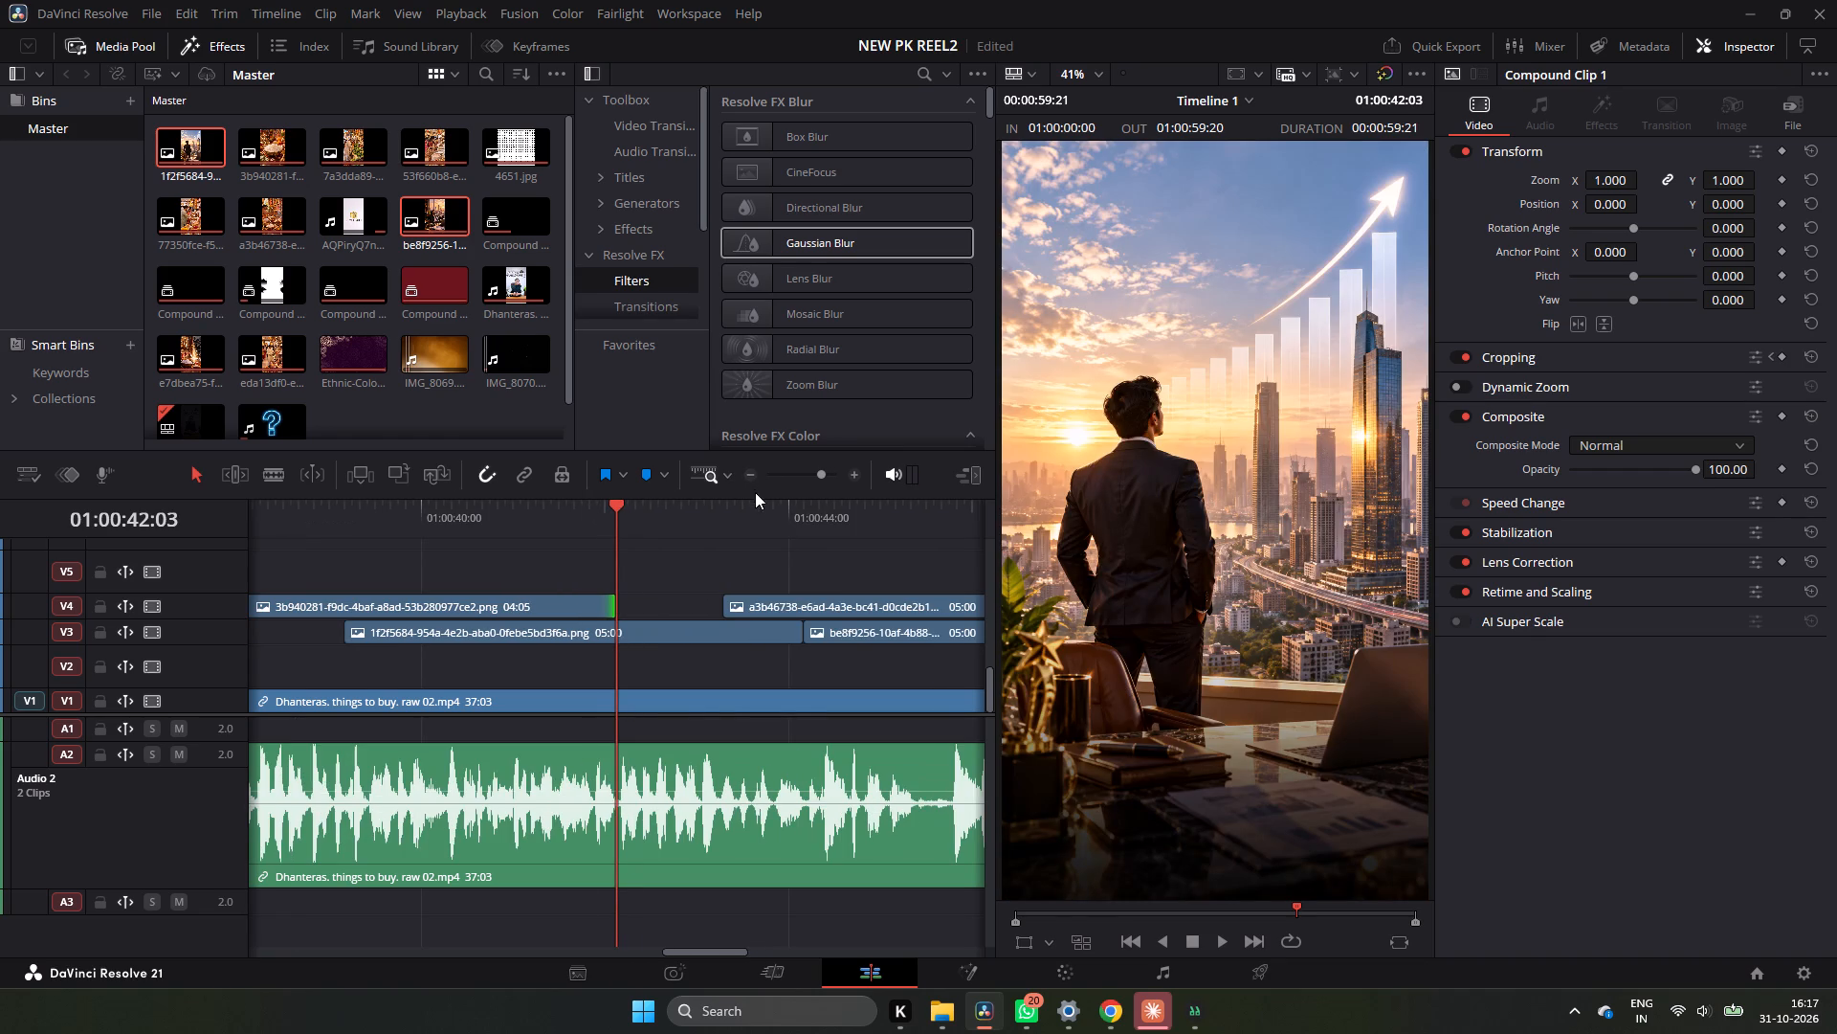
click(749, 472)
drag(746, 598, 731, 604)
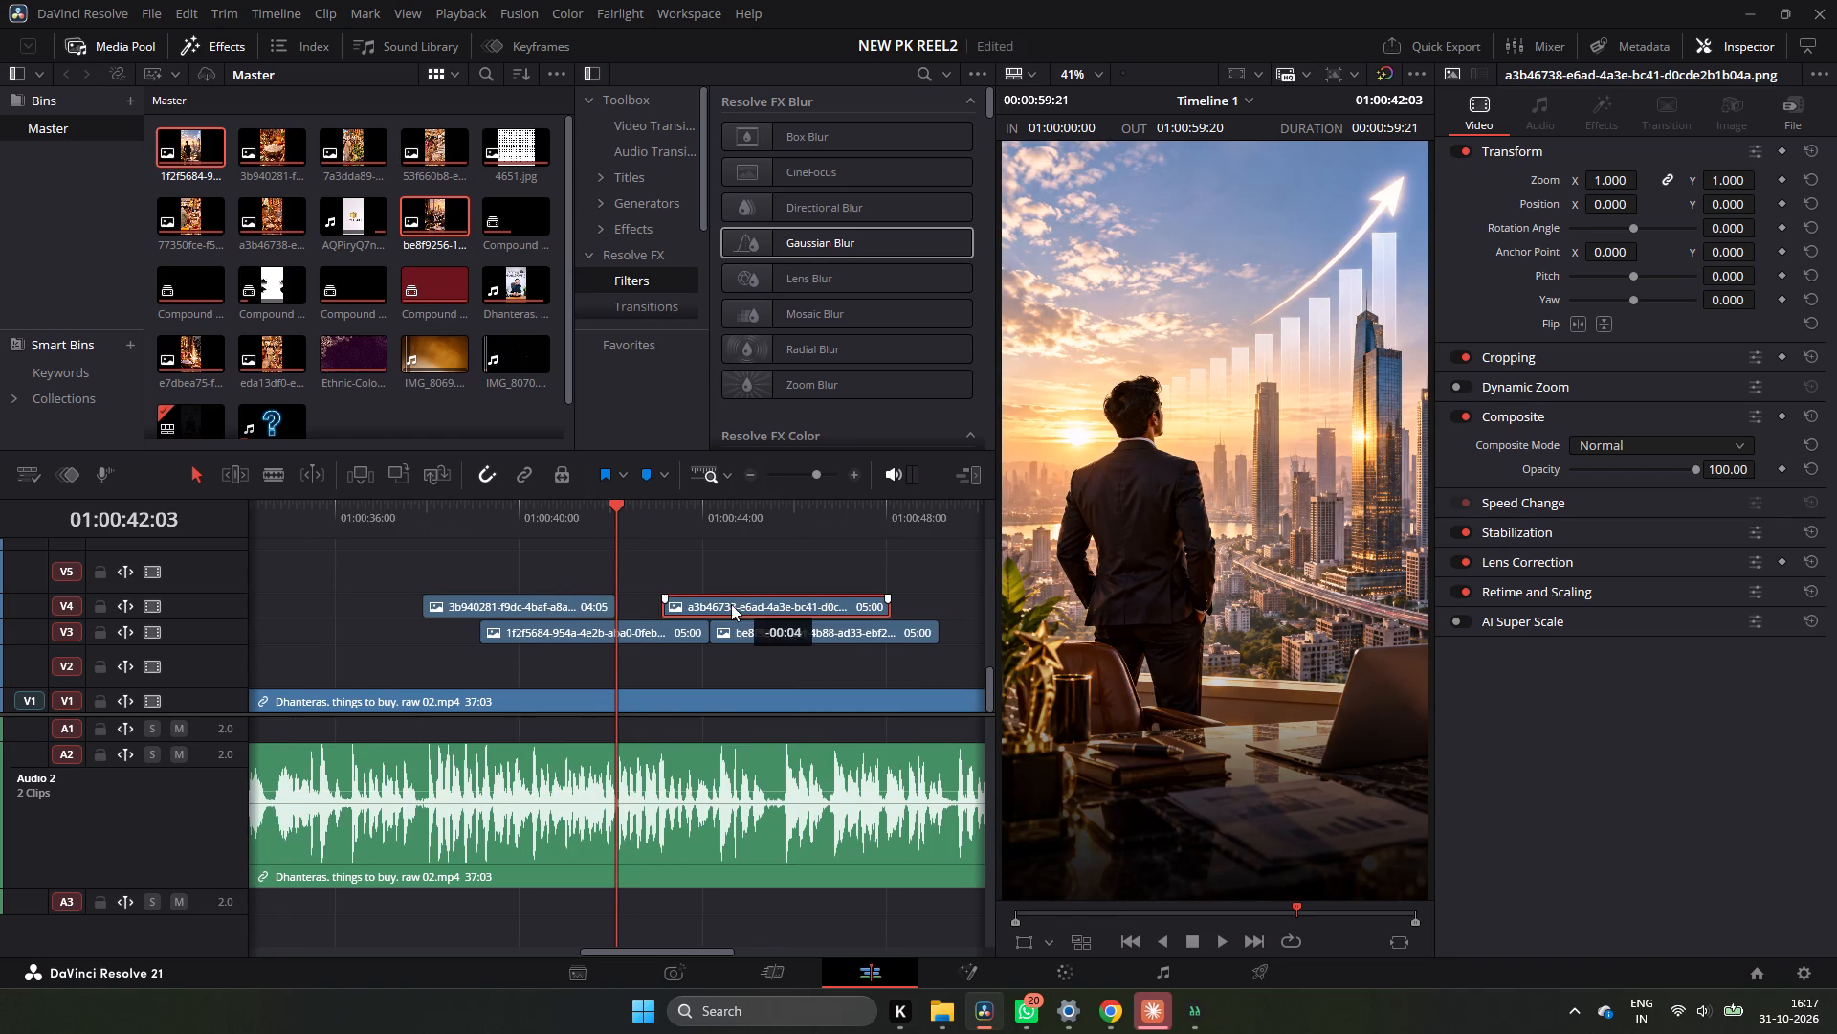
drag(731, 604, 693, 614)
Play the fire-ritual passage and trim the end of clip a3b46738 to the narration pause at 01:00:45:19, making it 03:16 long.
key(space)
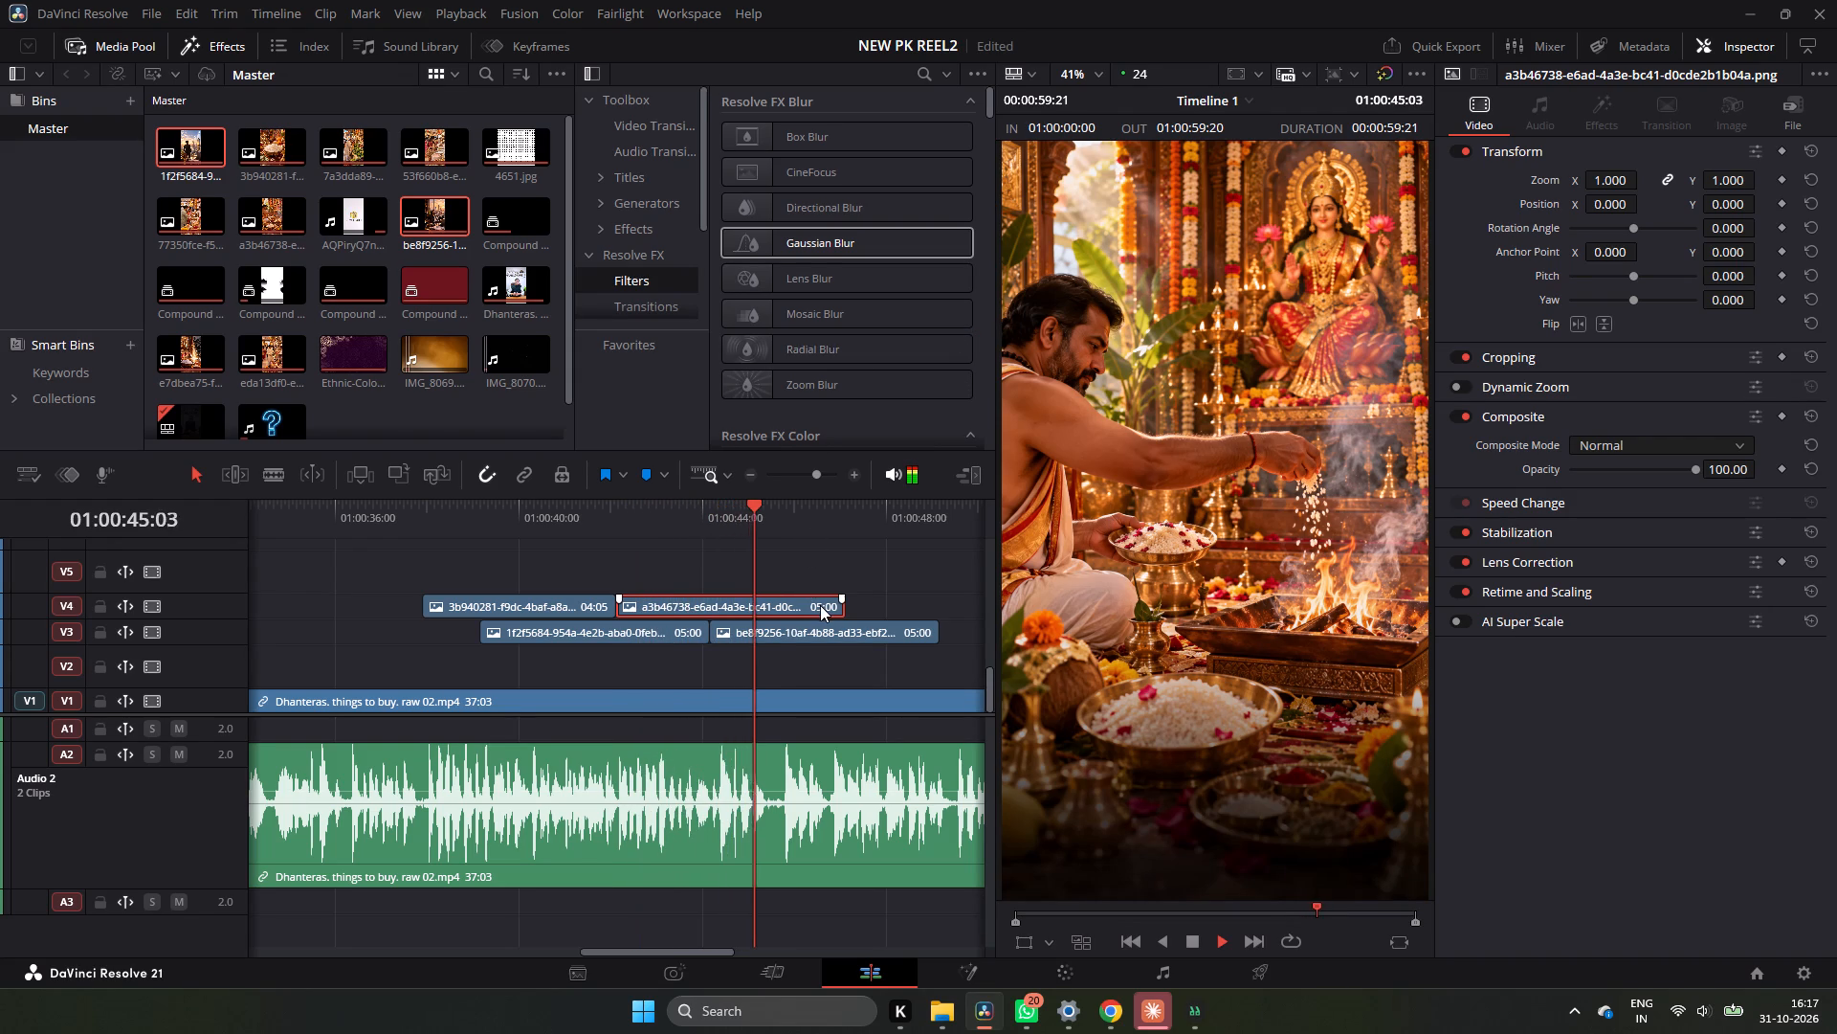
key(space)
key(space)
key(space)
drag(803, 530, 771, 537)
double_click(856, 469)
drag(667, 505, 696, 505)
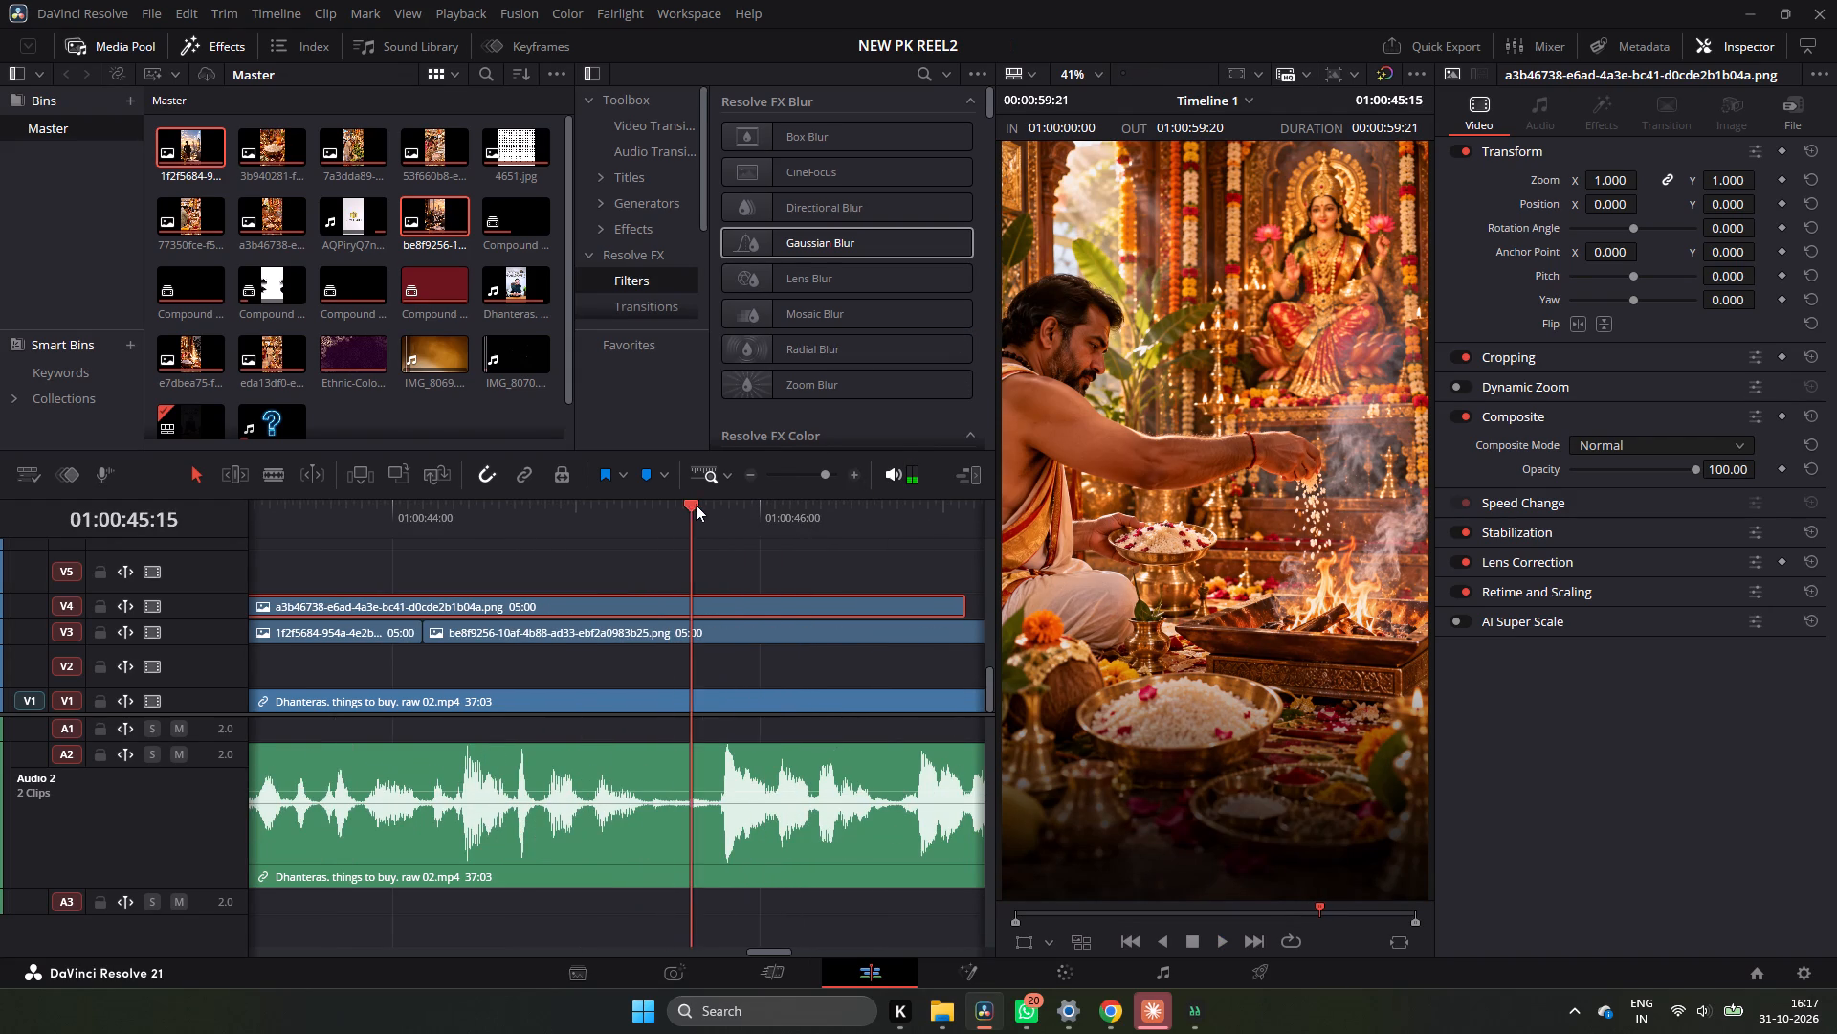
drag(696, 505, 715, 517)
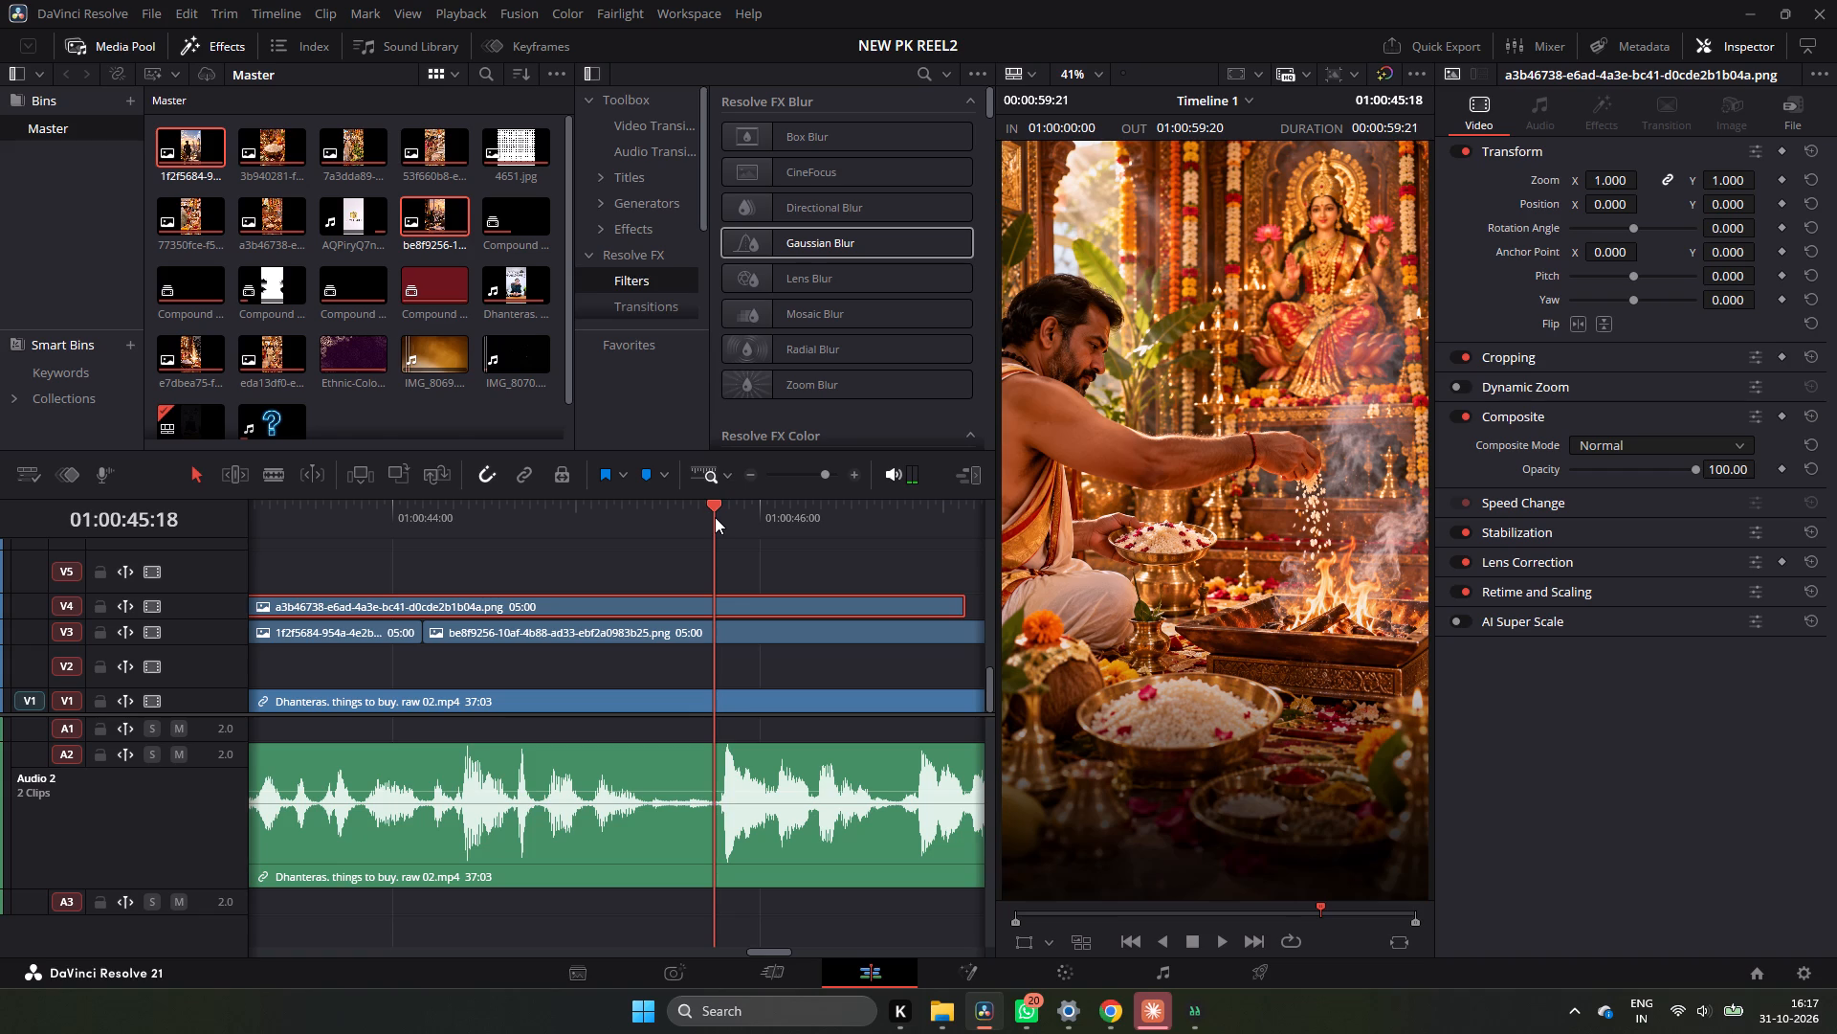
drag(715, 517, 719, 519)
drag(962, 609, 826, 628)
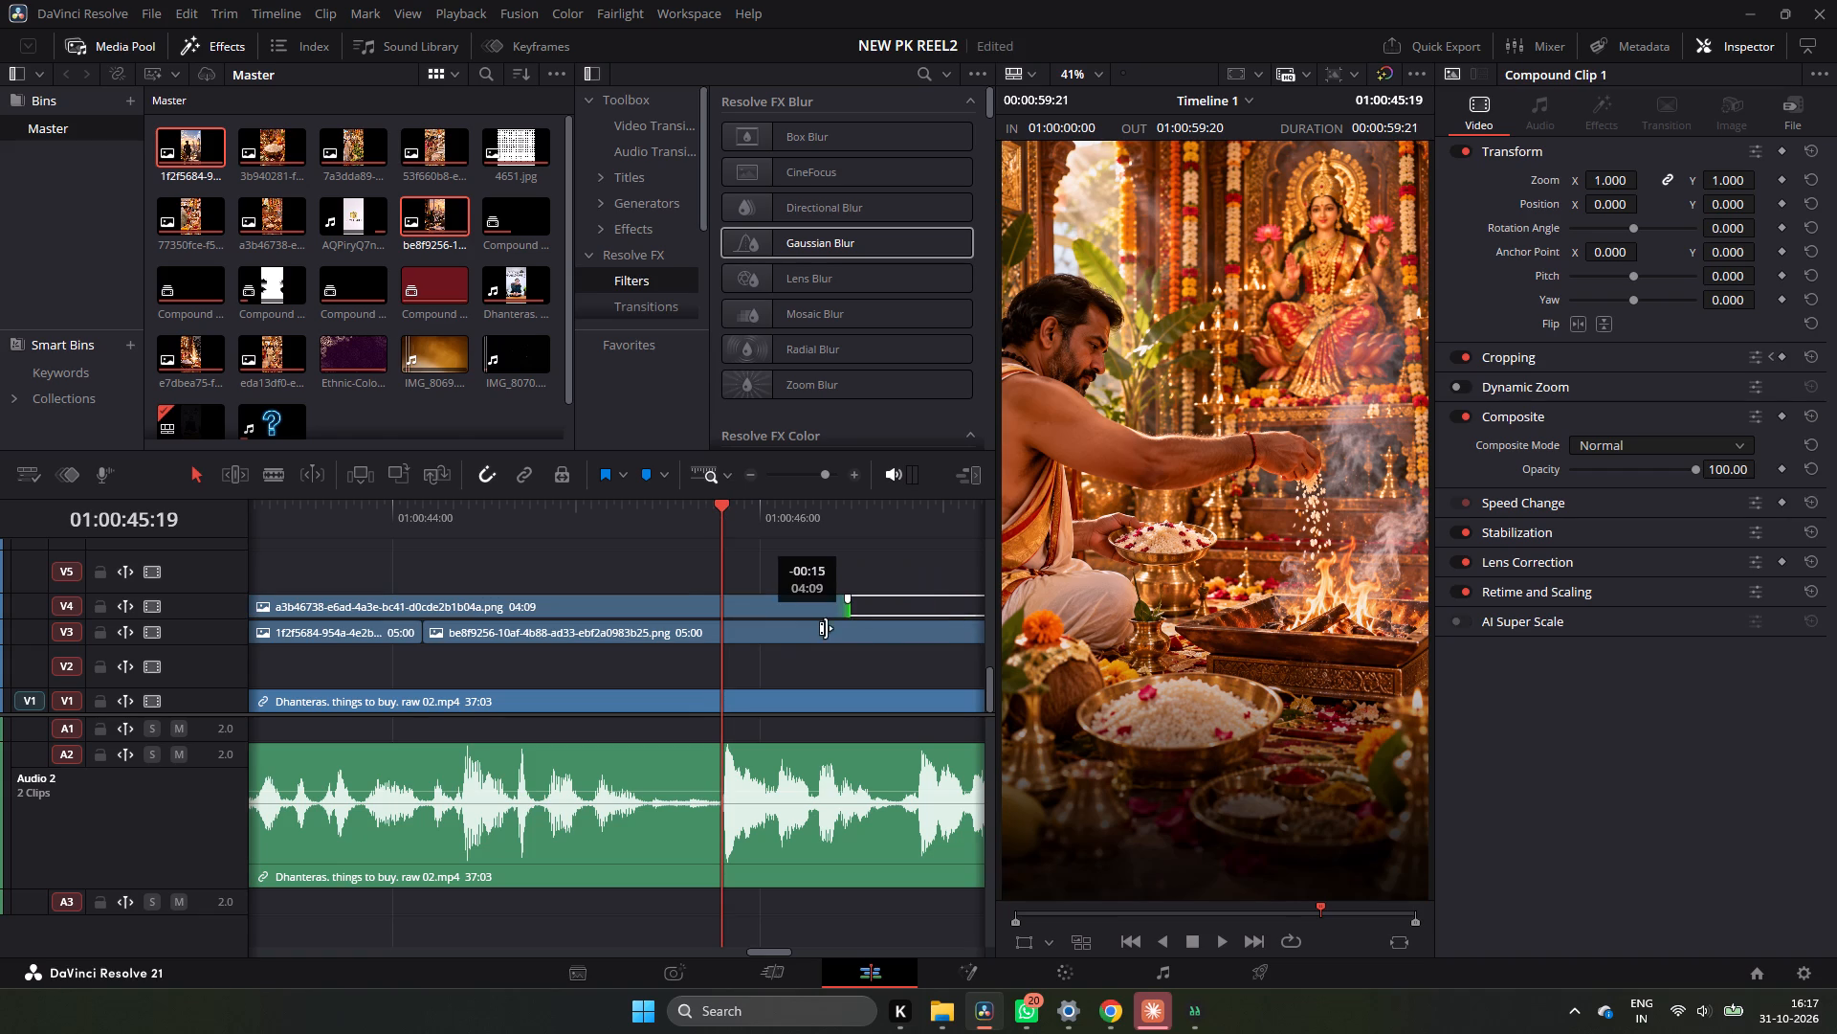
drag(826, 628, 712, 641)
Move both businessman clips, 1f2f5684 and be8f9256, together from V3 to V5, about 09:06 earlier, starting at about 01:00:30.
triple_click(755, 476)
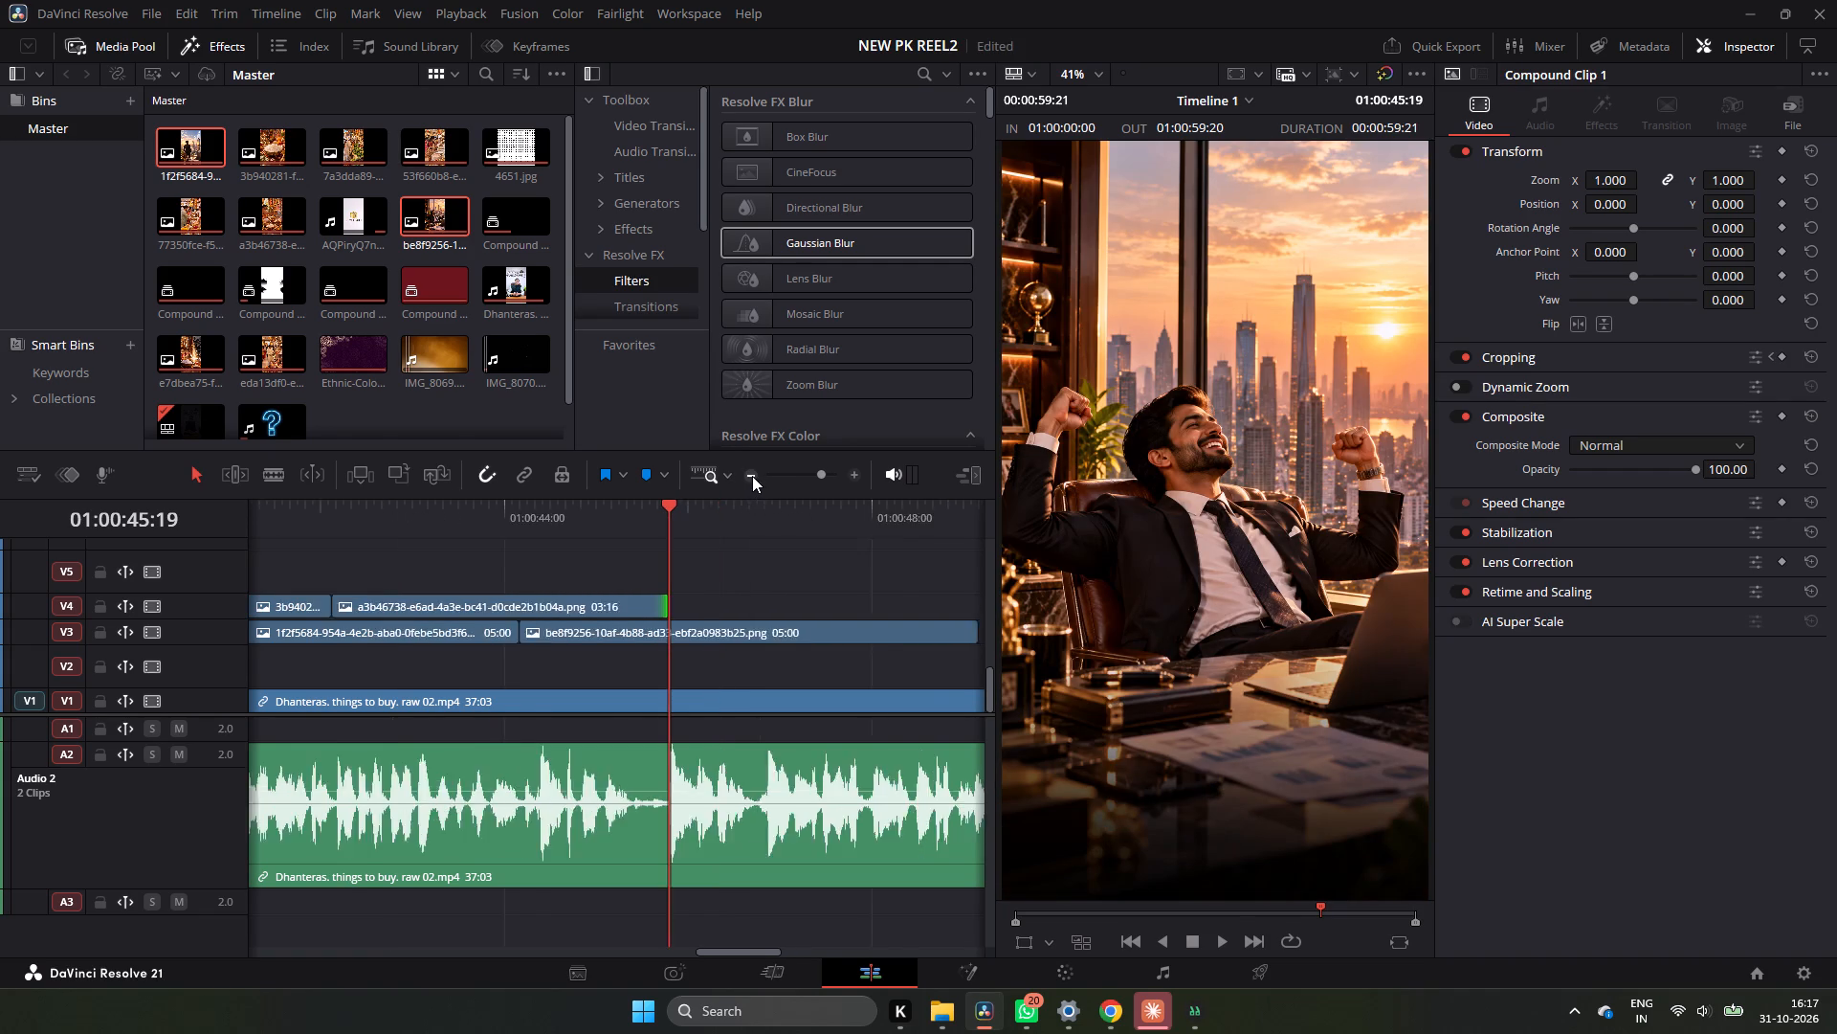
drag(738, 624, 671, 645)
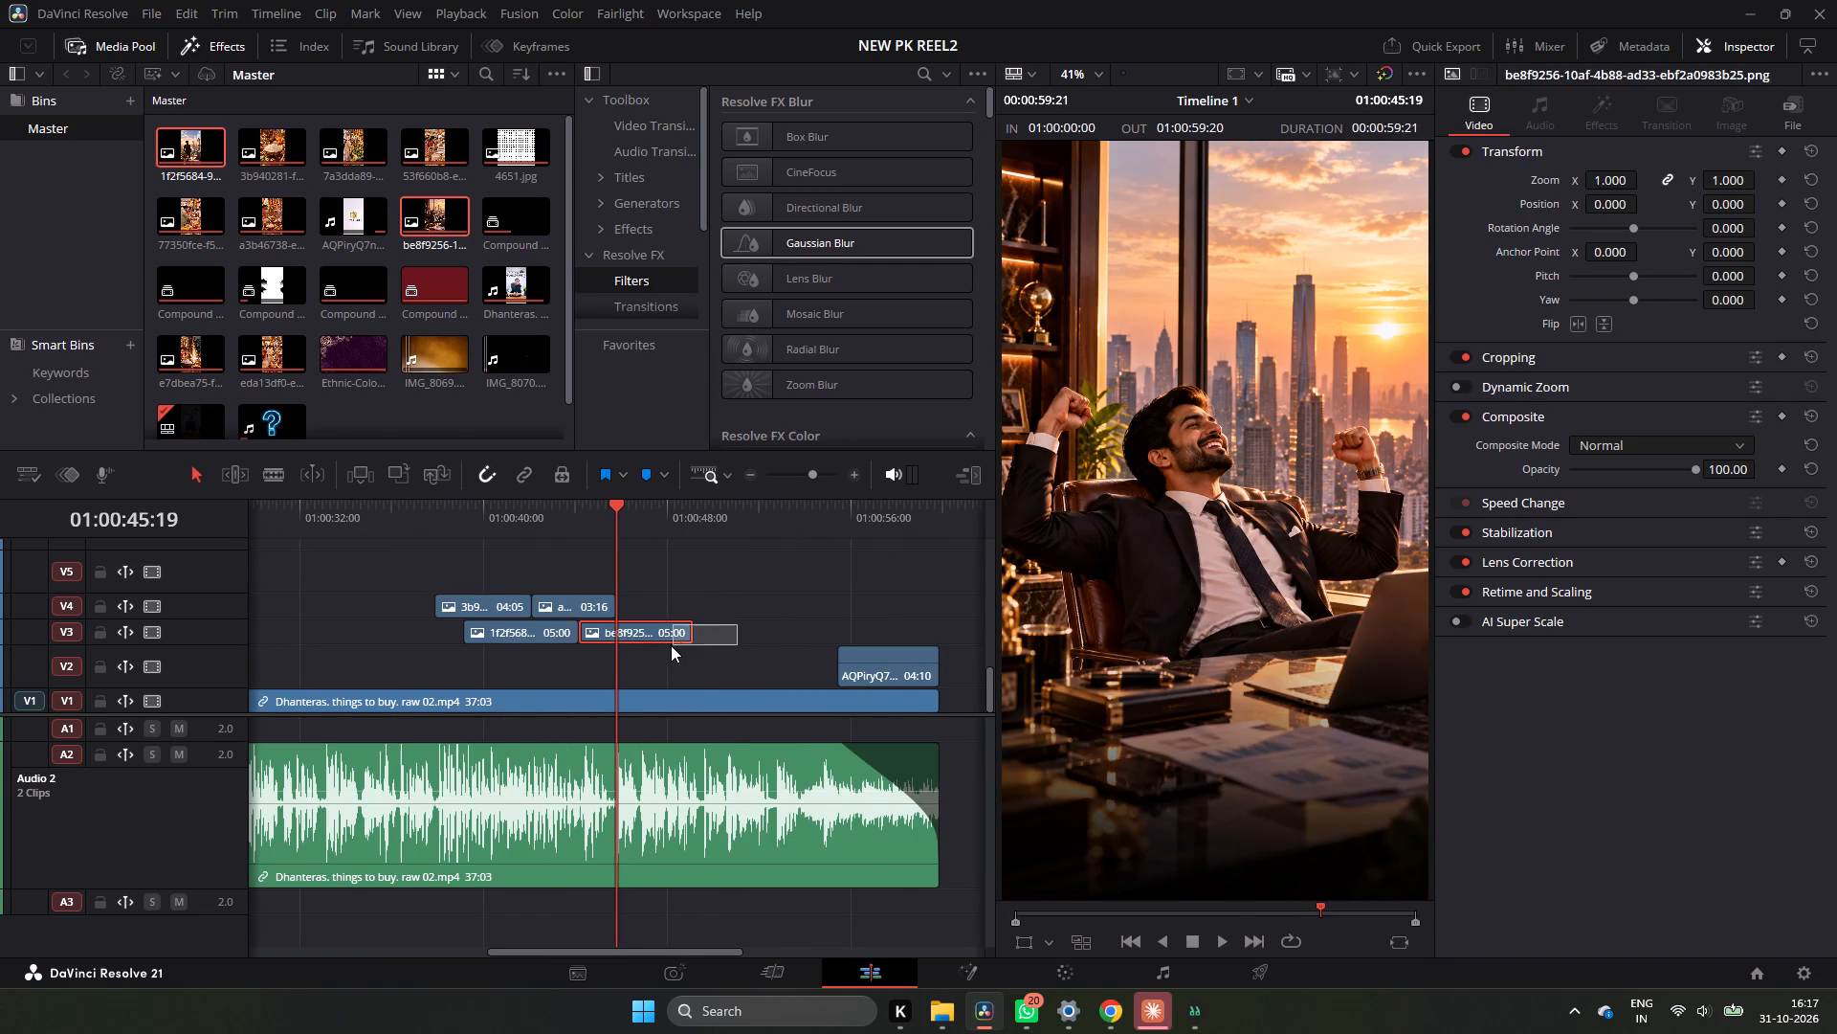
drag(671, 645, 496, 632)
drag(552, 628, 340, 577)
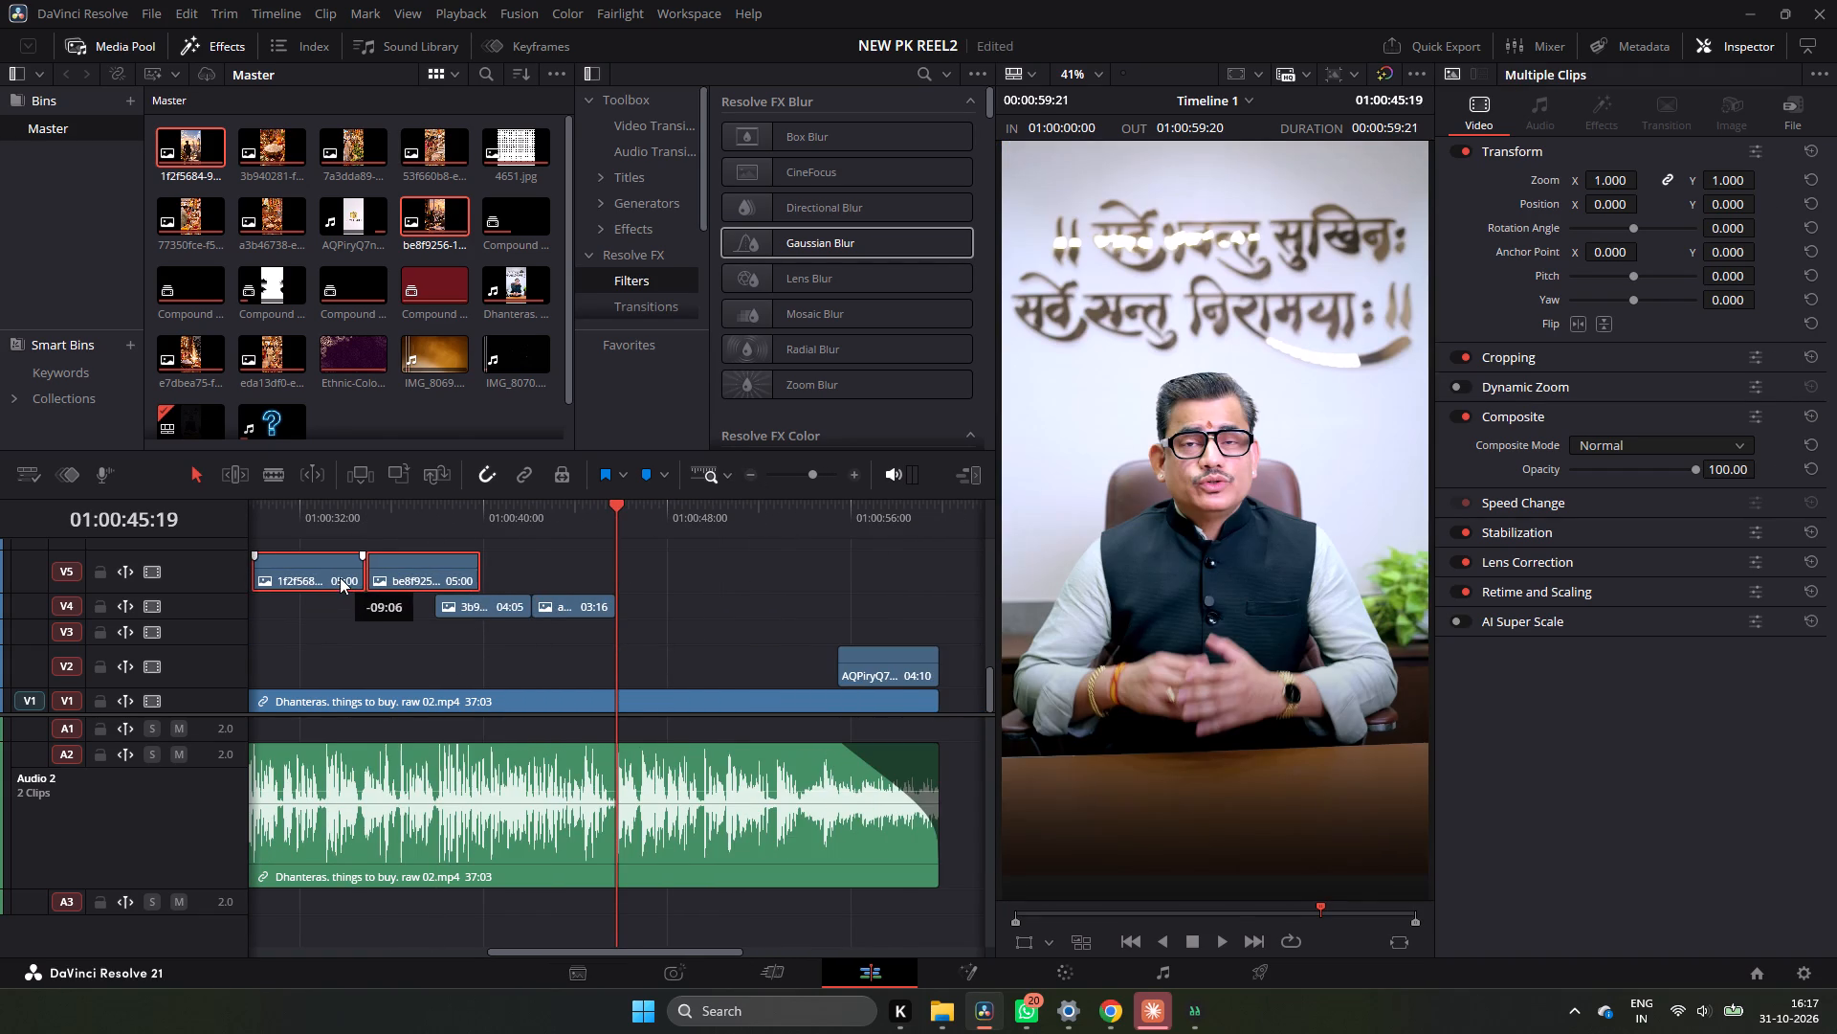
drag(340, 577, 339, 576)
Play back part of the rice-bowl passage, then the narration leading up to the businessman clips, as far as 01:00:29:15.
click(485, 506)
key(space)
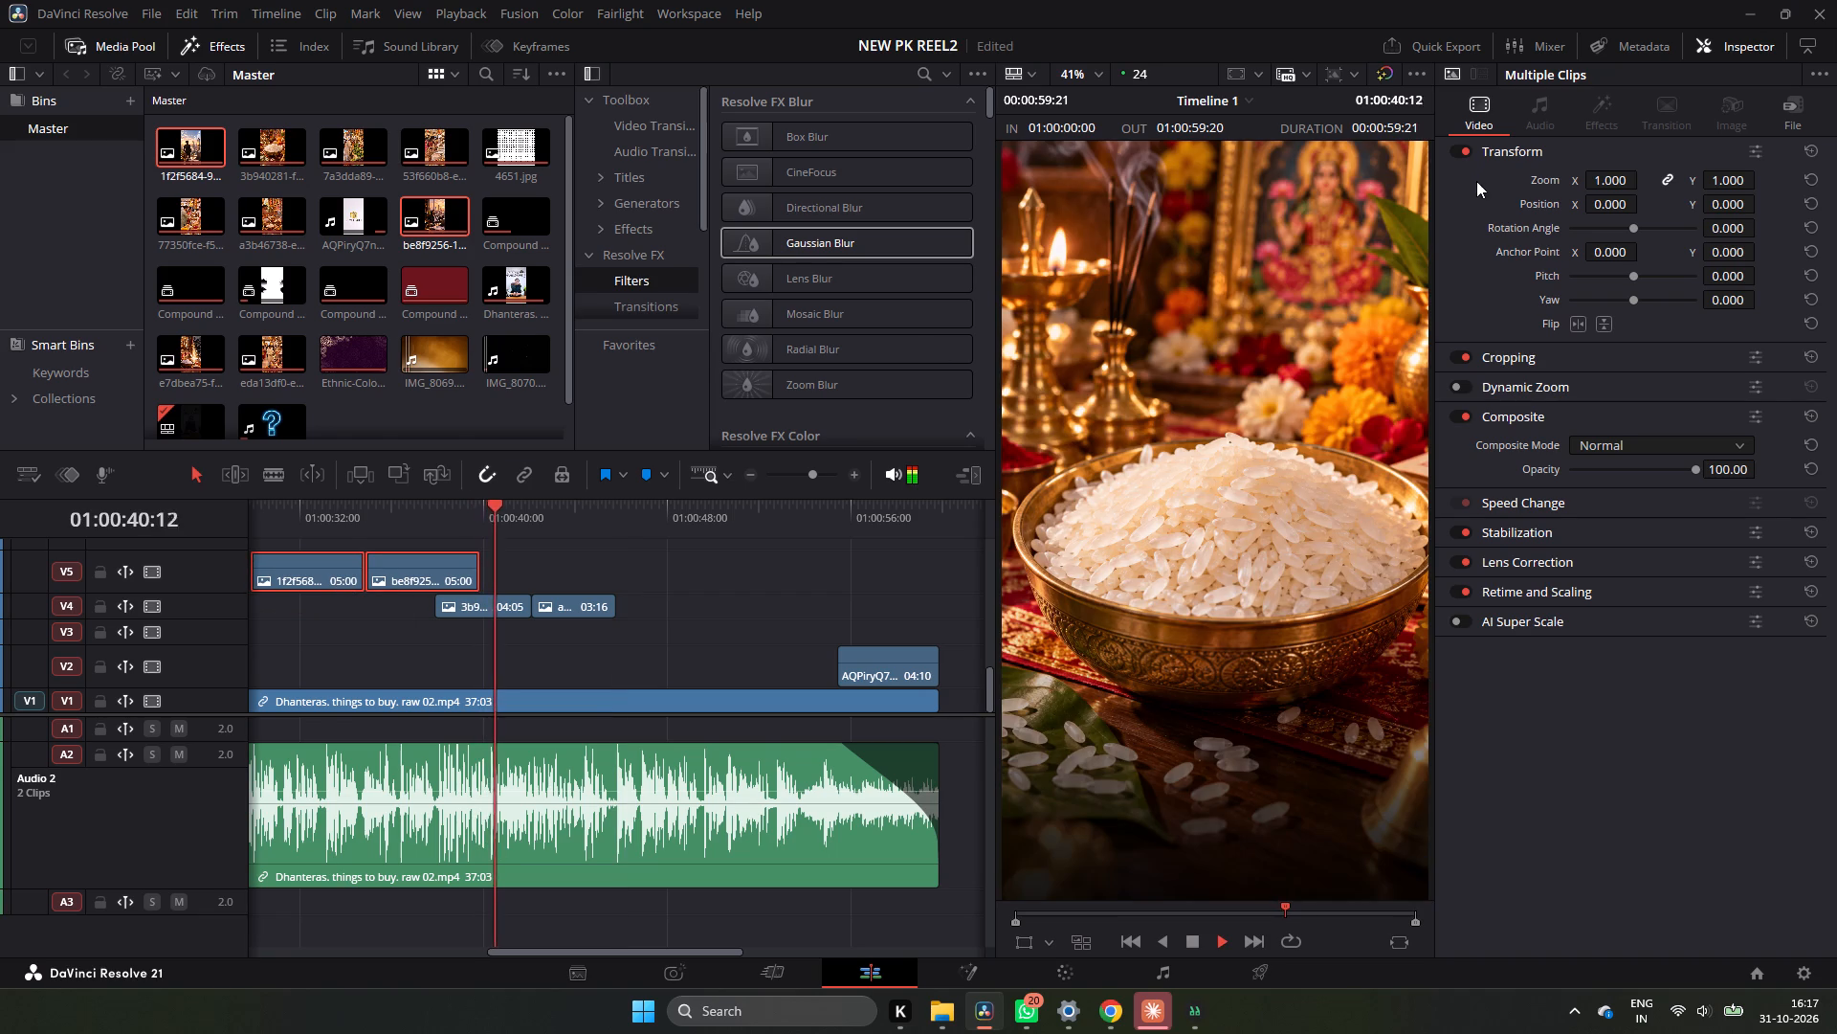
key(space)
double_click(749, 471)
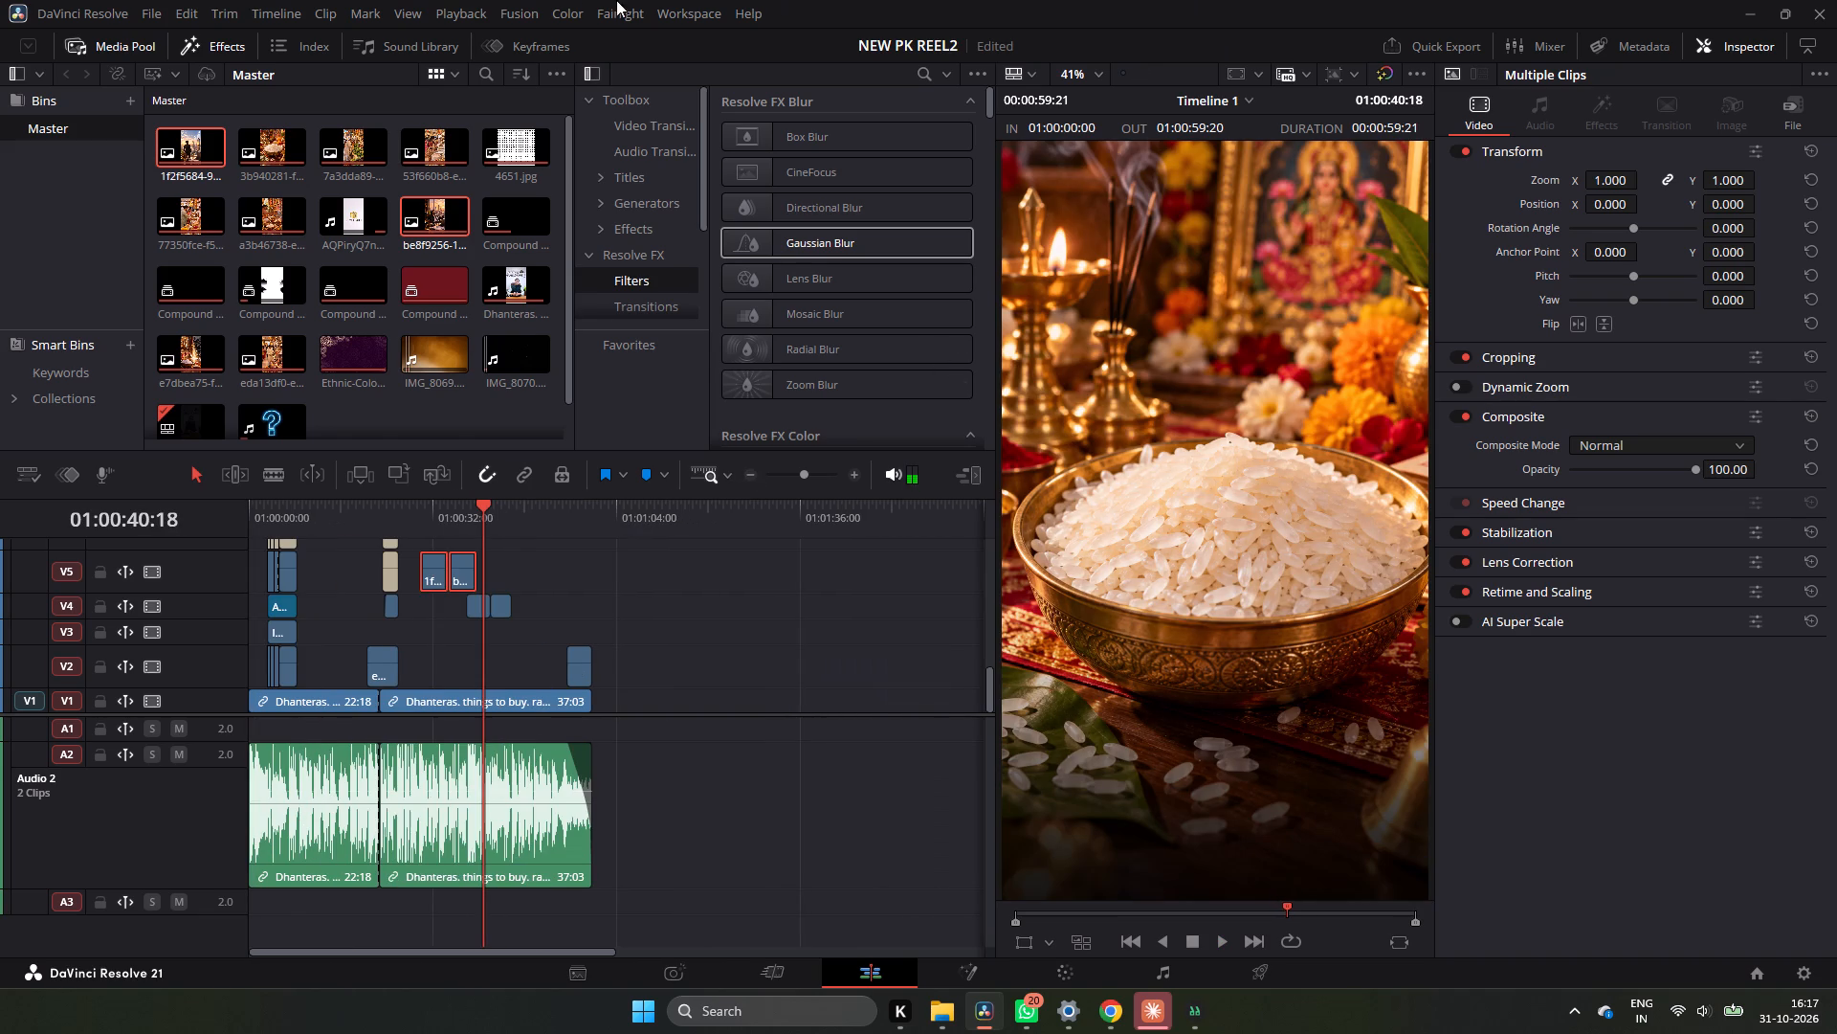
click(372, 514)
key(space)
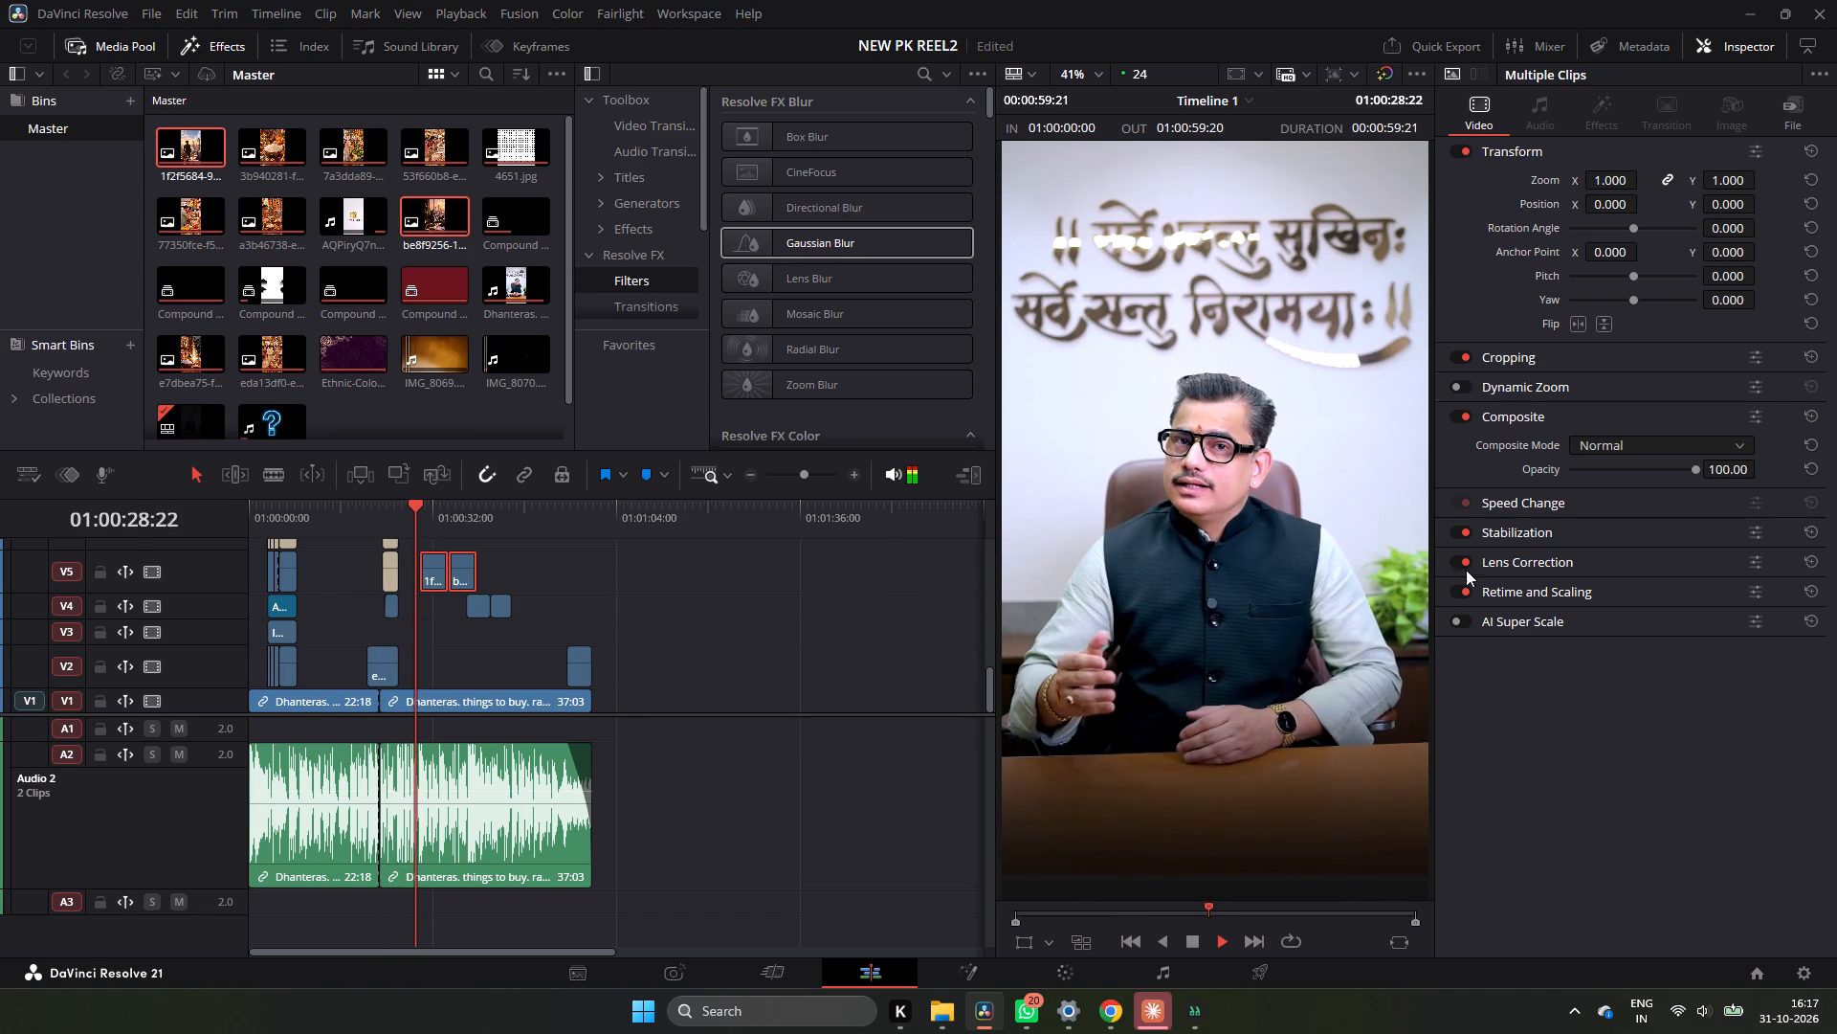
key(space)
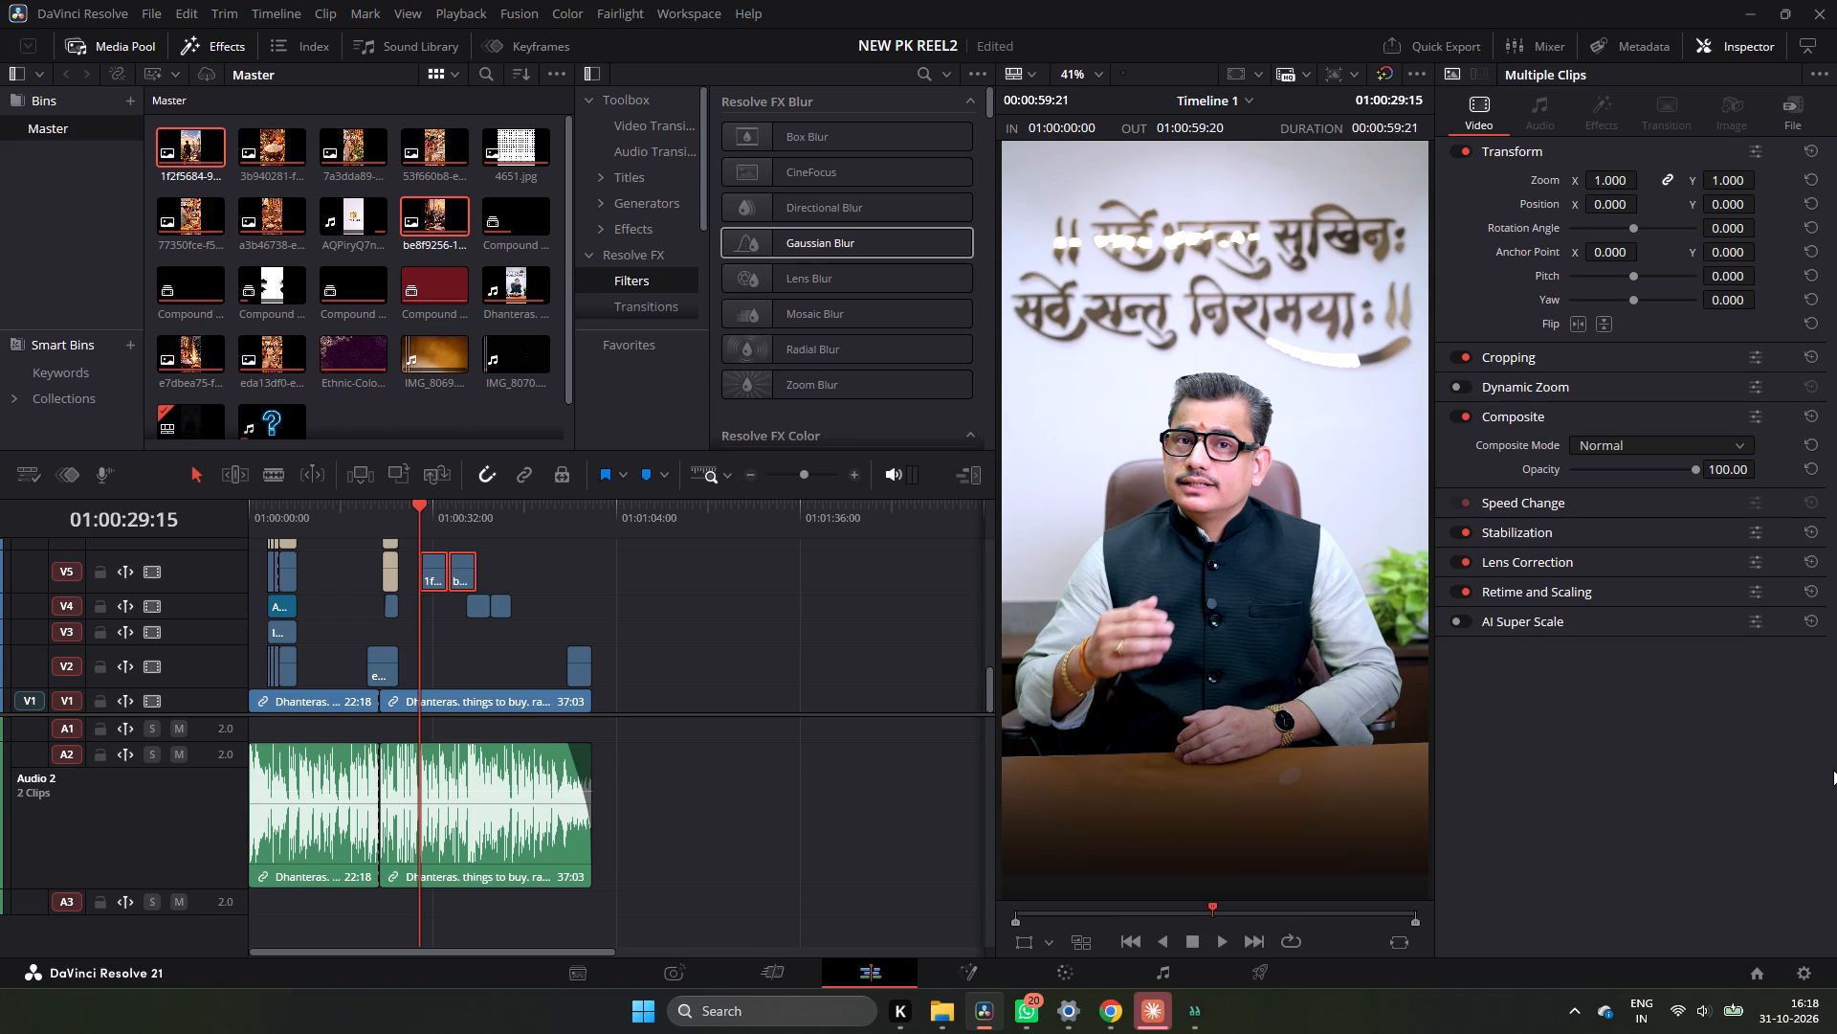
click(1833, 770)
Review the reel's opening from about 01:00:03 to 01:00:09, covering the broom and unbroken-rice images and the question-mark graphic.
click(270, 512)
key(space)
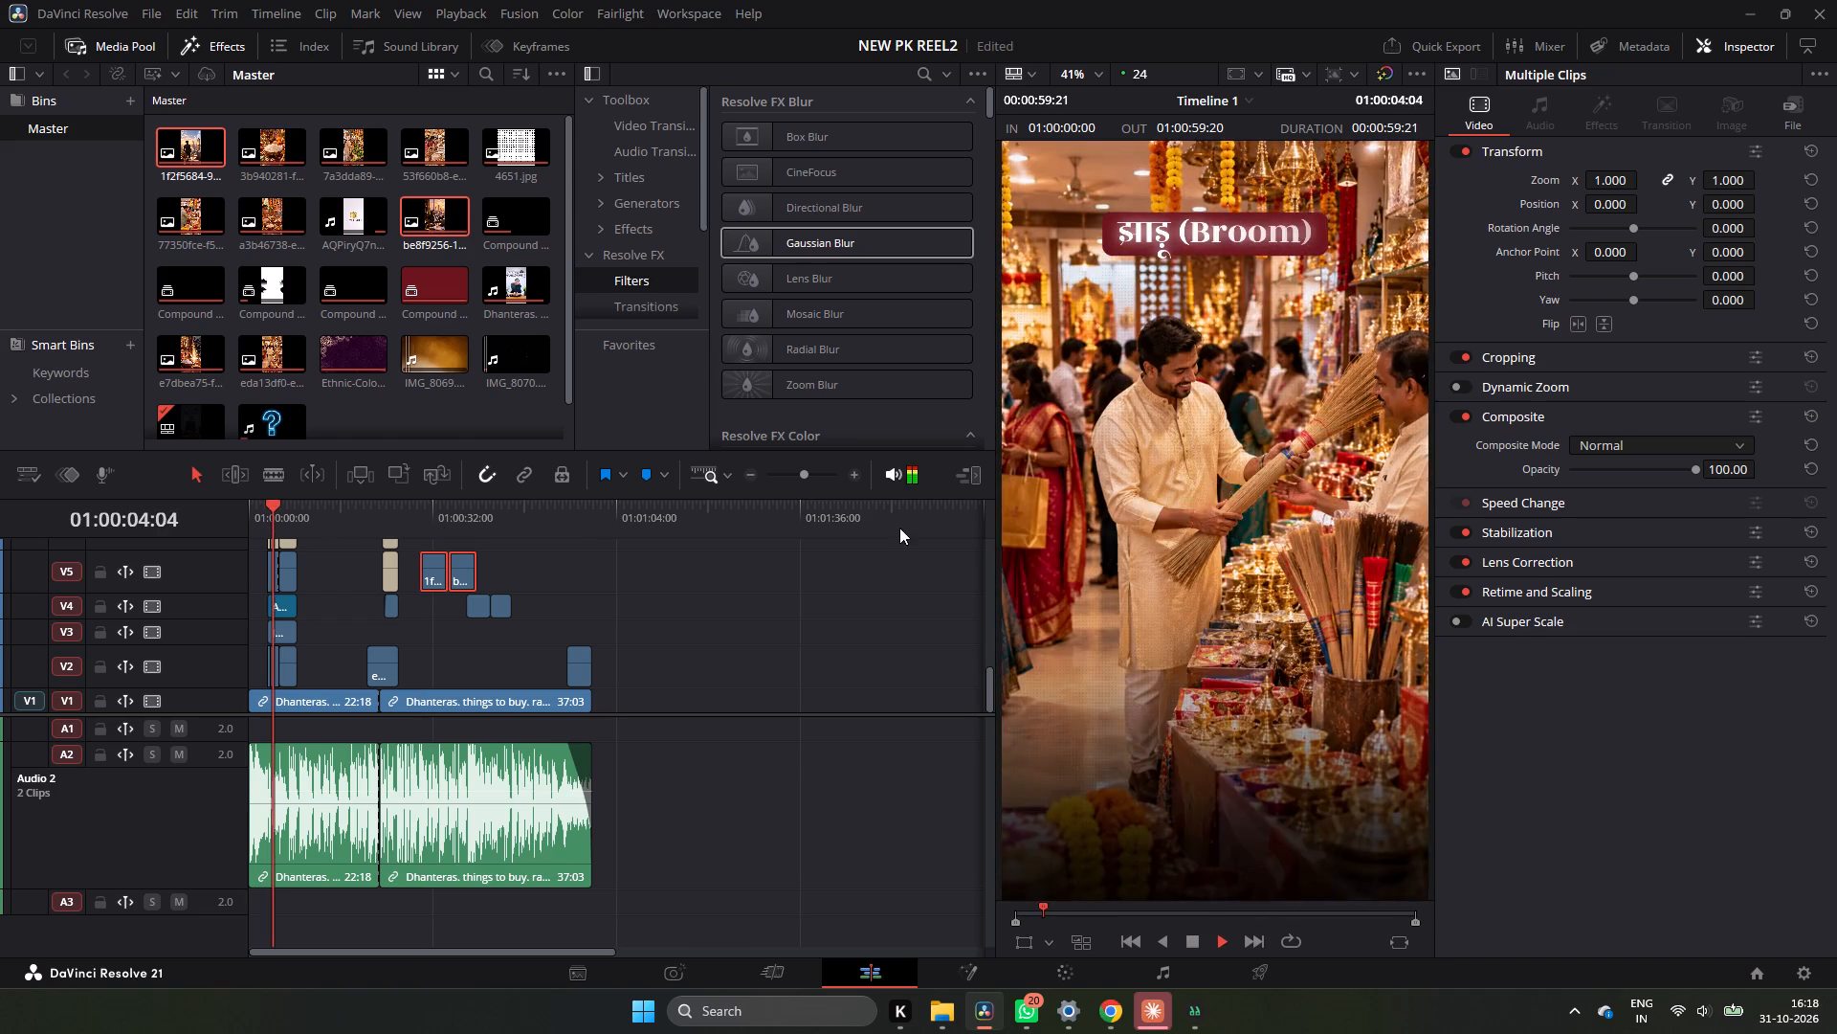
key(space)
key(space)
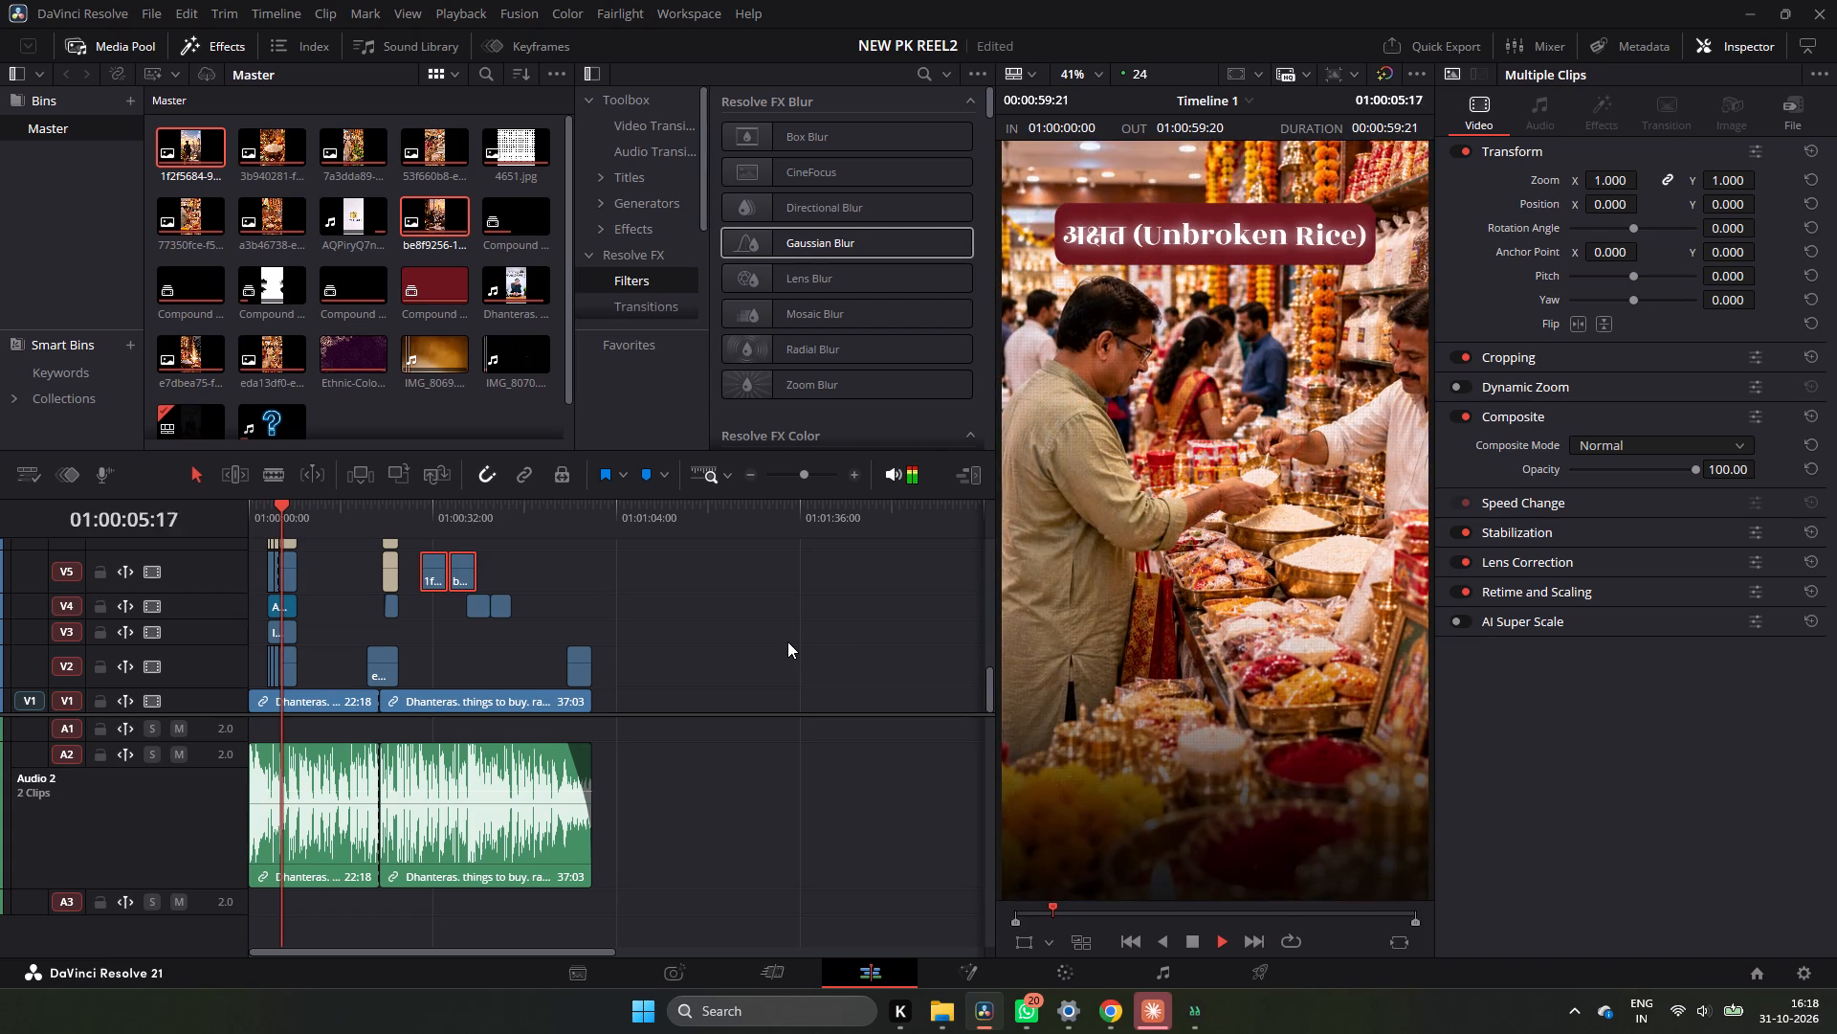
key(space)
key(space)
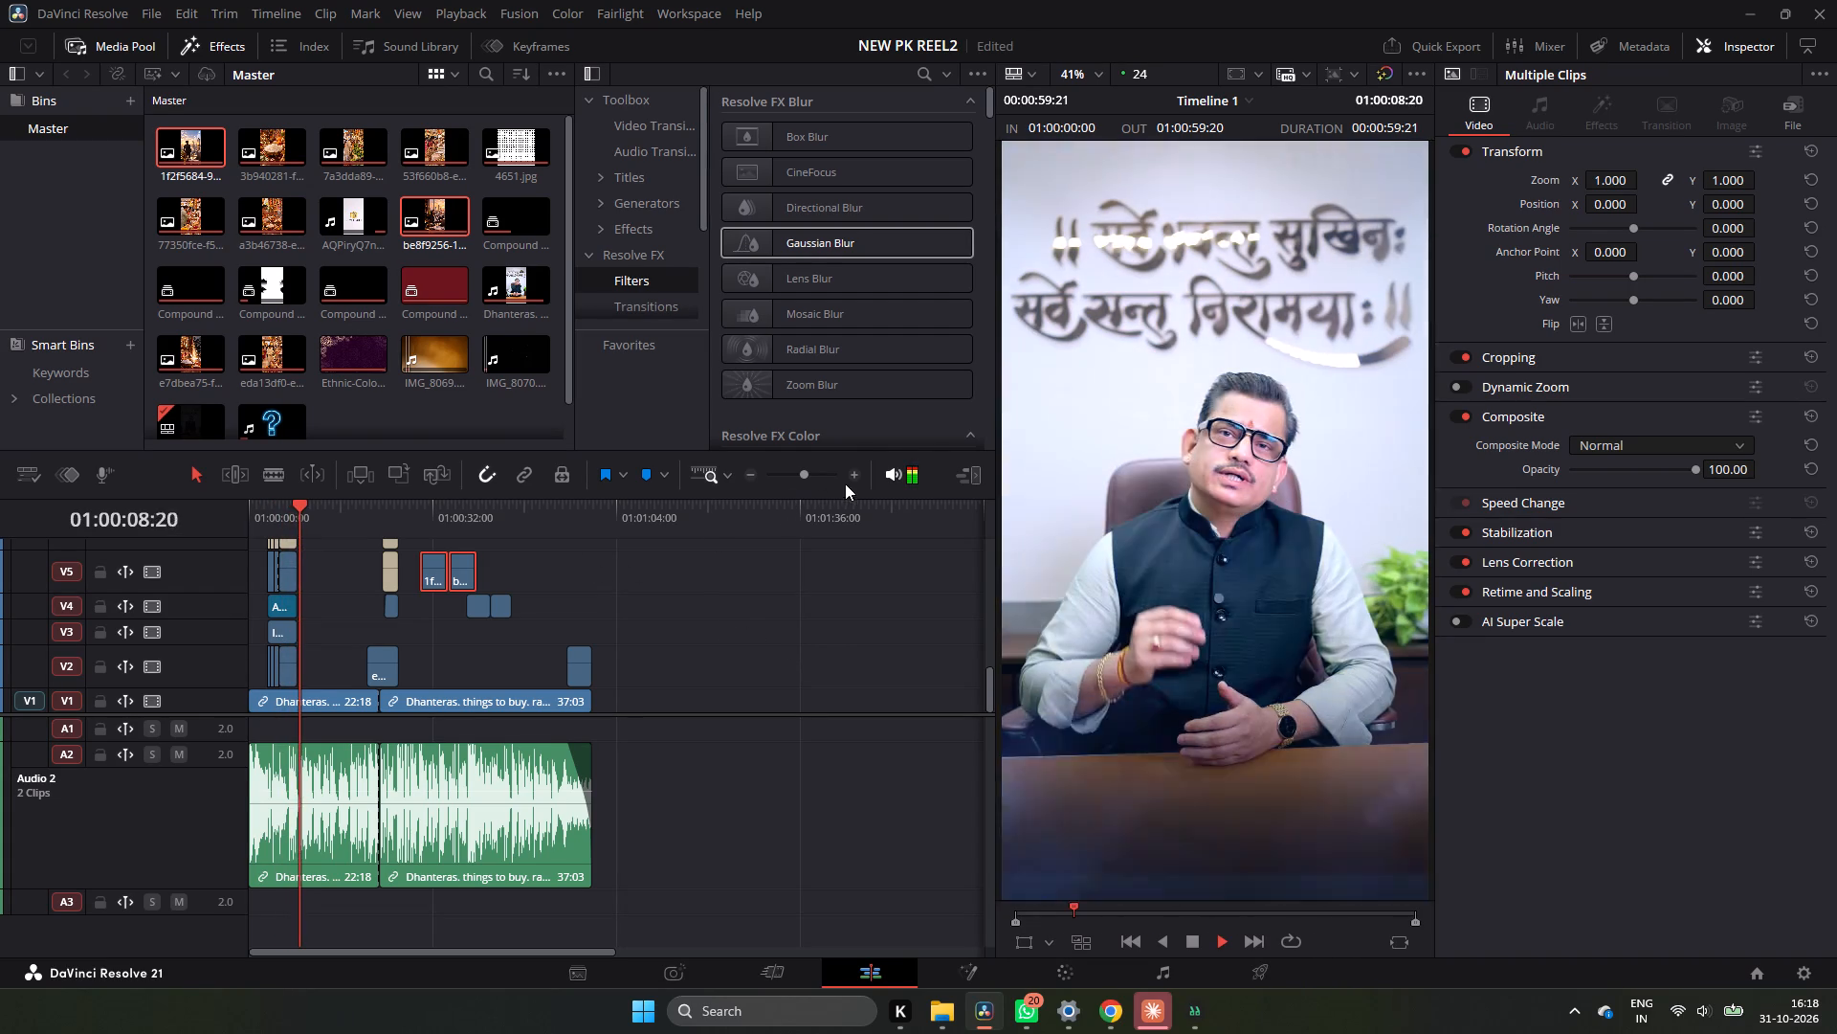
click(283, 514)
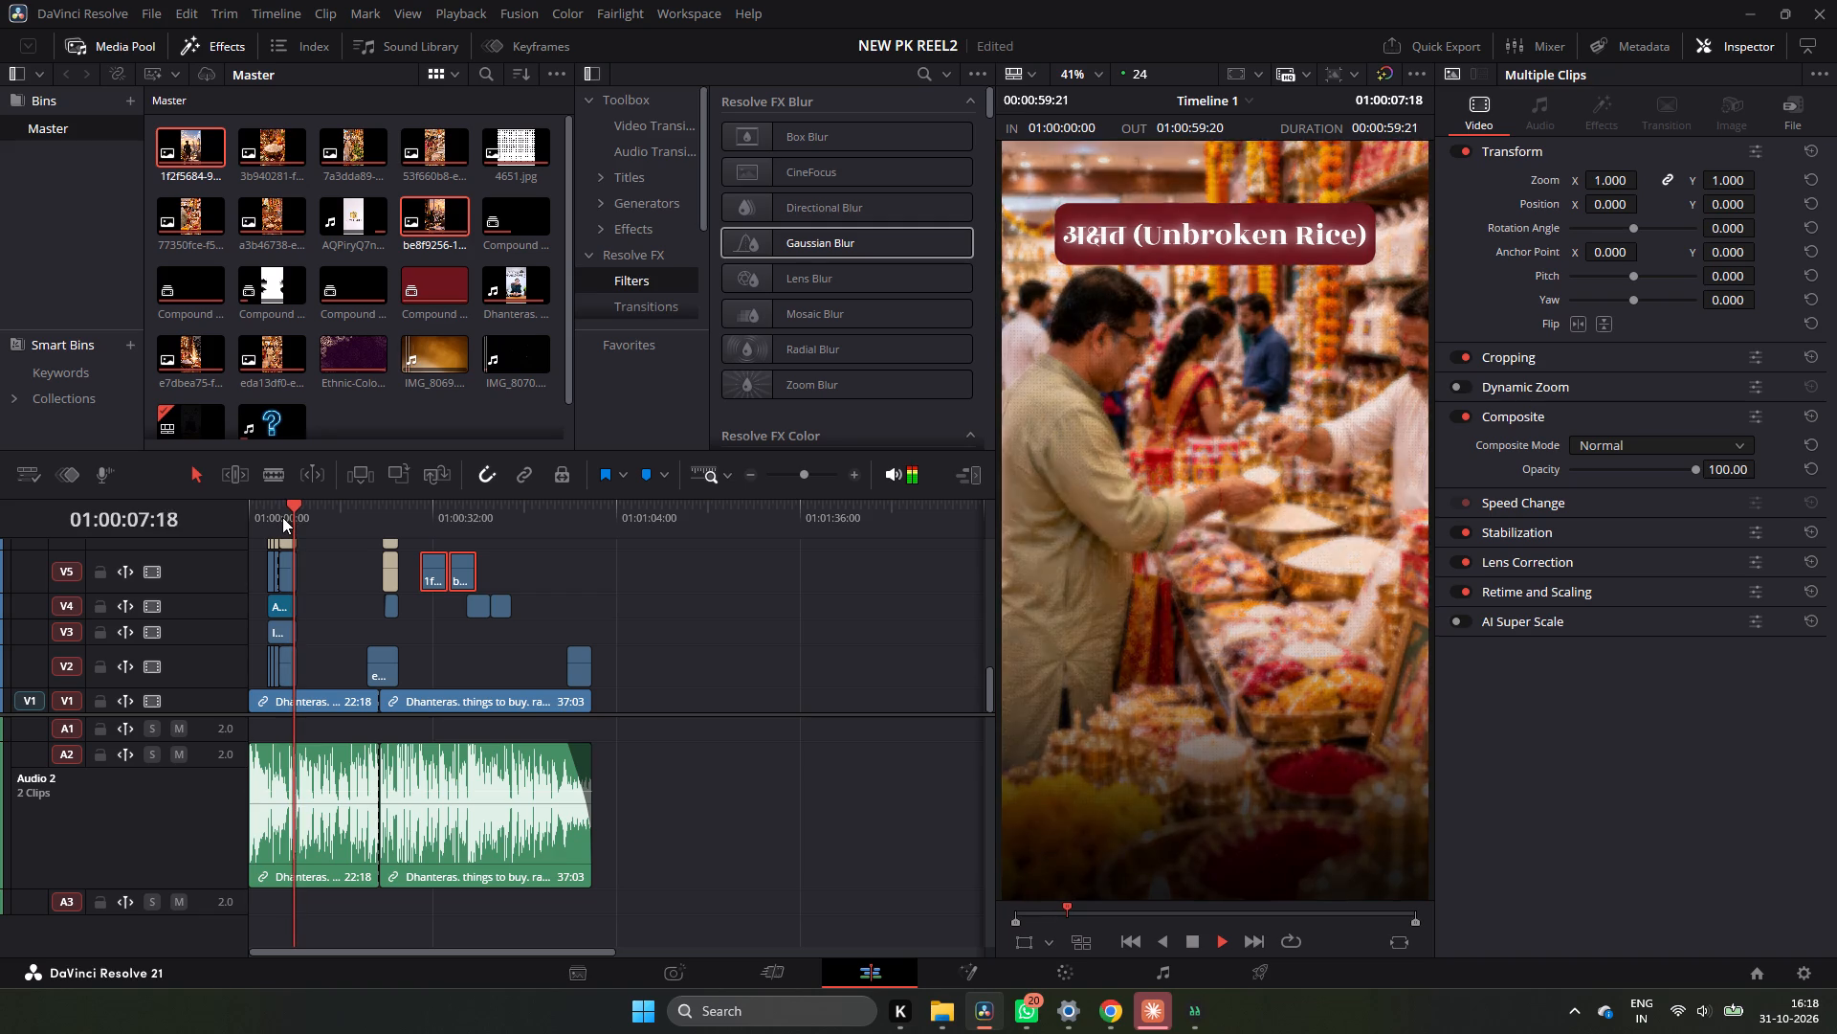
key(space)
click(282, 517)
key(space)
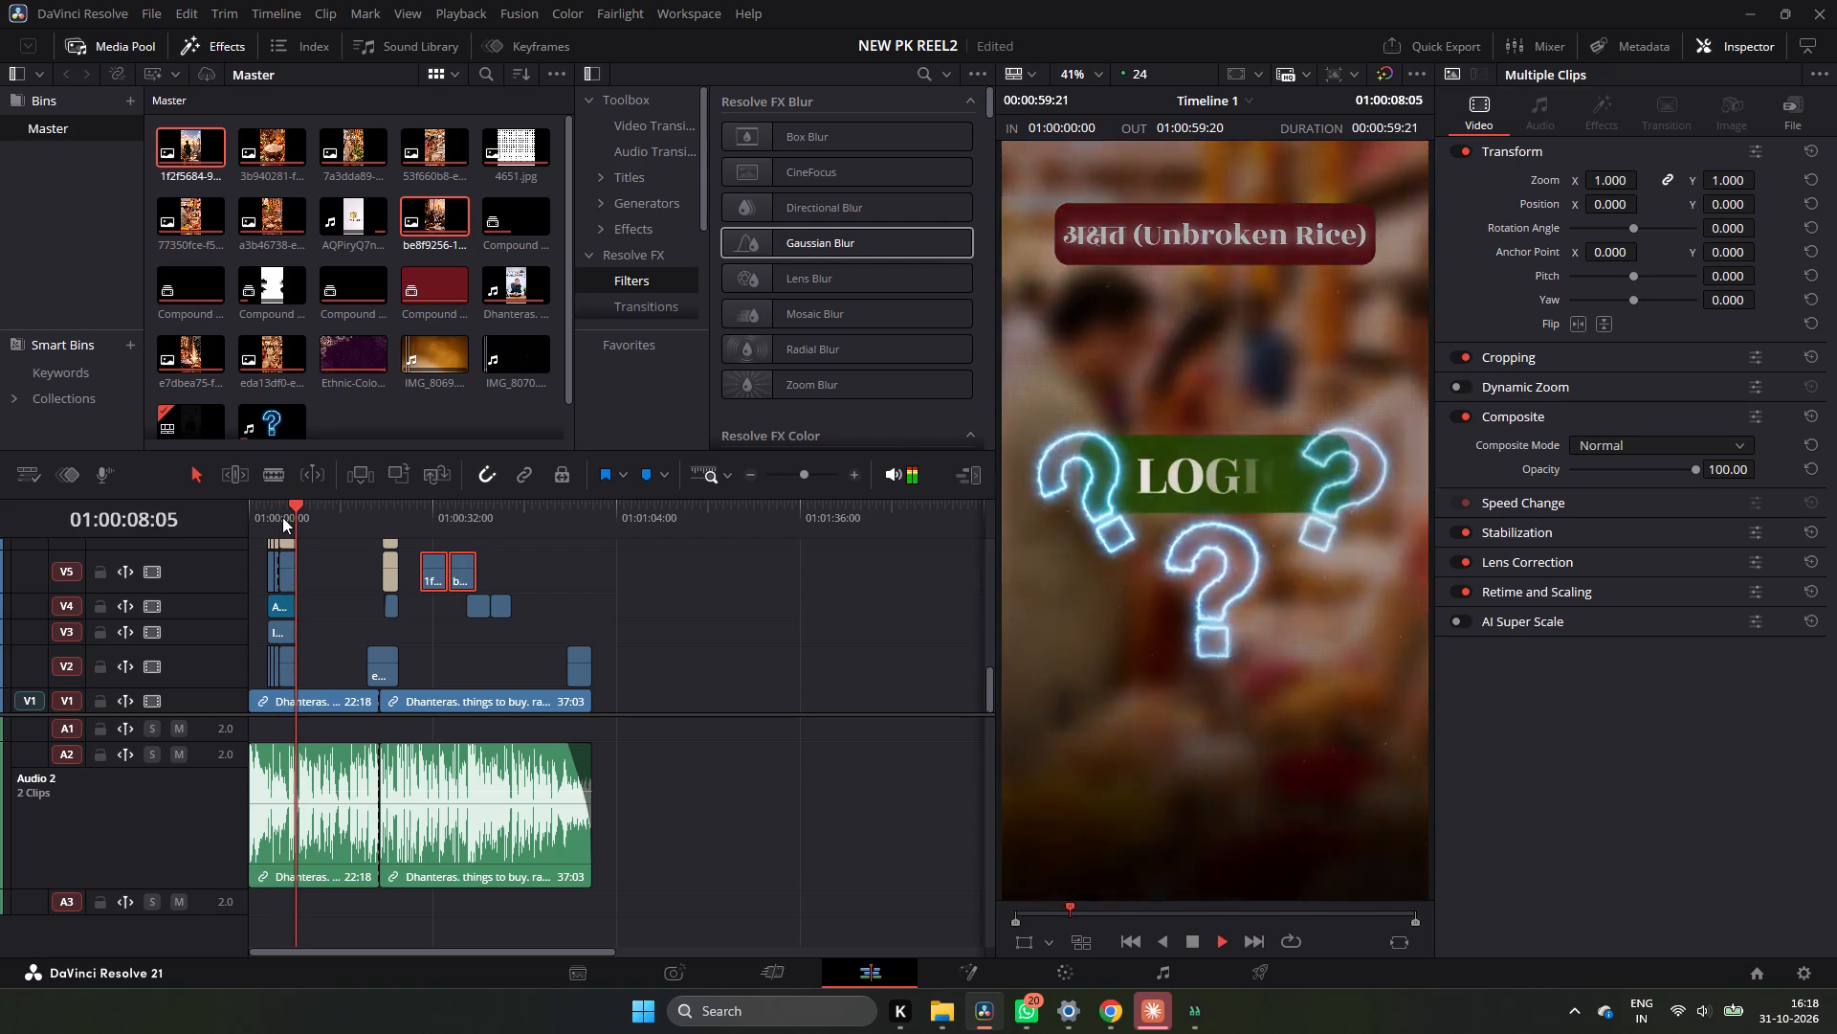
key(space)
key(space)
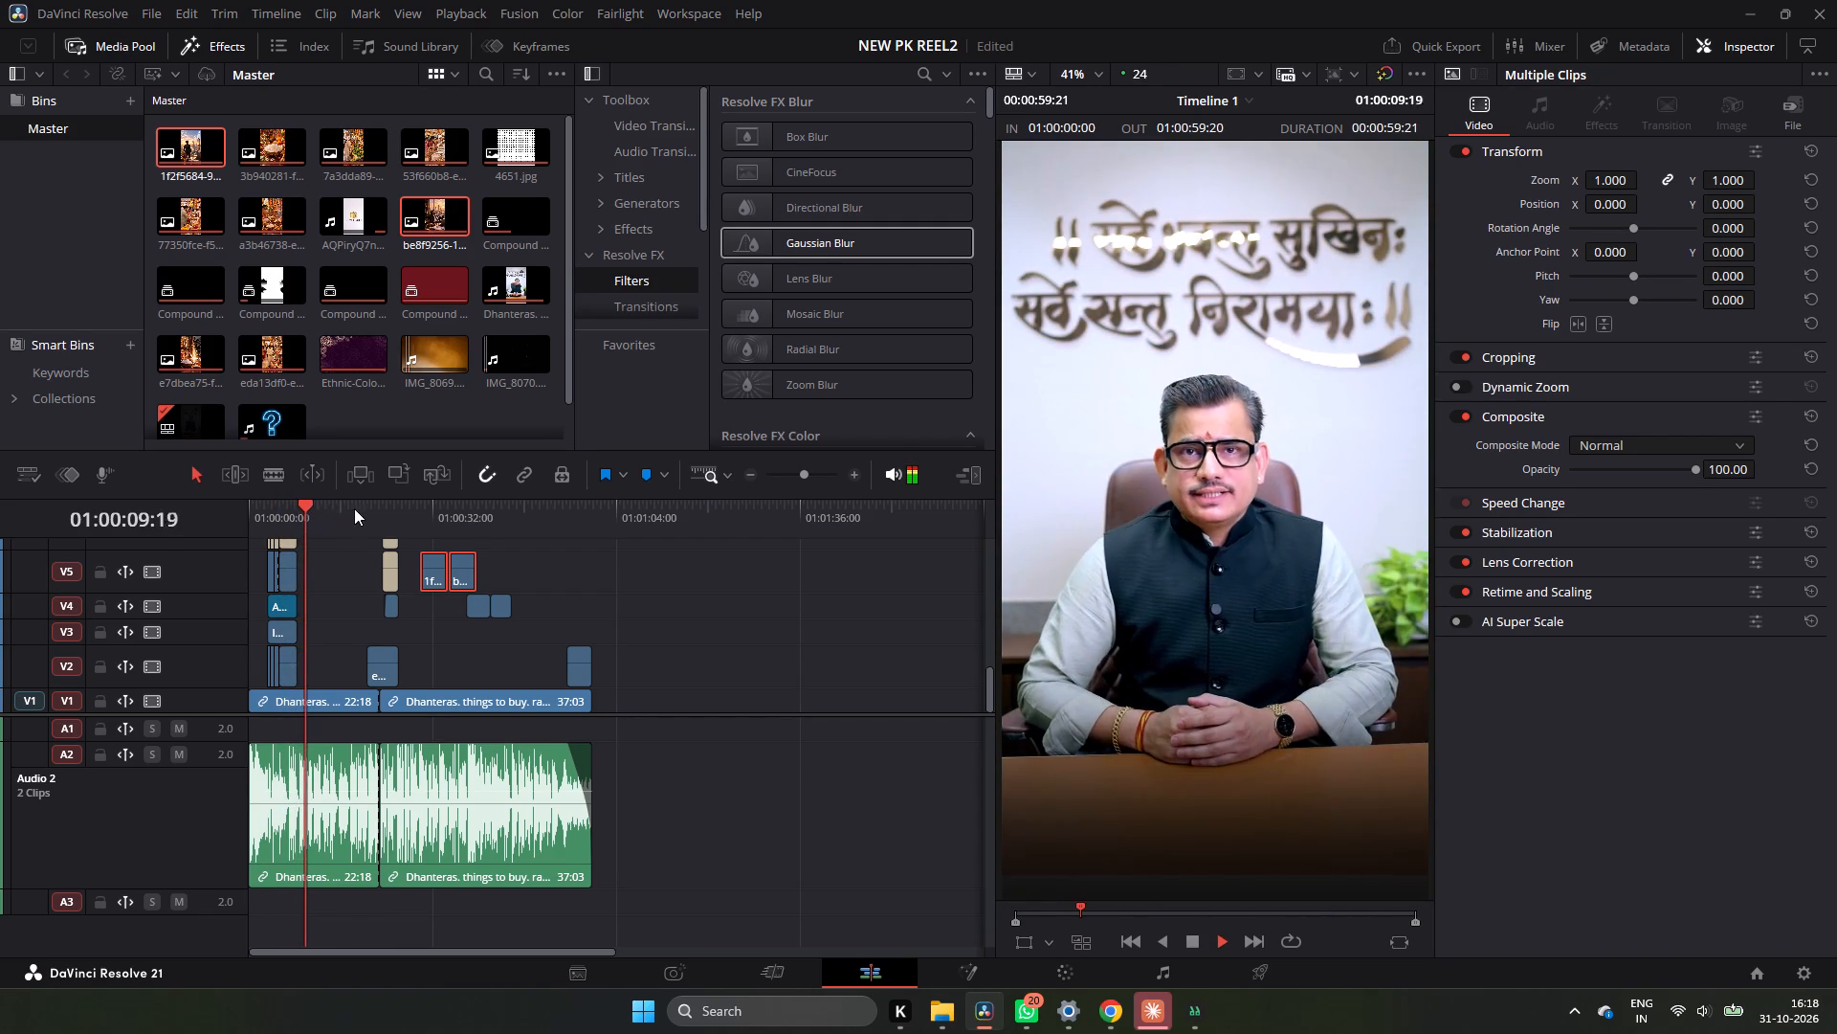
key(space)
Play back the salt-at-the-doorway passage from about 01:00:20 up to the first businessman clip at about 01:00:30.
click(368, 509)
key(space)
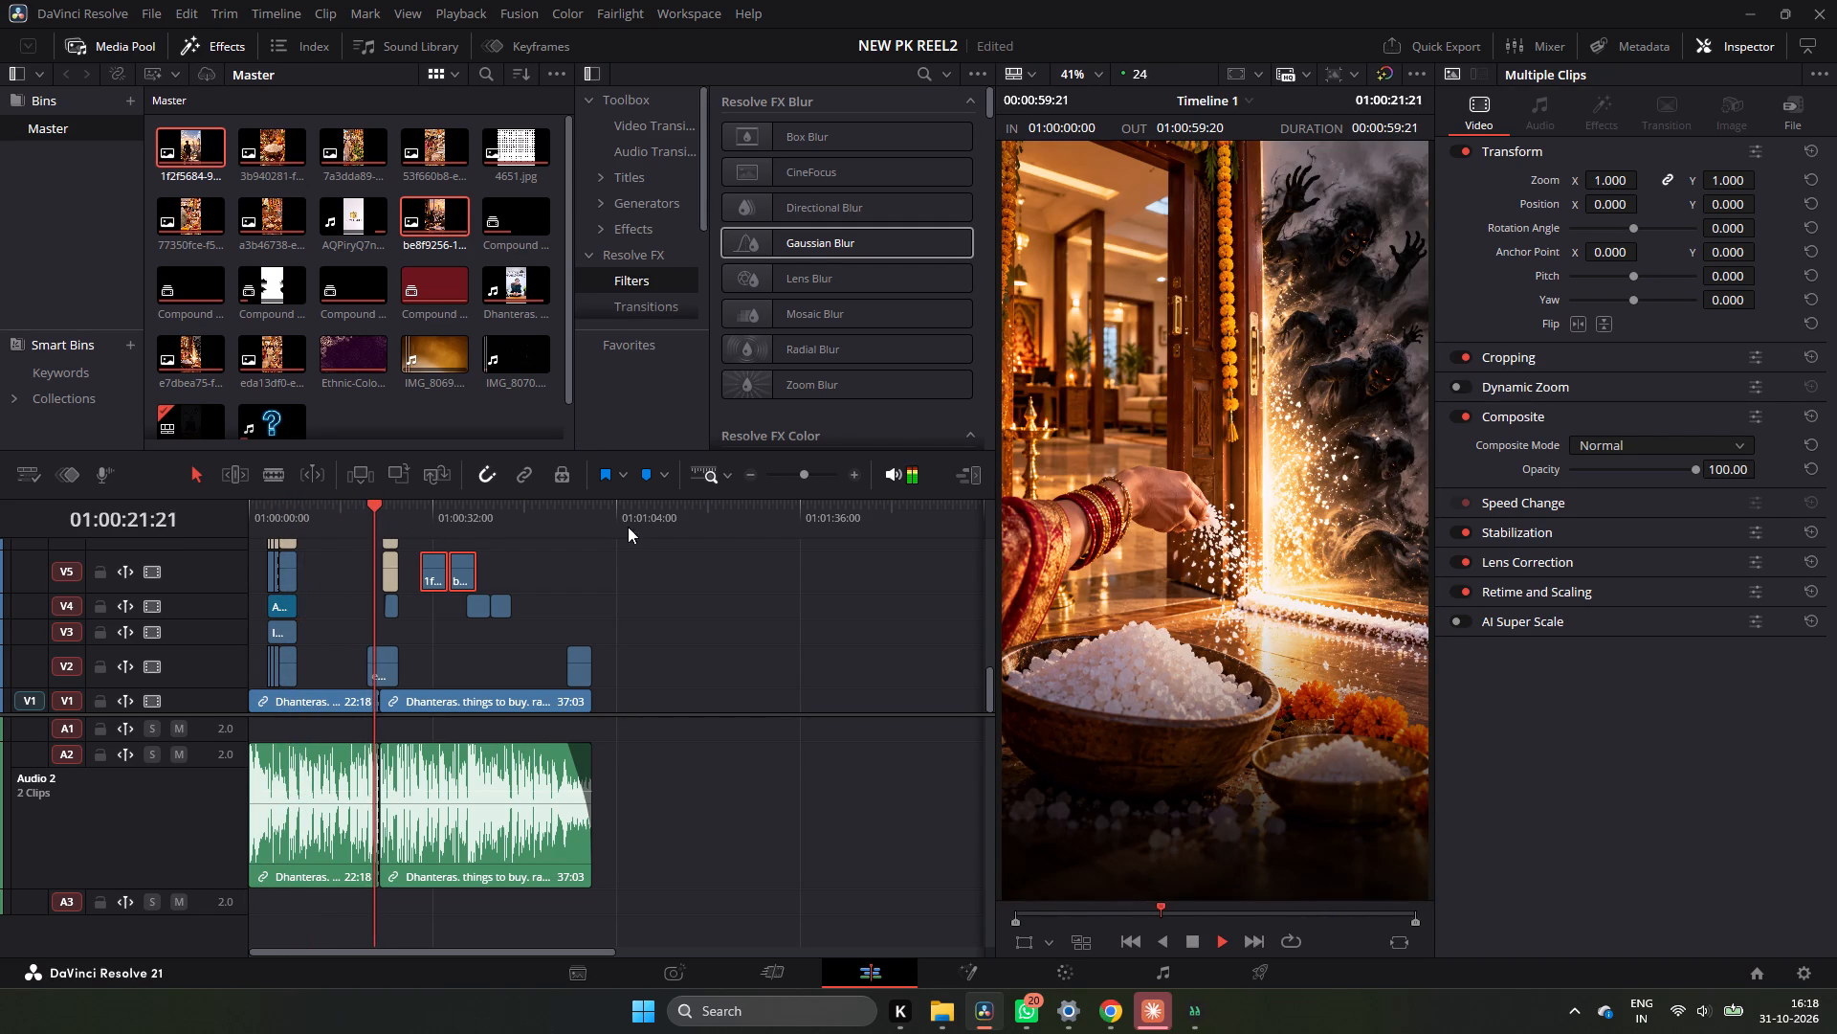
click(853, 478)
click(852, 479)
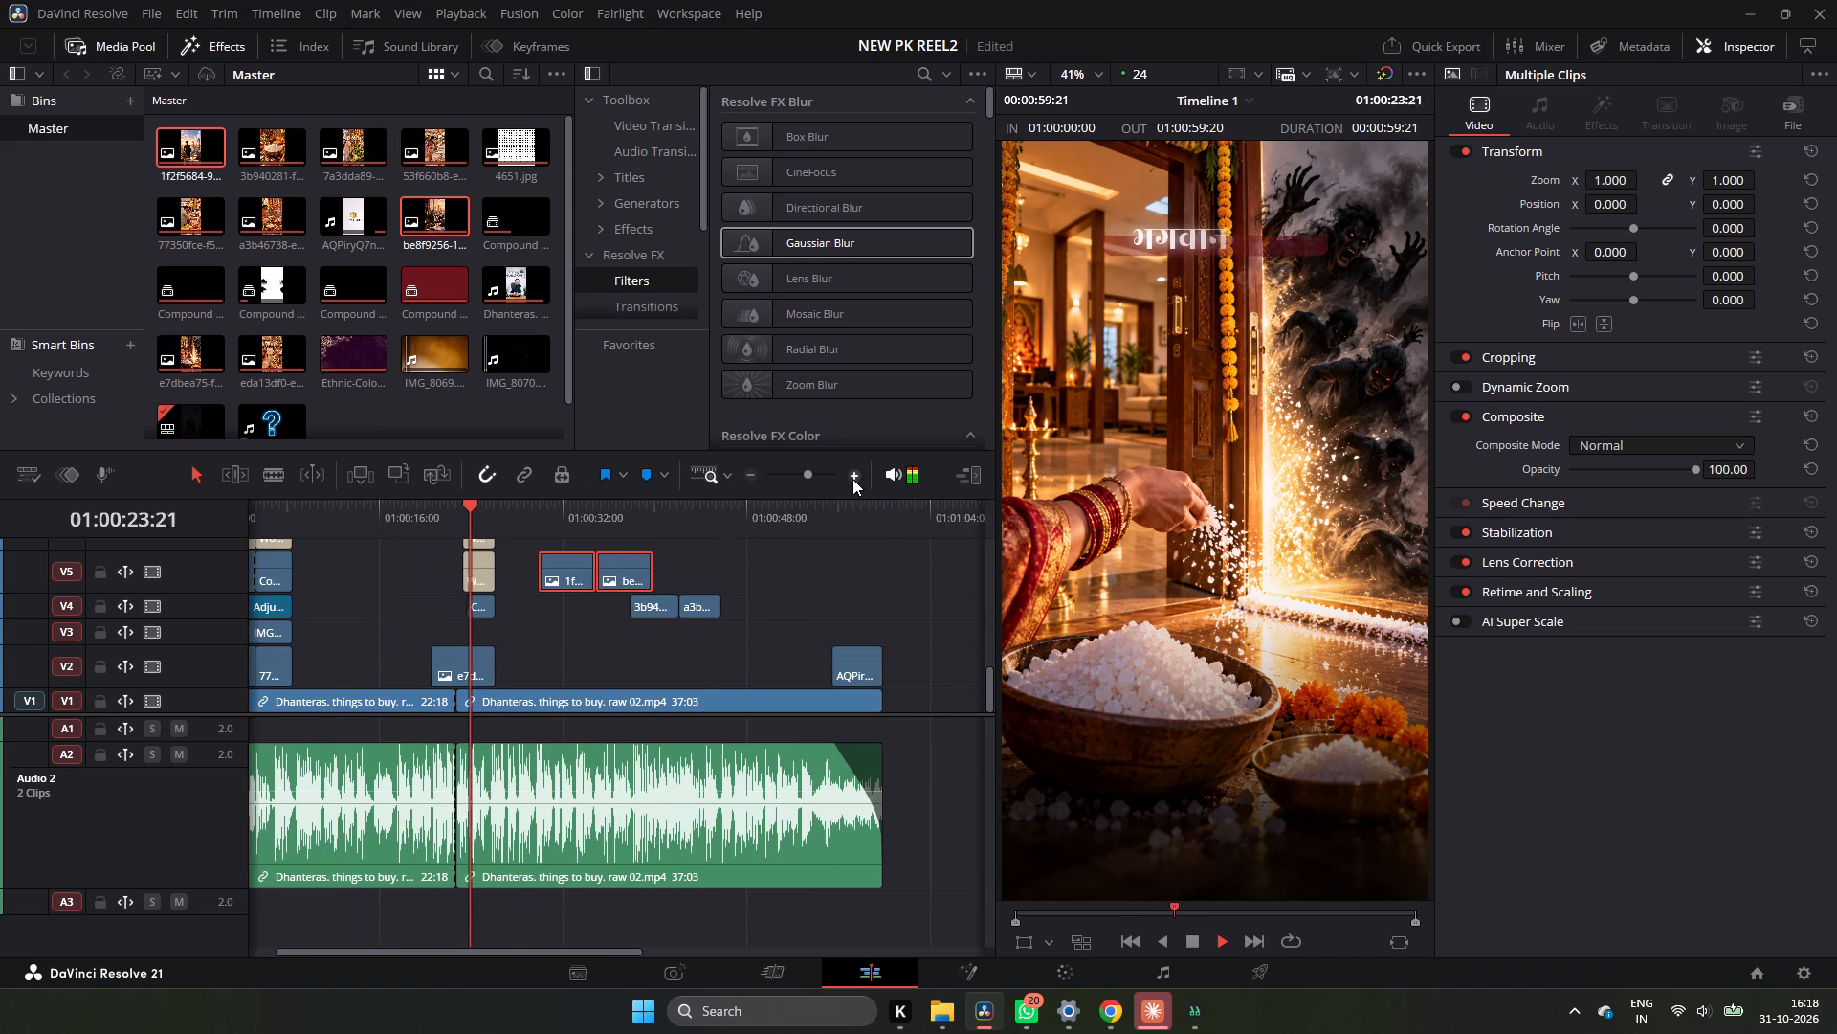
key(space)
click(442, 519)
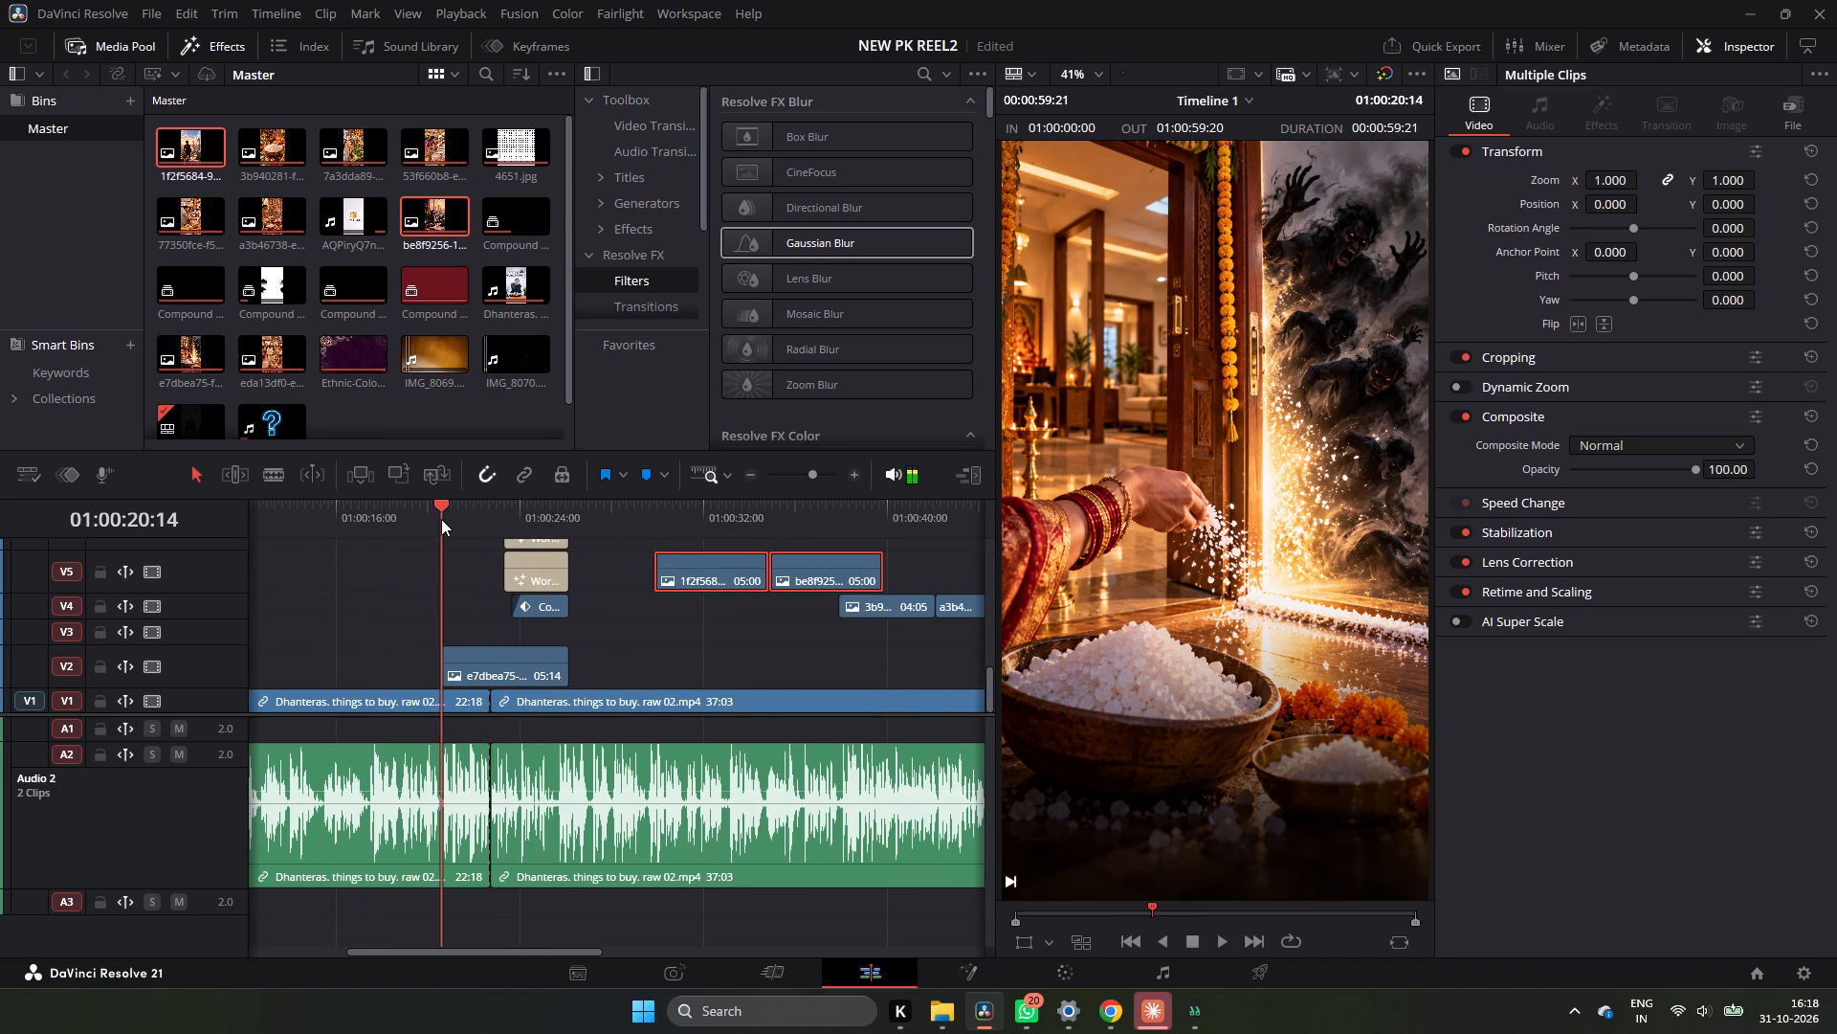
key(space)
key(space)
key(space)
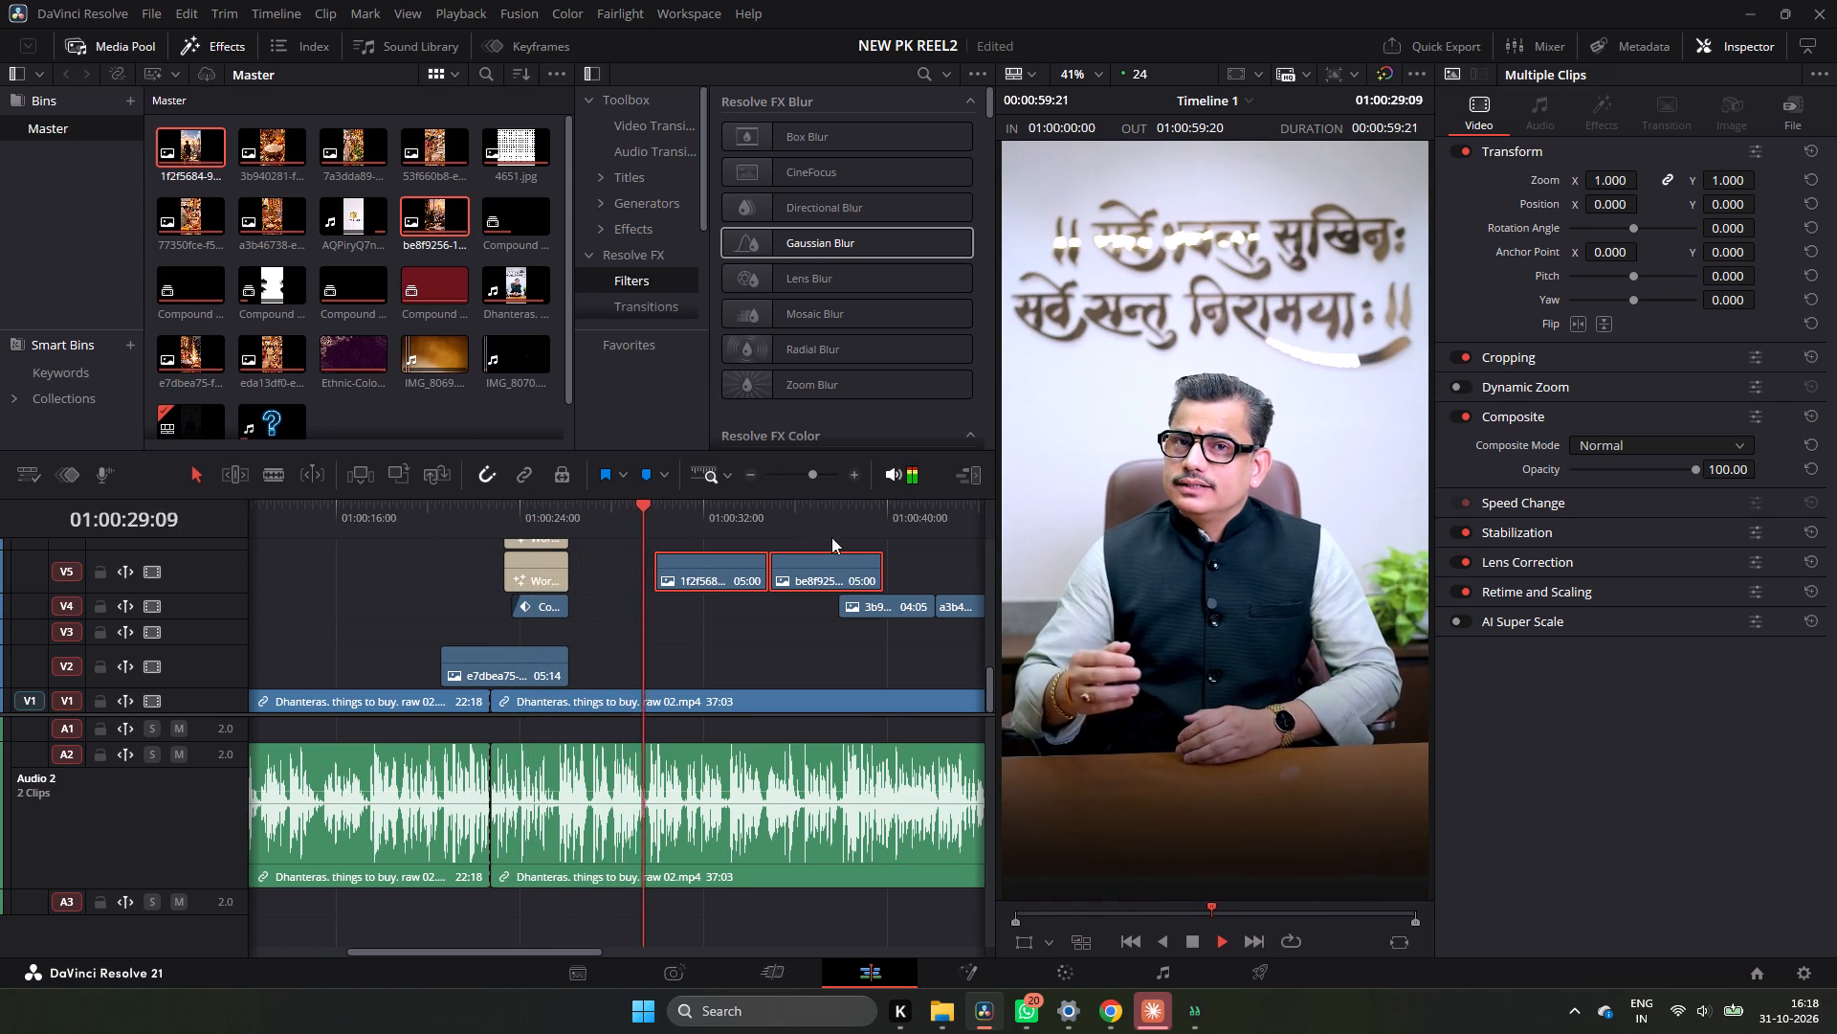
key(space)
Play back the narration under the two businessman clips from about 01:00:29 to 01:00:36.
click(880, 603)
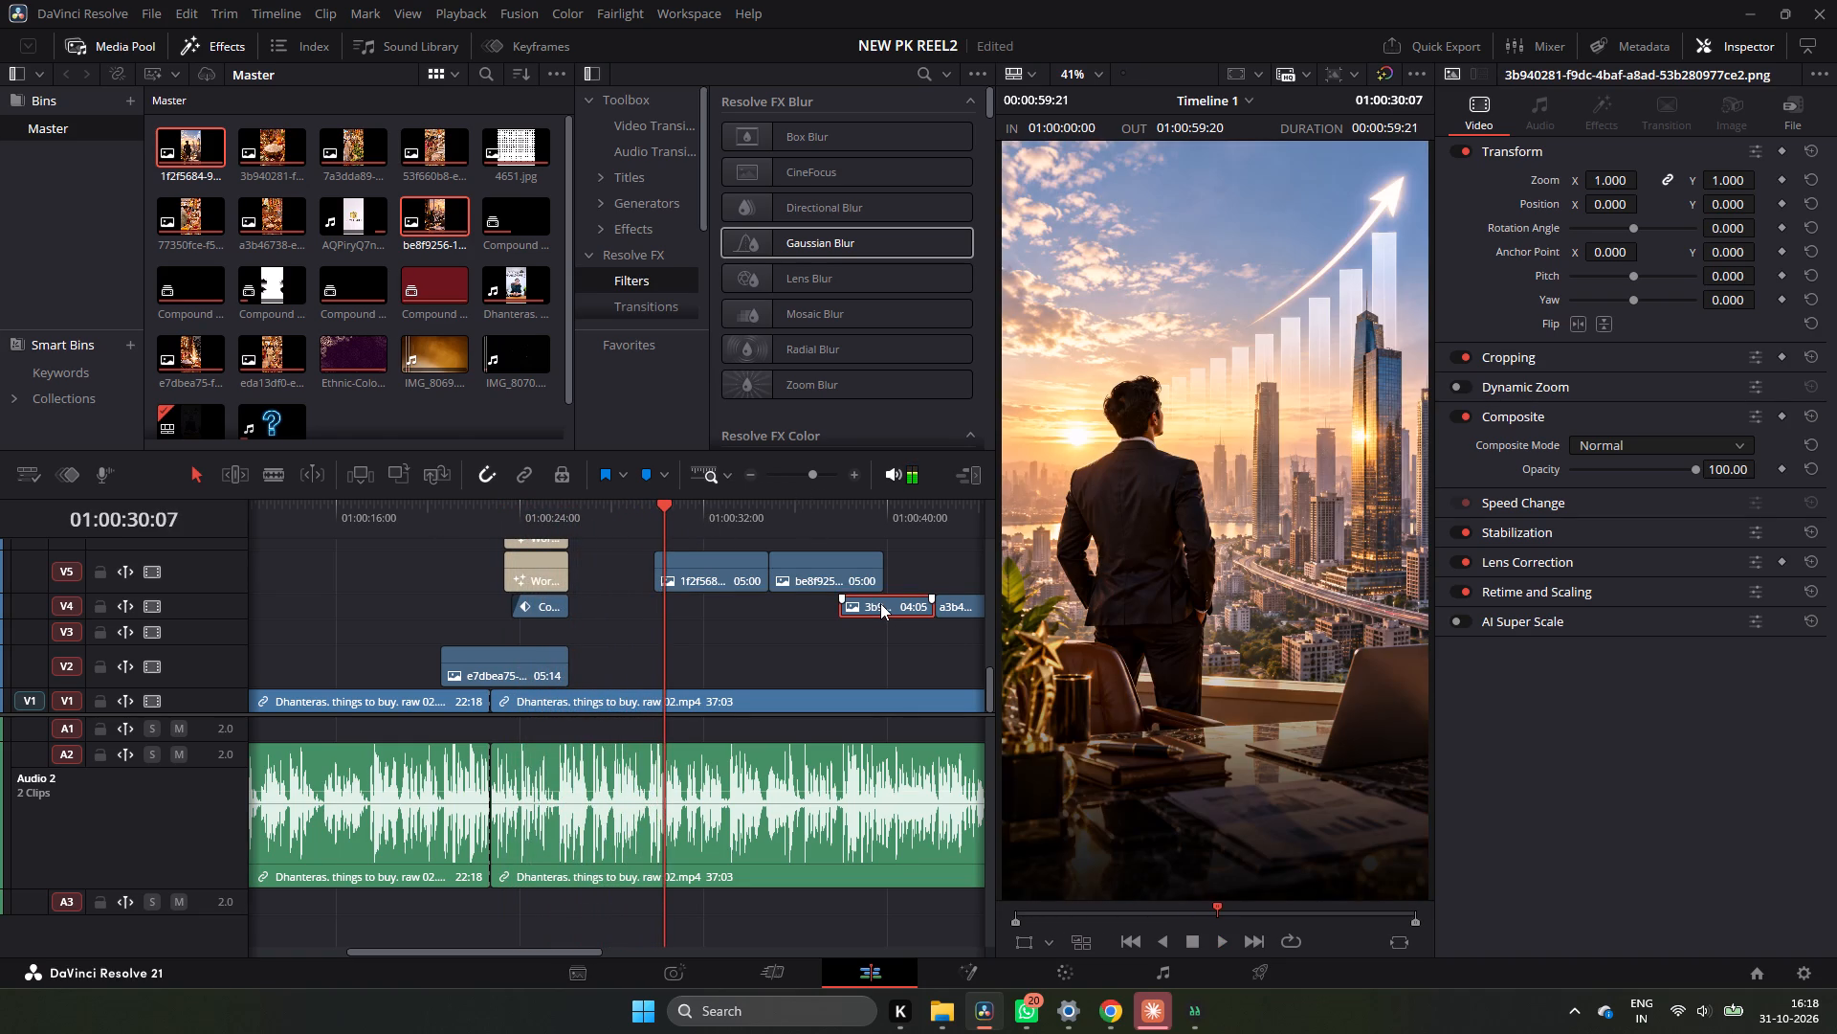
key(space)
key(space)
scroll(814, 638, up, 2)
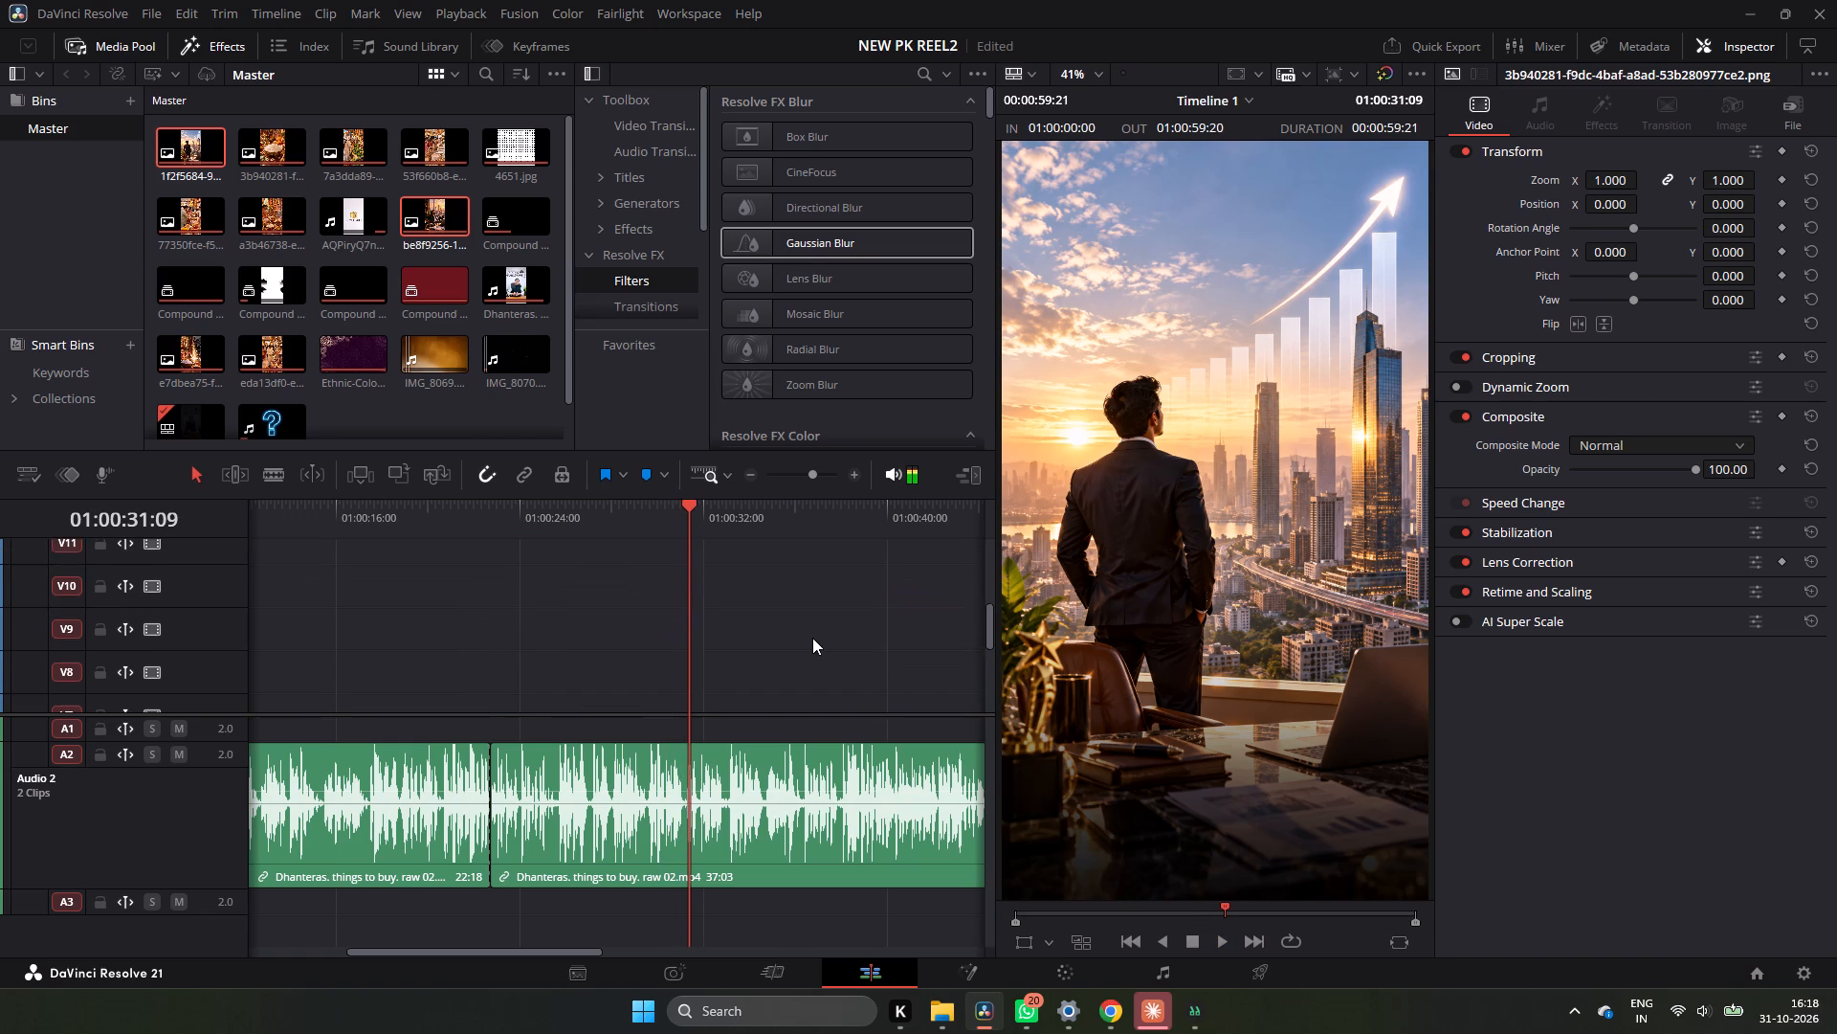
scroll(811, 641, down, 2)
key(space)
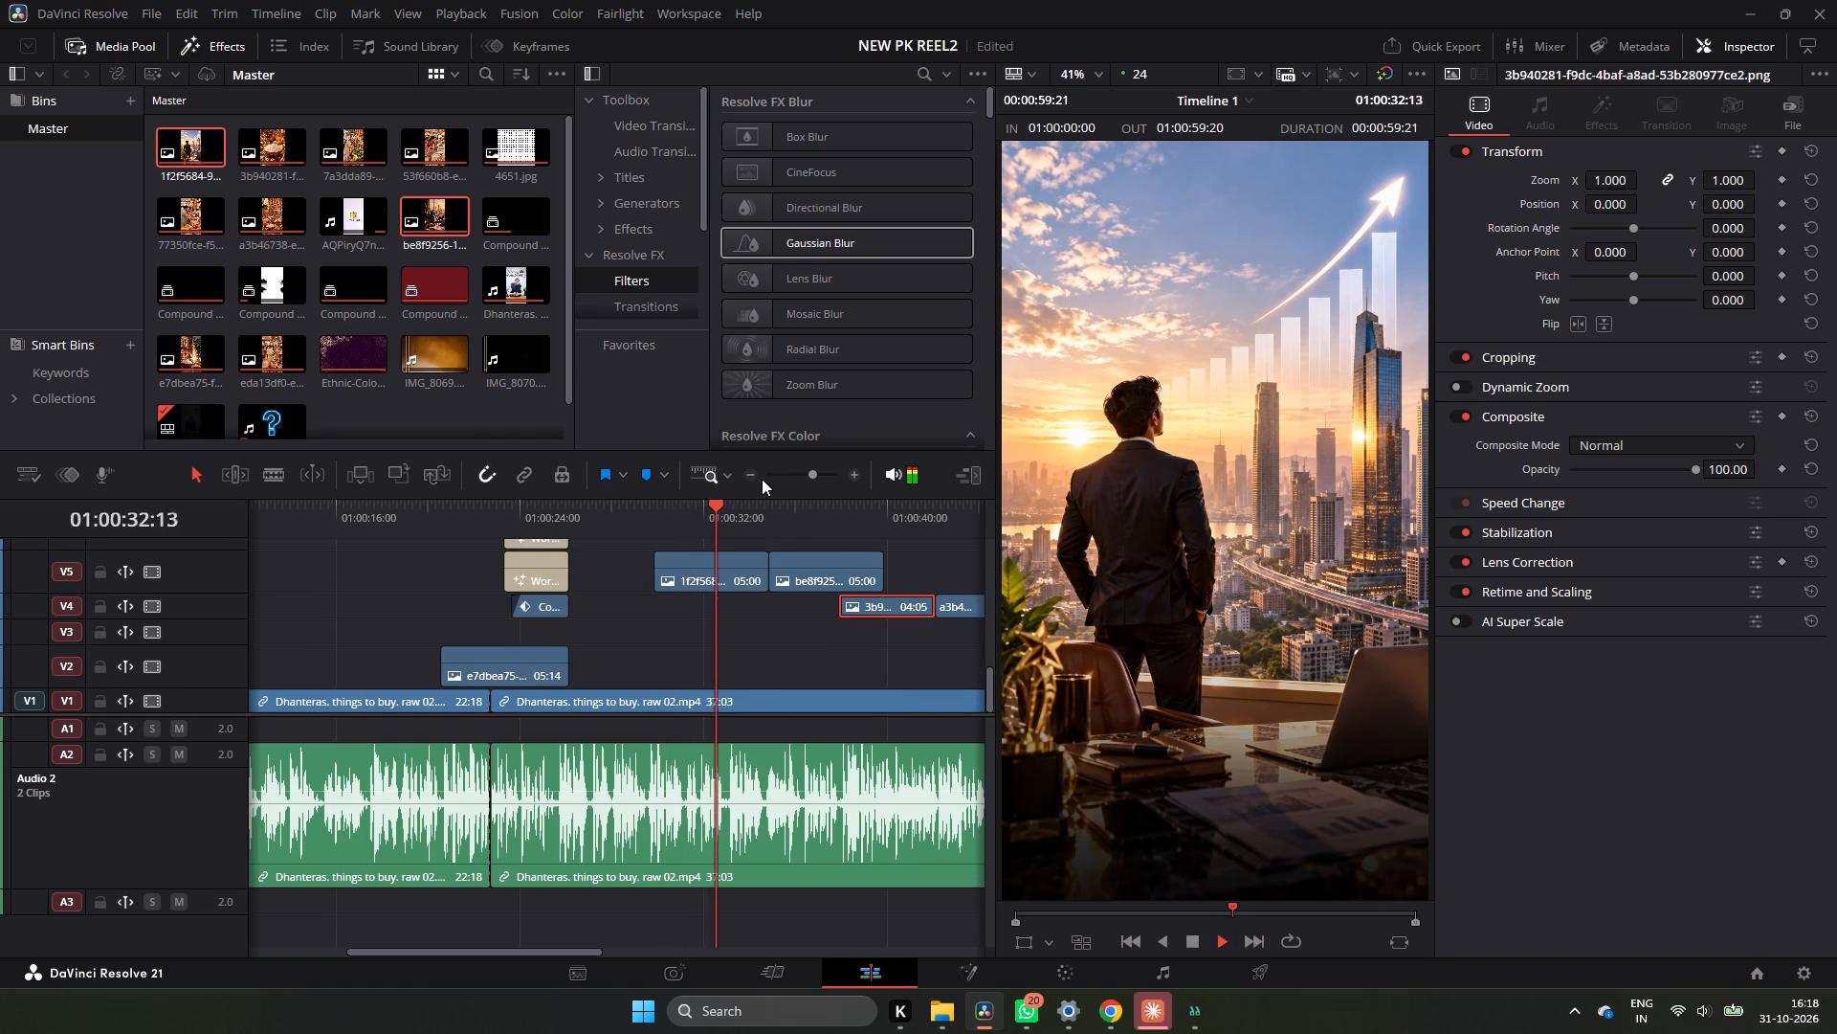
click(755, 481)
drag(732, 558, 651, 584)
click(651, 584)
key(space)
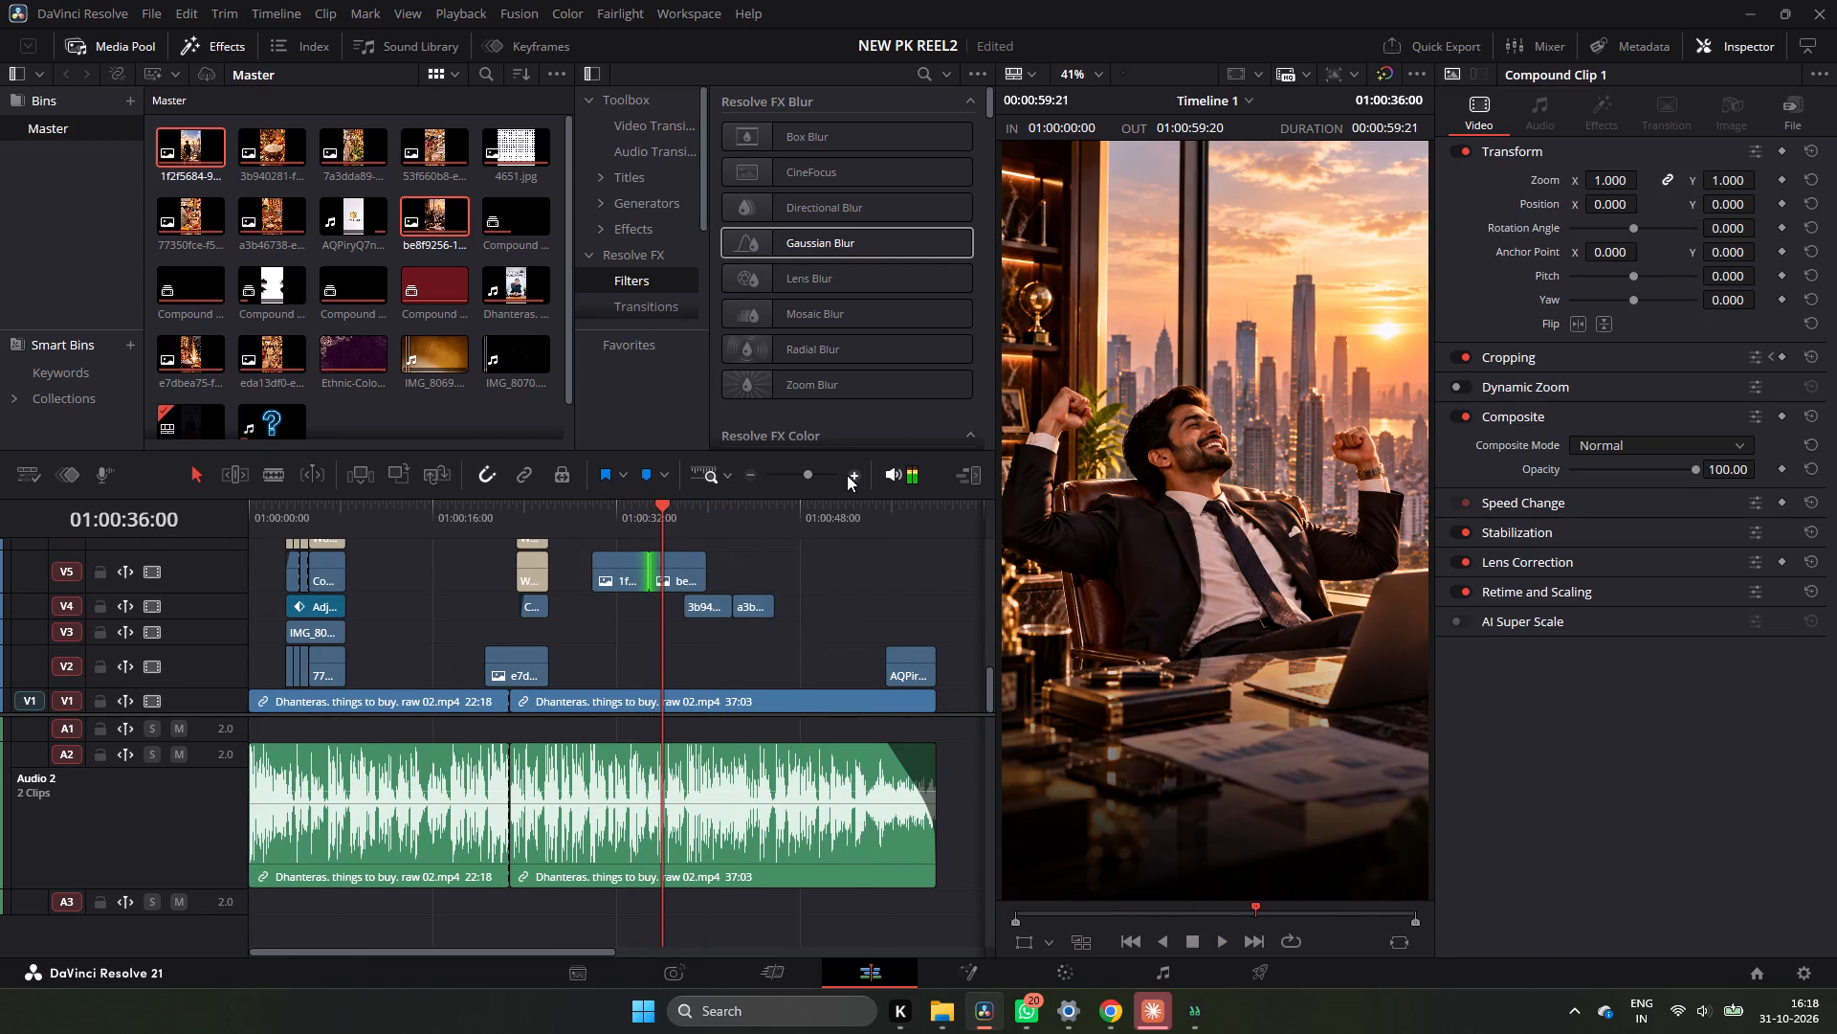
Find the narration pause near 01:00:33 and shift both businessman clips on V5 later, starting at 01:00:32:21.
triple_click(847, 475)
drag(613, 514, 340, 593)
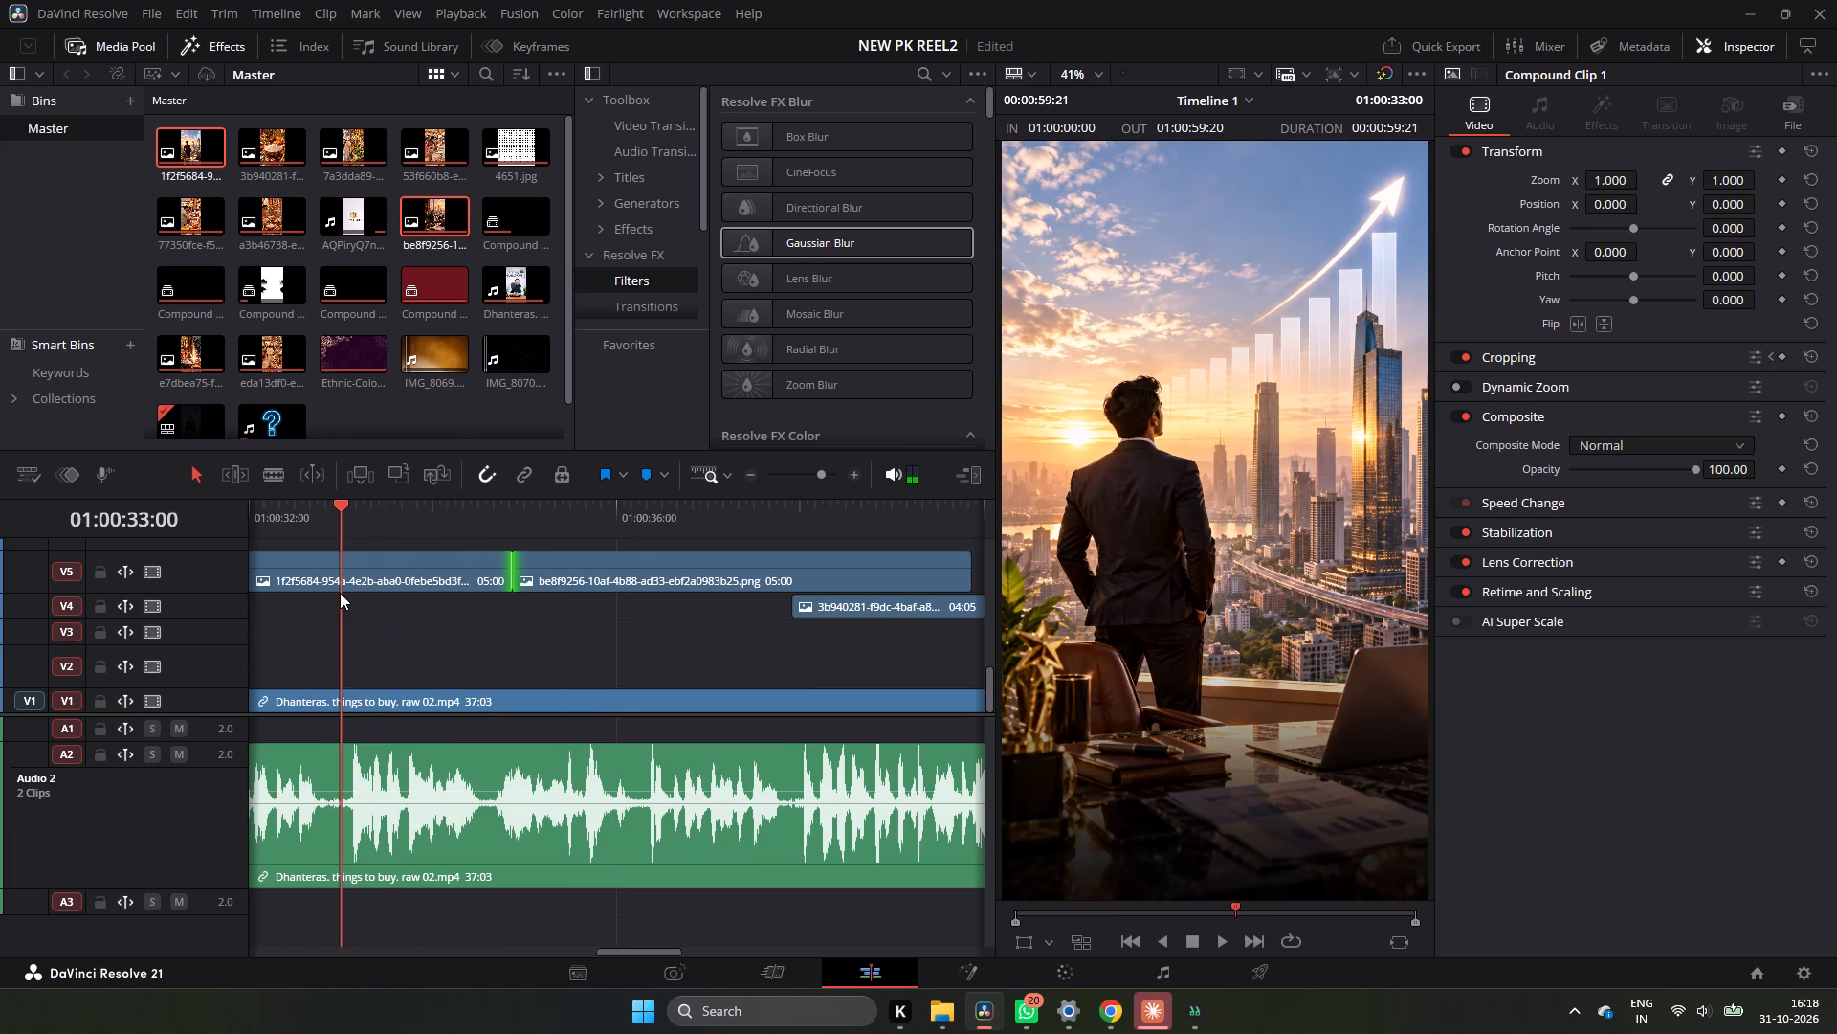
drag(340, 593, 328, 608)
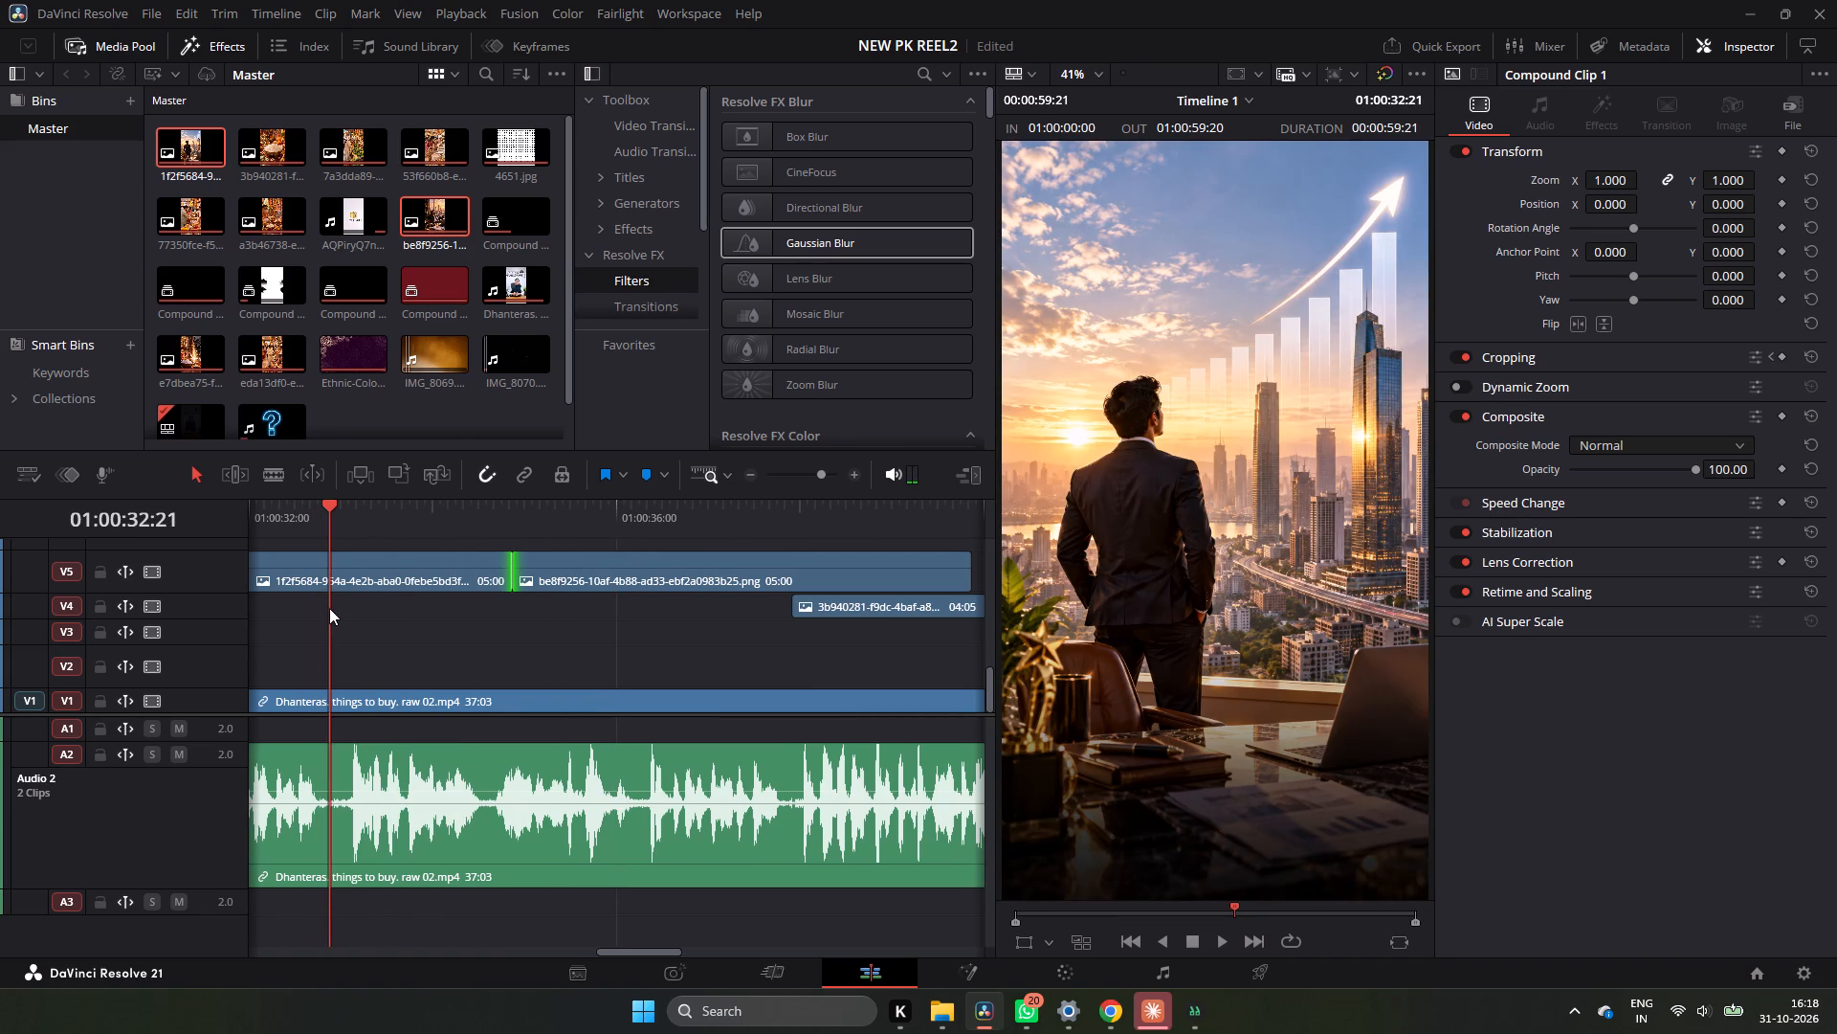
key(space)
key(space)
drag(376, 516, 333, 567)
drag(333, 567, 329, 575)
key(space)
key(space)
drag(378, 523, 325, 561)
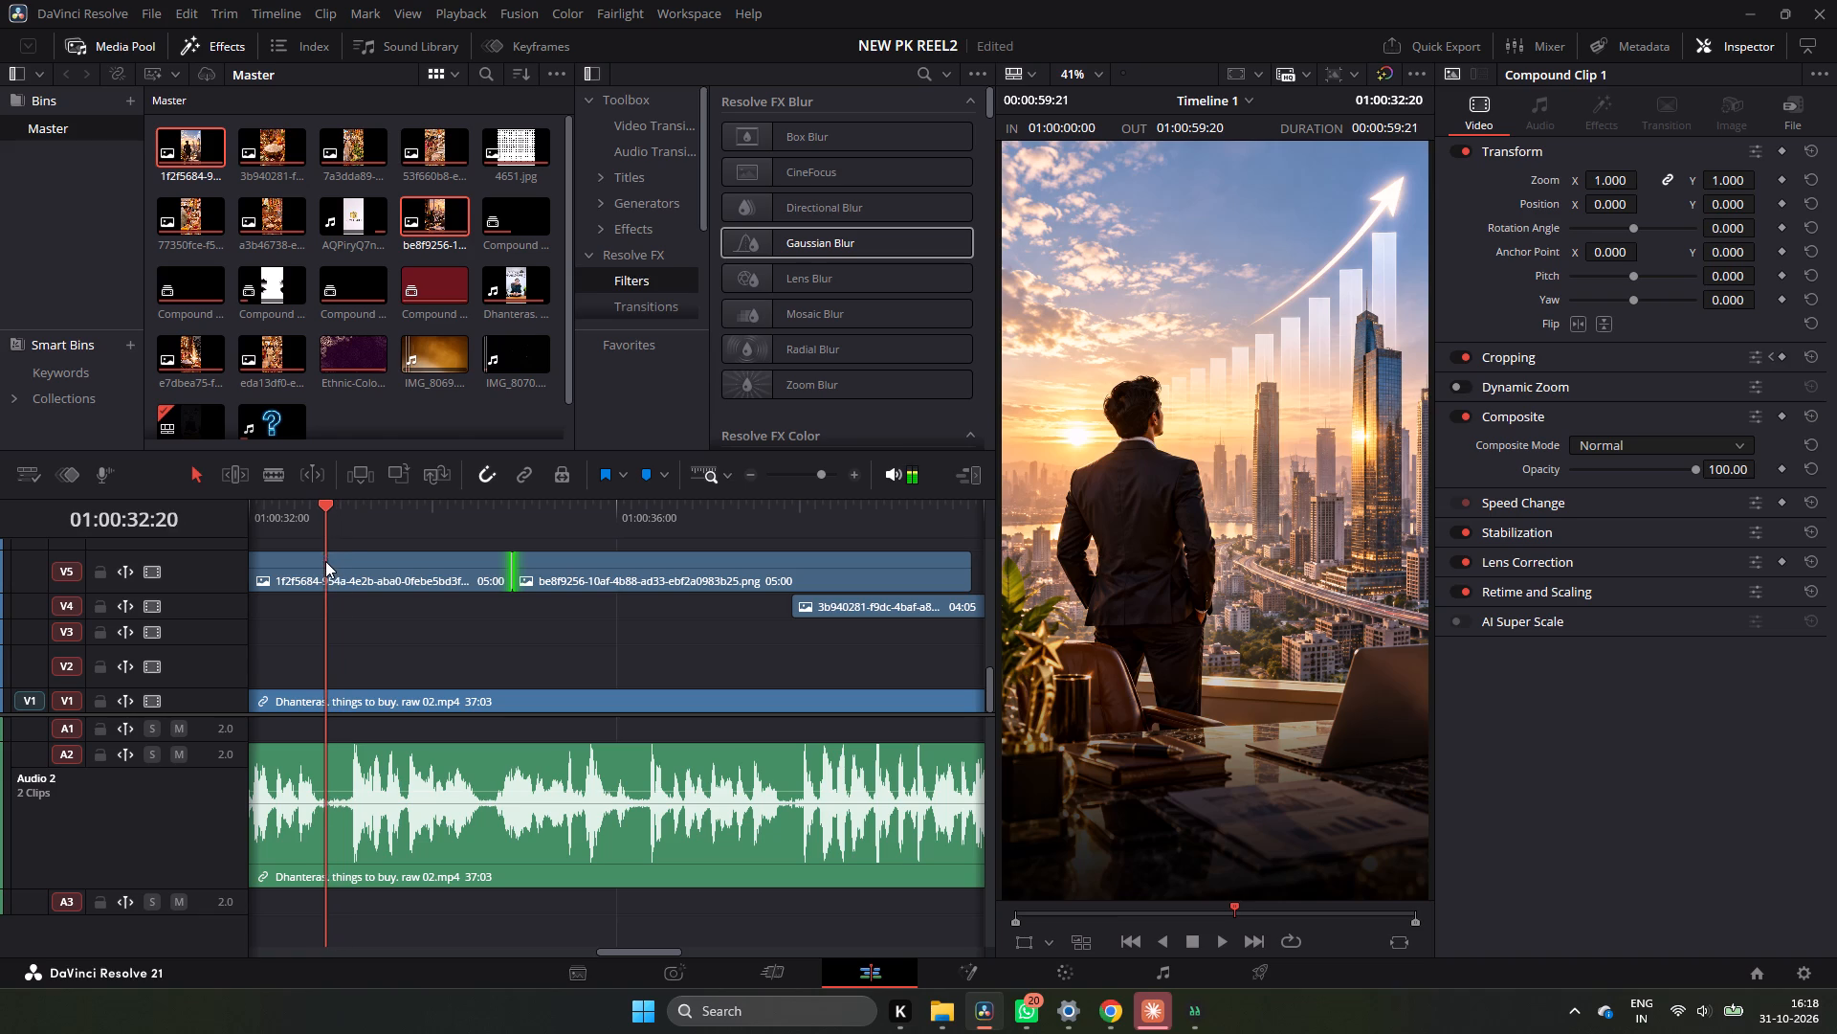
drag(325, 561, 329, 566)
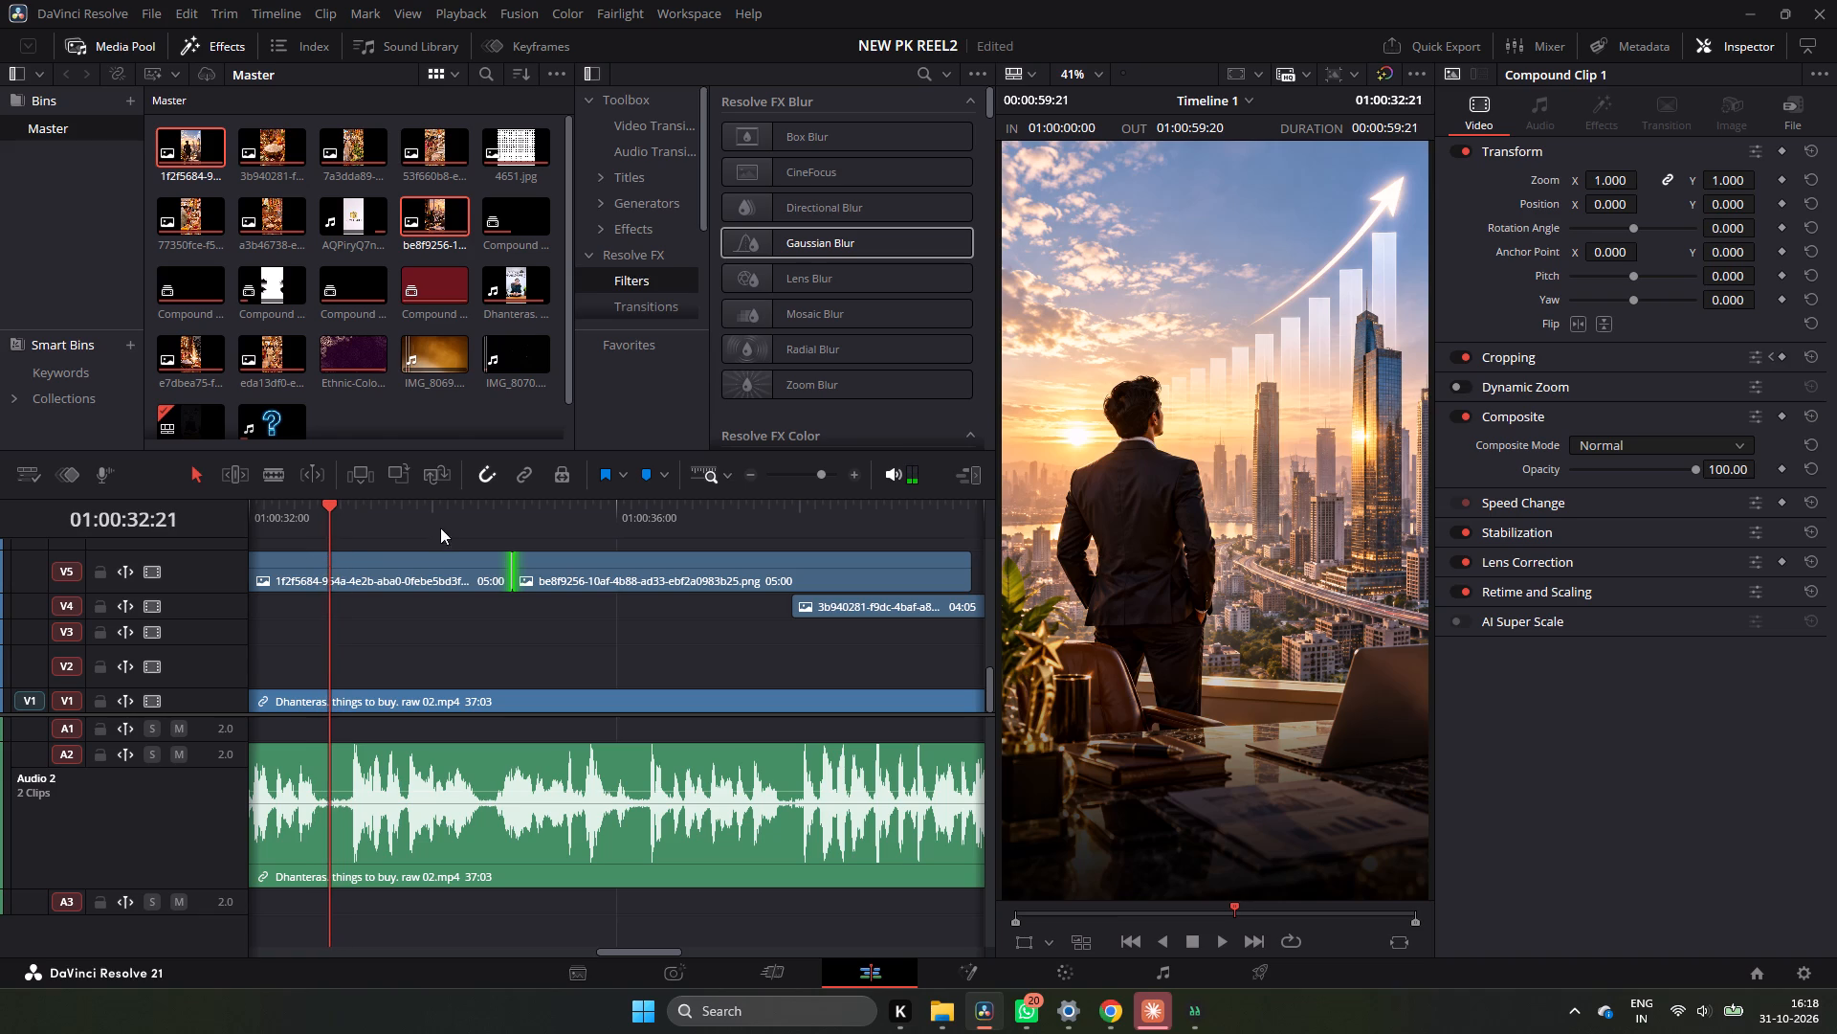
triple_click(751, 476)
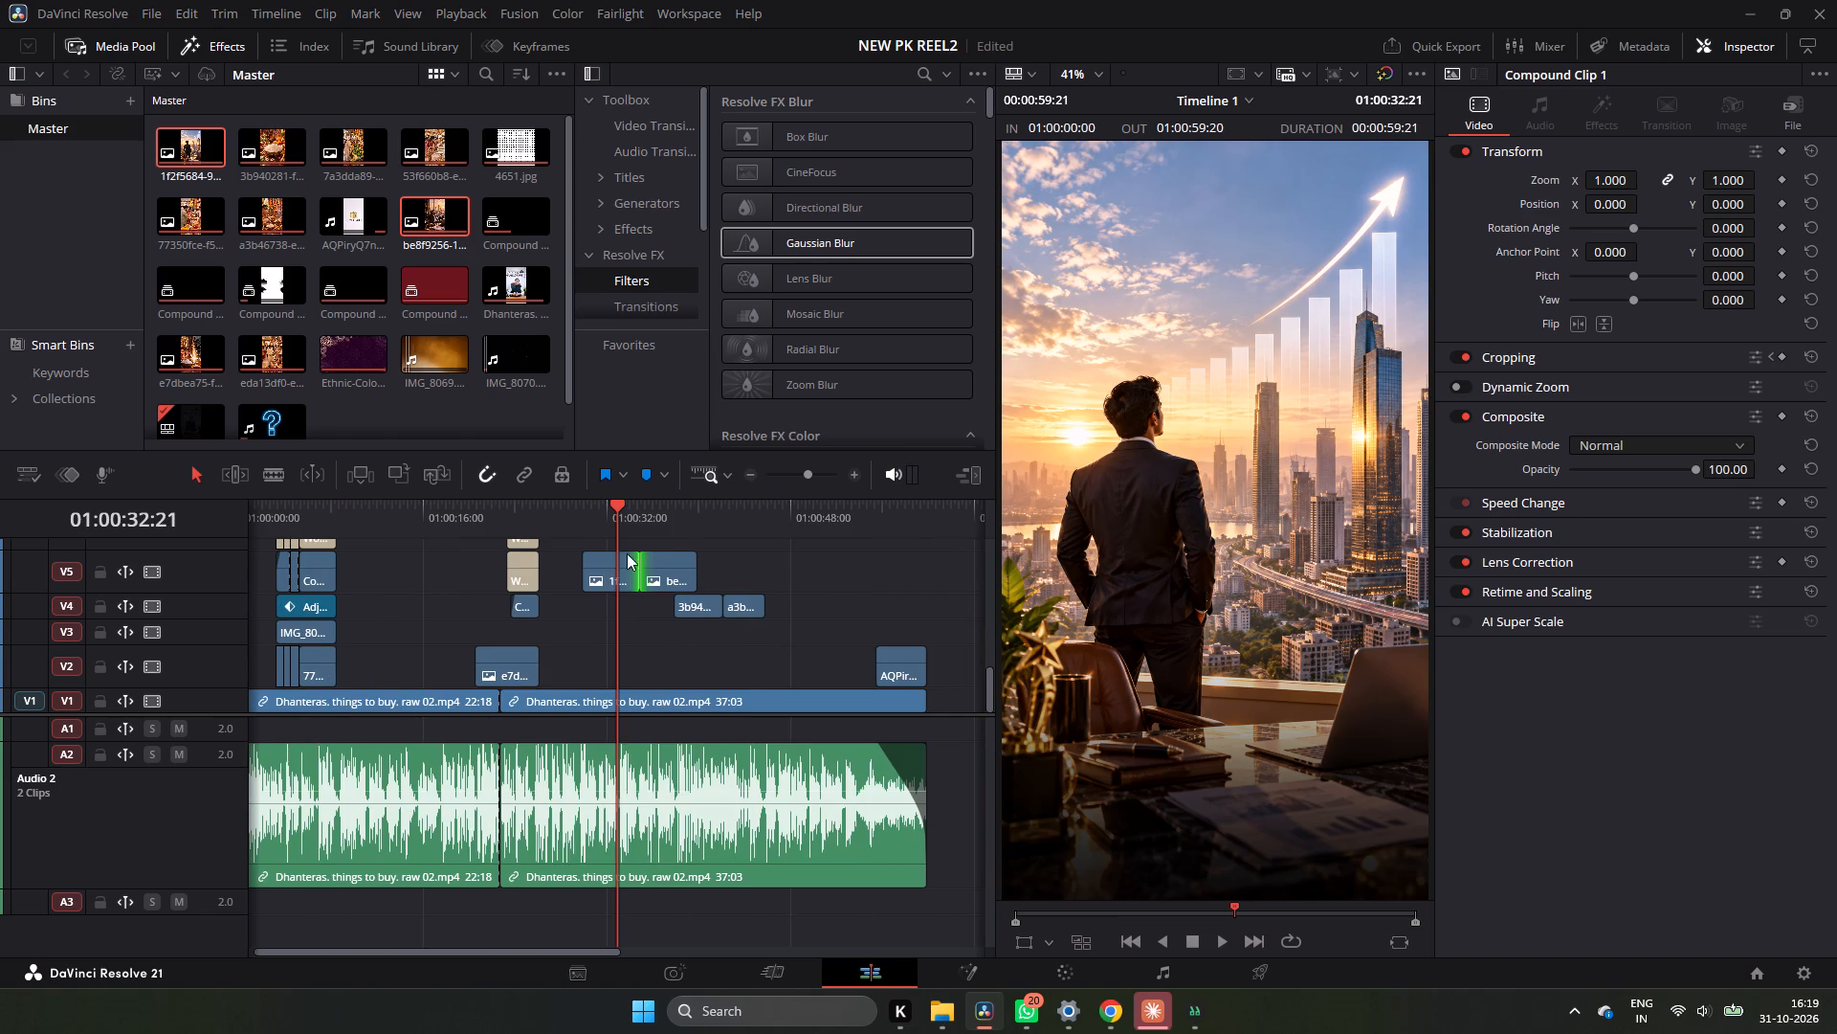
drag(564, 575, 679, 584)
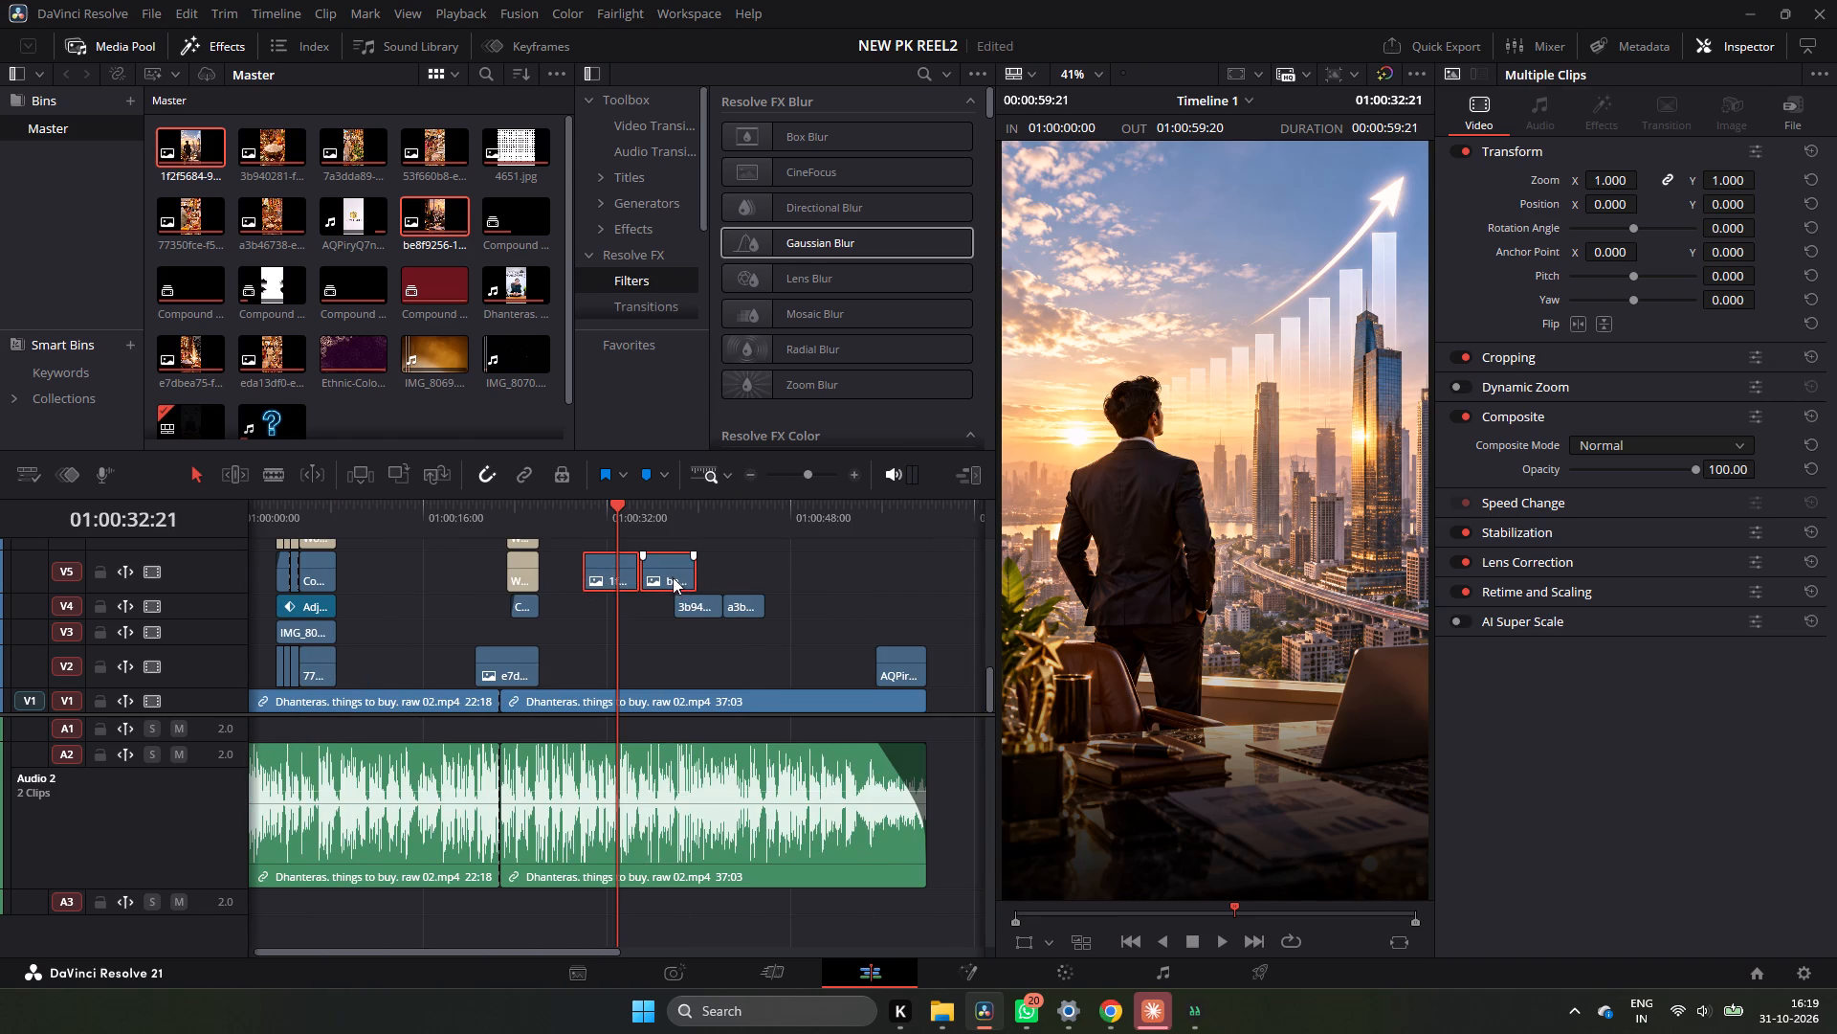
drag(672, 576, 706, 580)
Play back the shifted clips, and place the vegetable-market image 7a3dda89 on V3 beneath the first businessman clip, starting at about 01:00:33.
key(space)
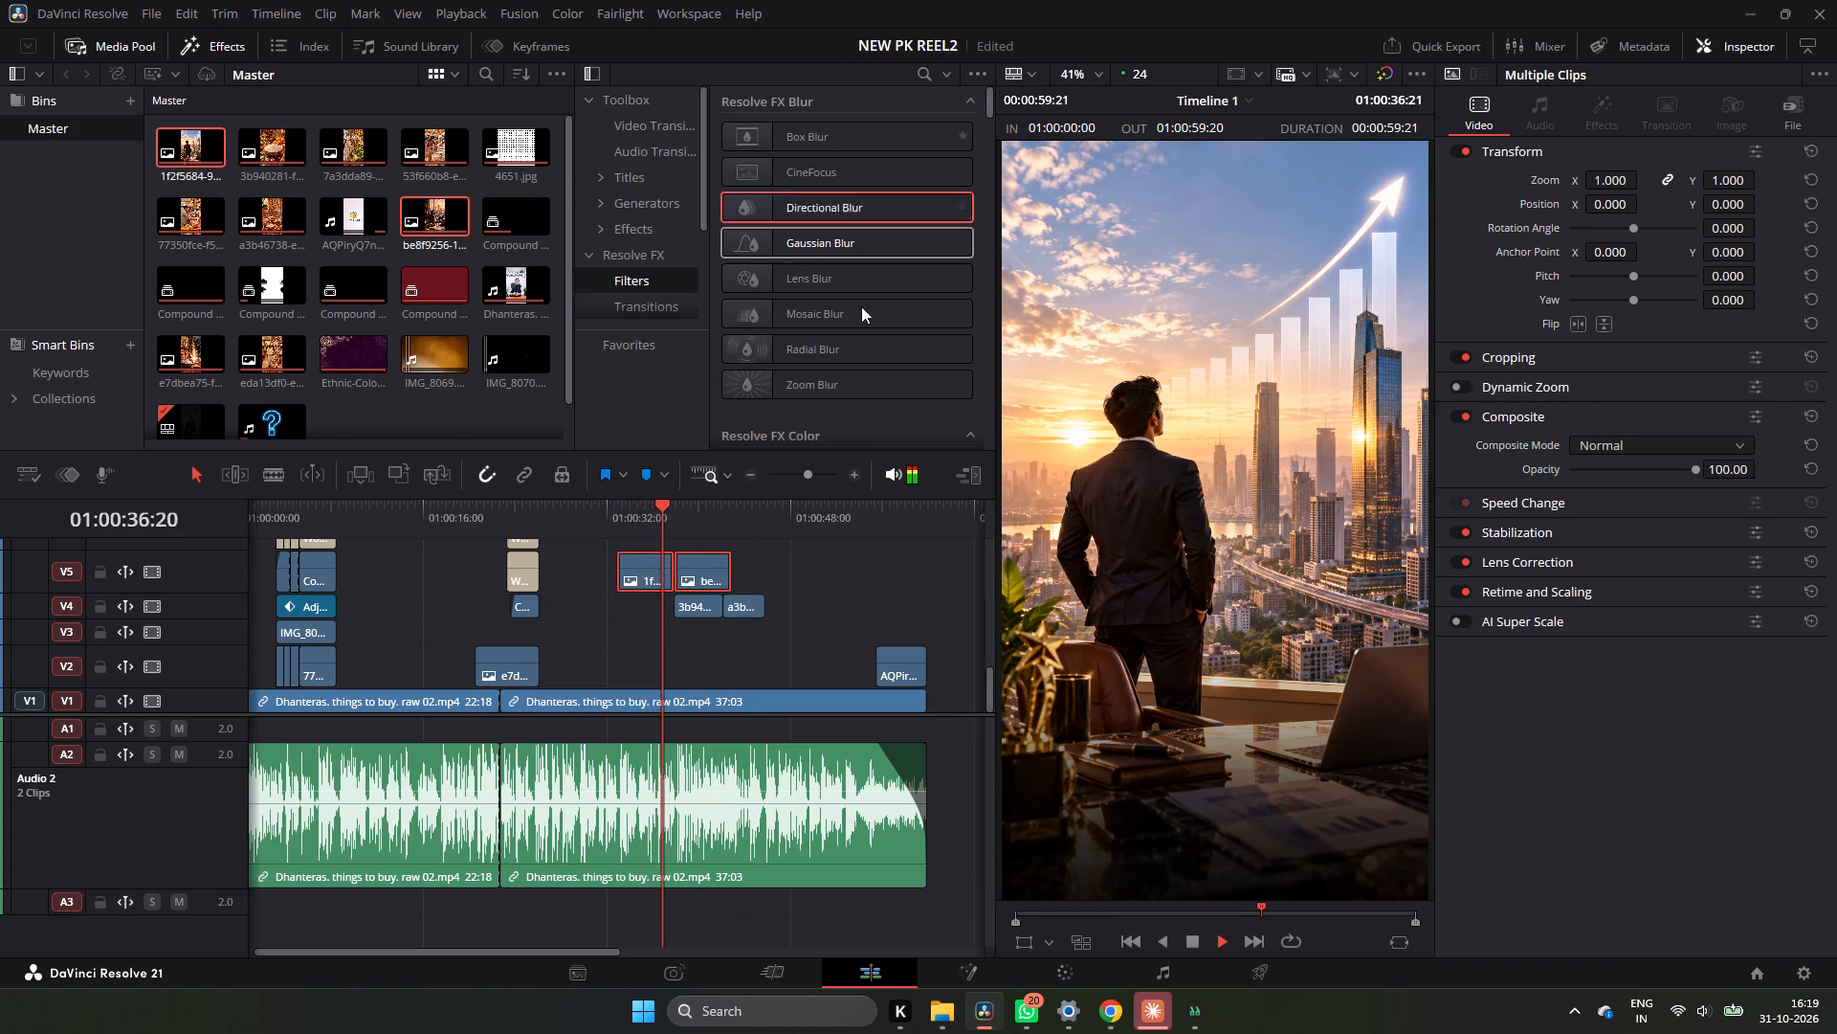
key(space)
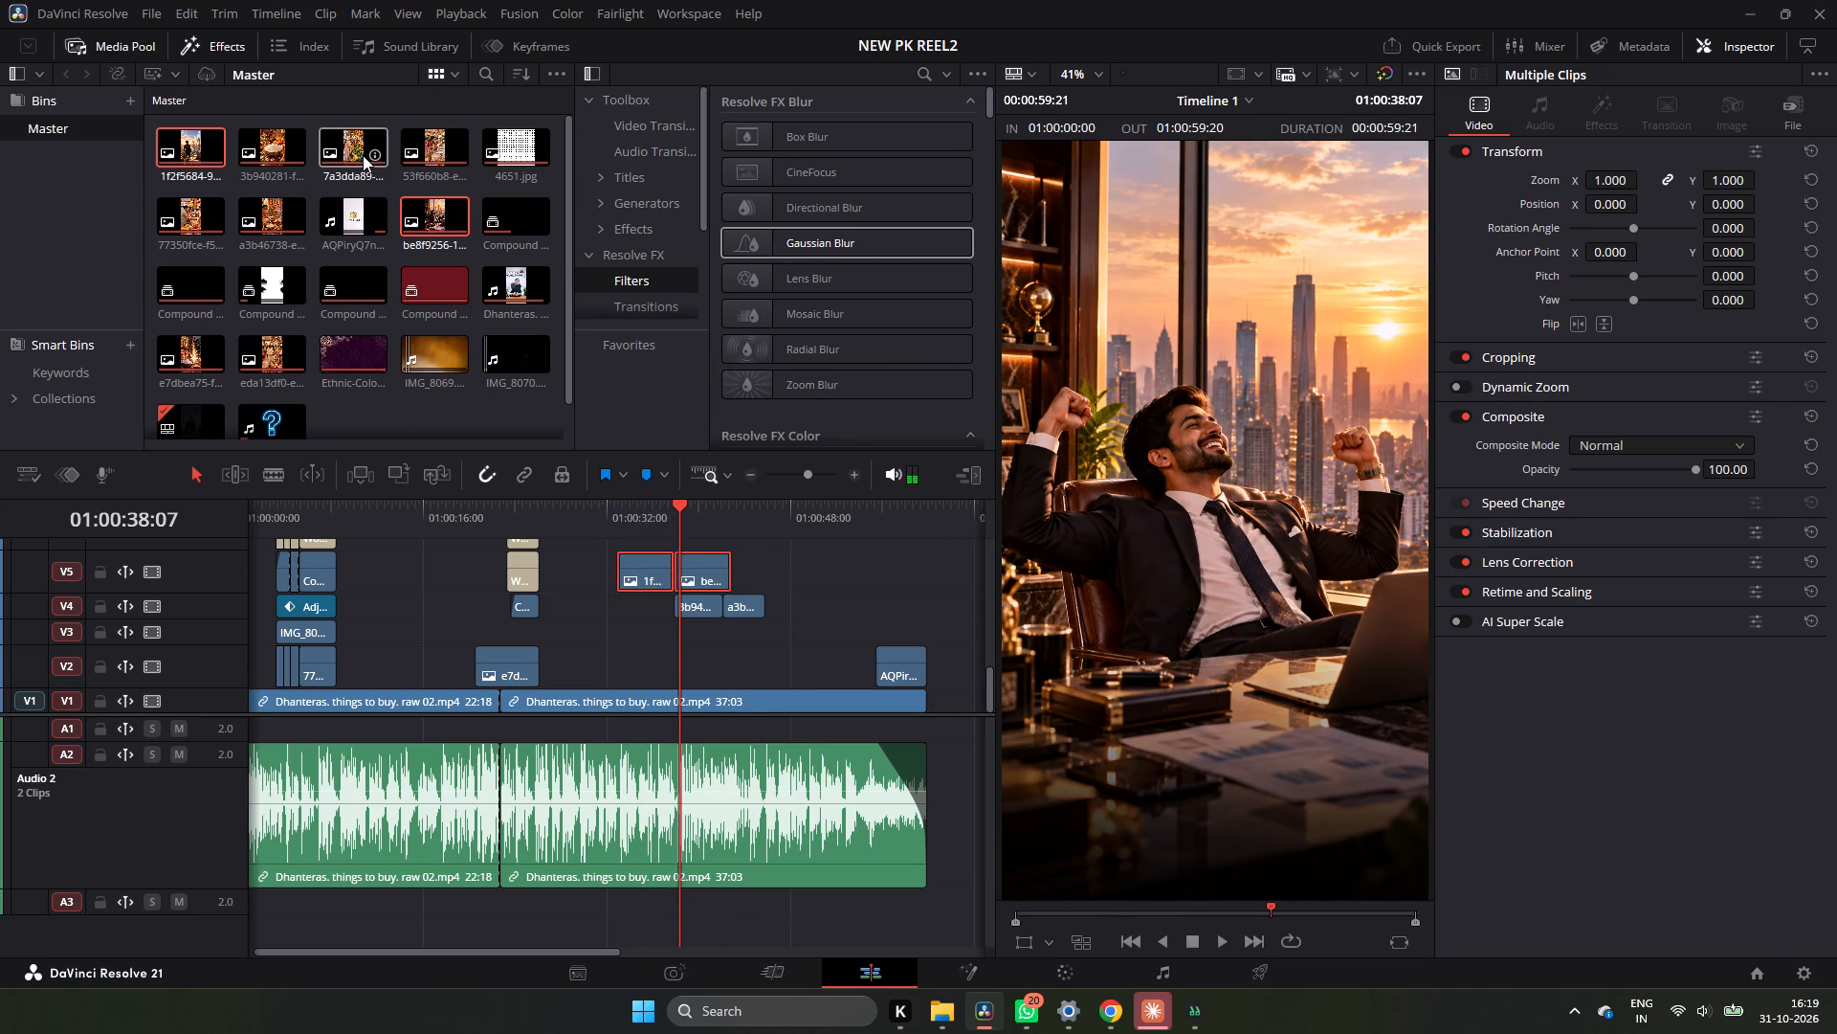
drag(353, 139, 579, 618)
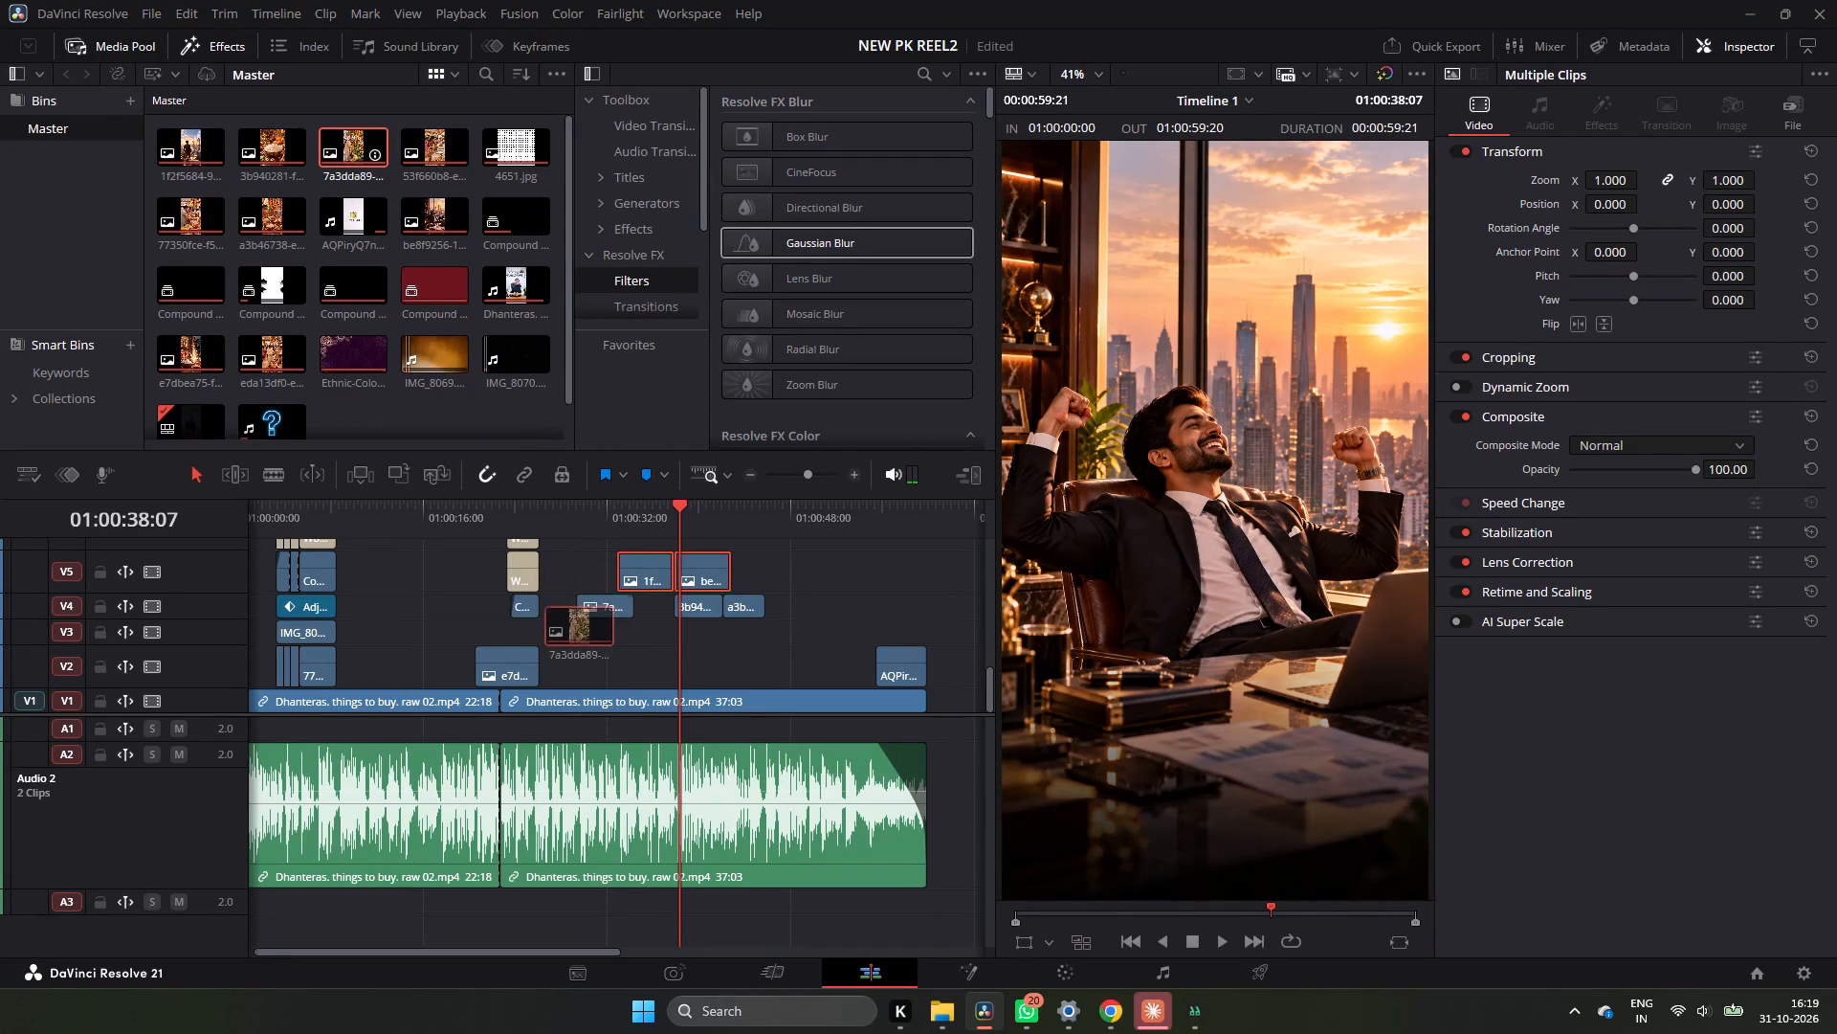
drag(579, 618, 618, 640)
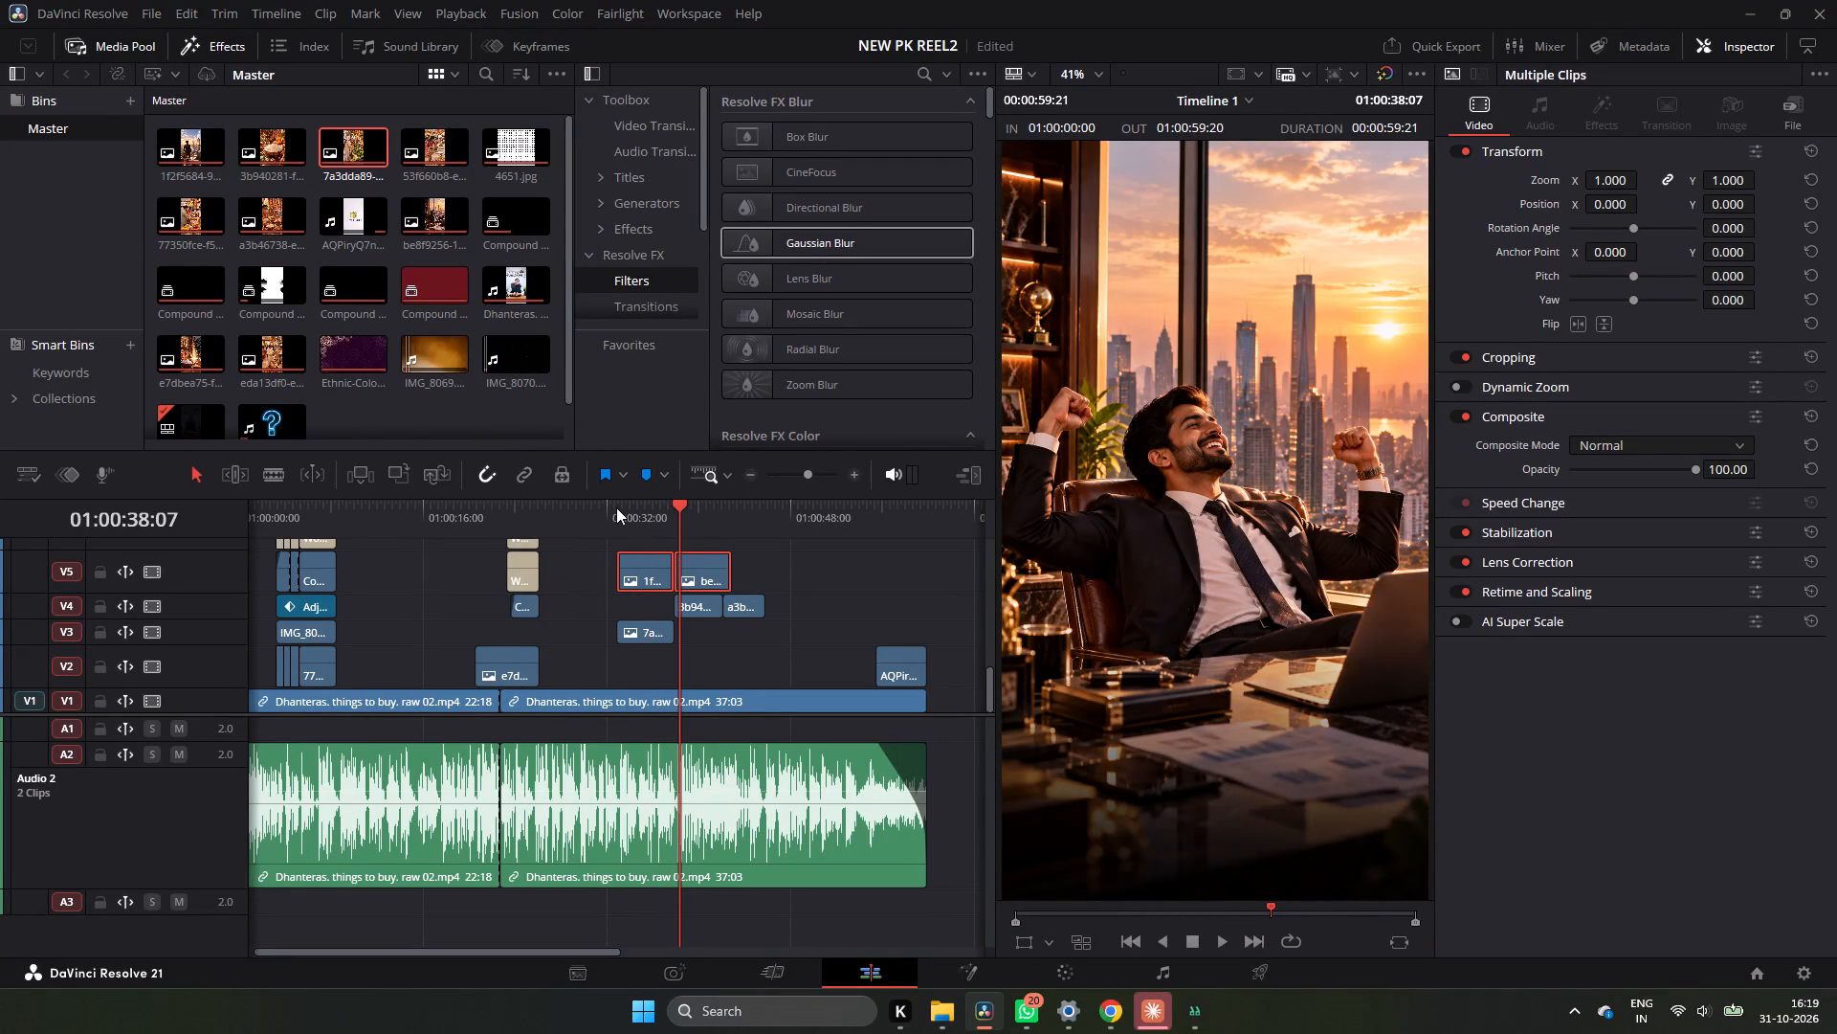
Disable both businessman clips, 1f2f5684 and be8f9256, on V5.
click(615, 506)
key(space)
key(space)
click(858, 472)
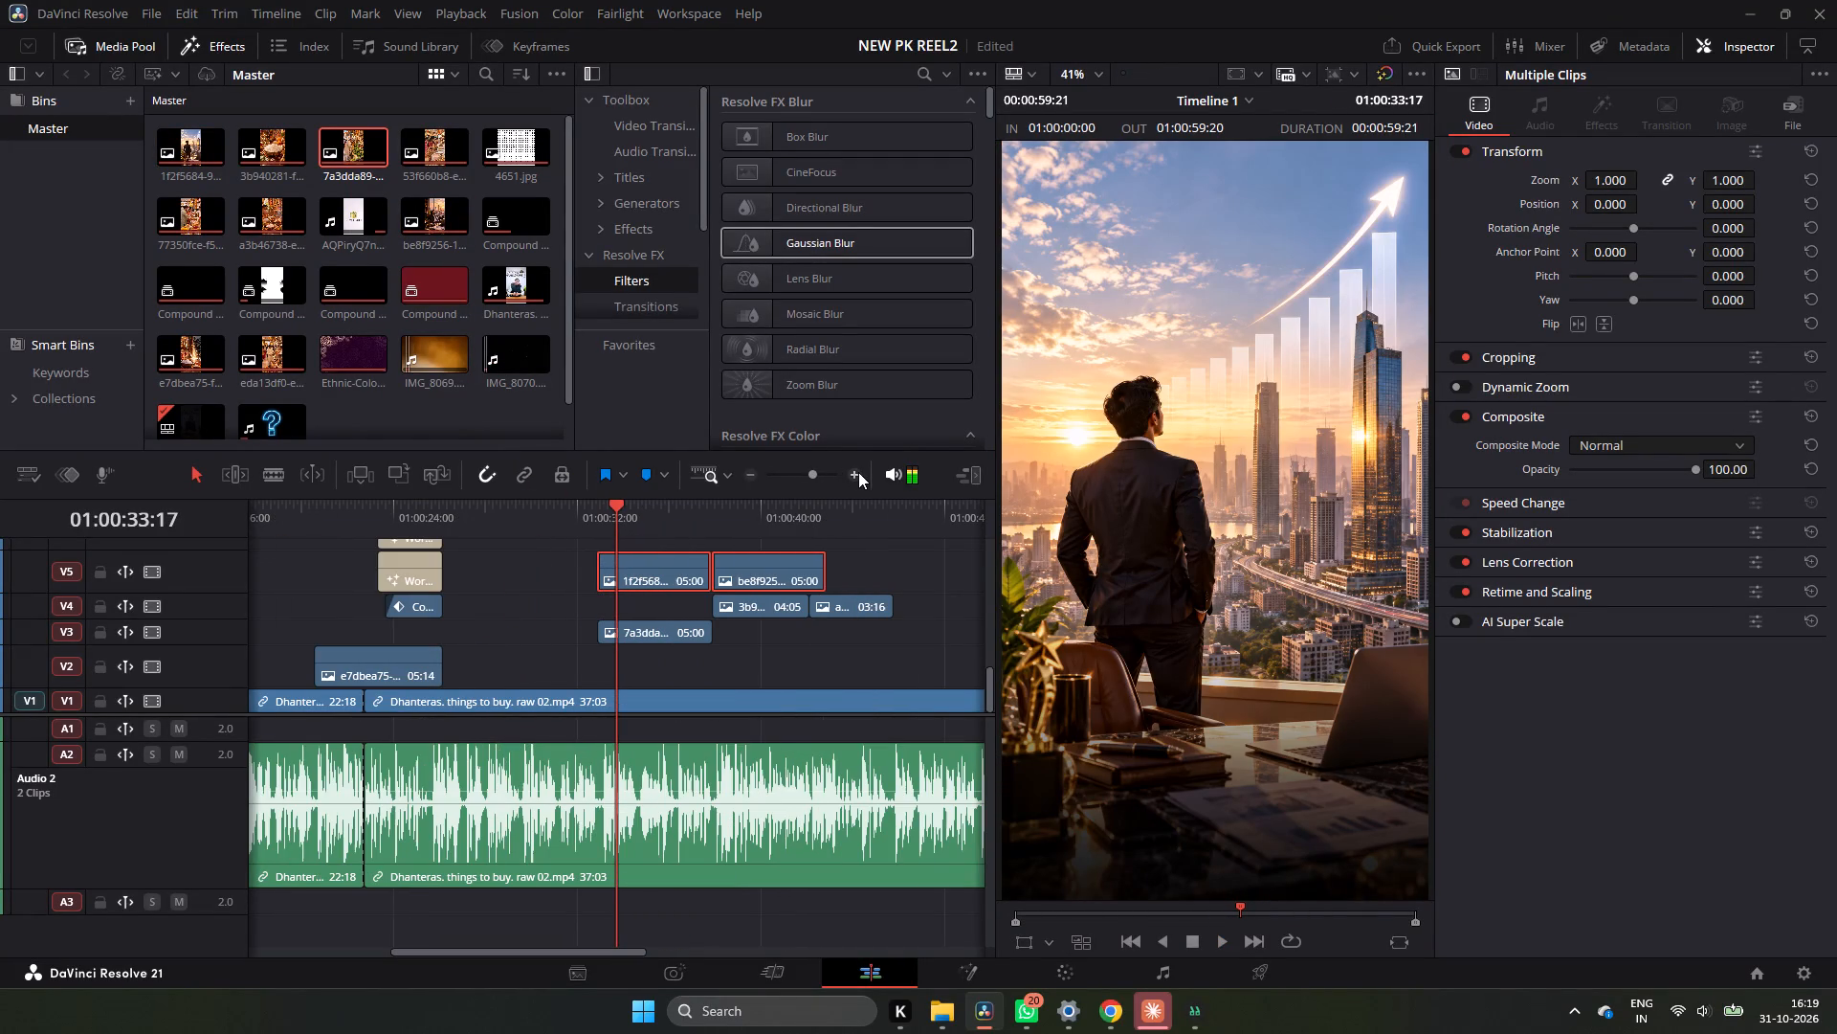
text(d)
Play back the vegetable-market image against the narration up to about 01:00:35:22.
key(space)
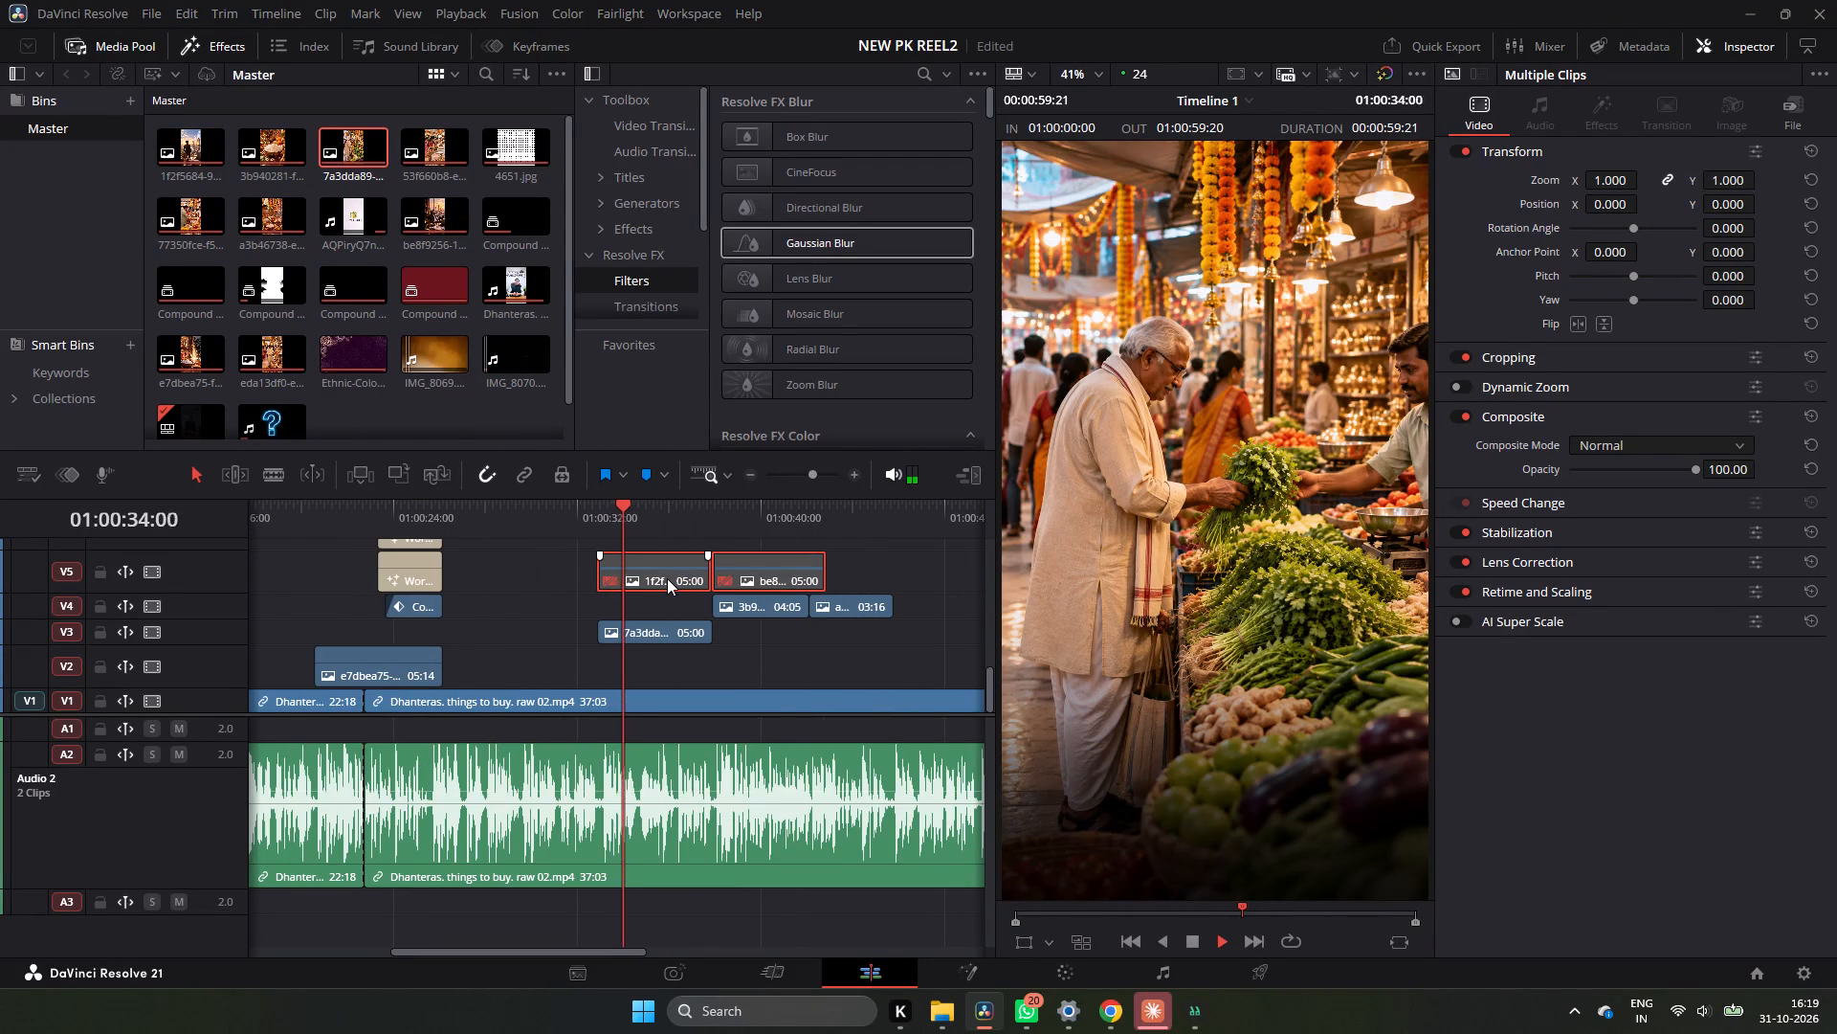
key(space)
key(space)
key(space)
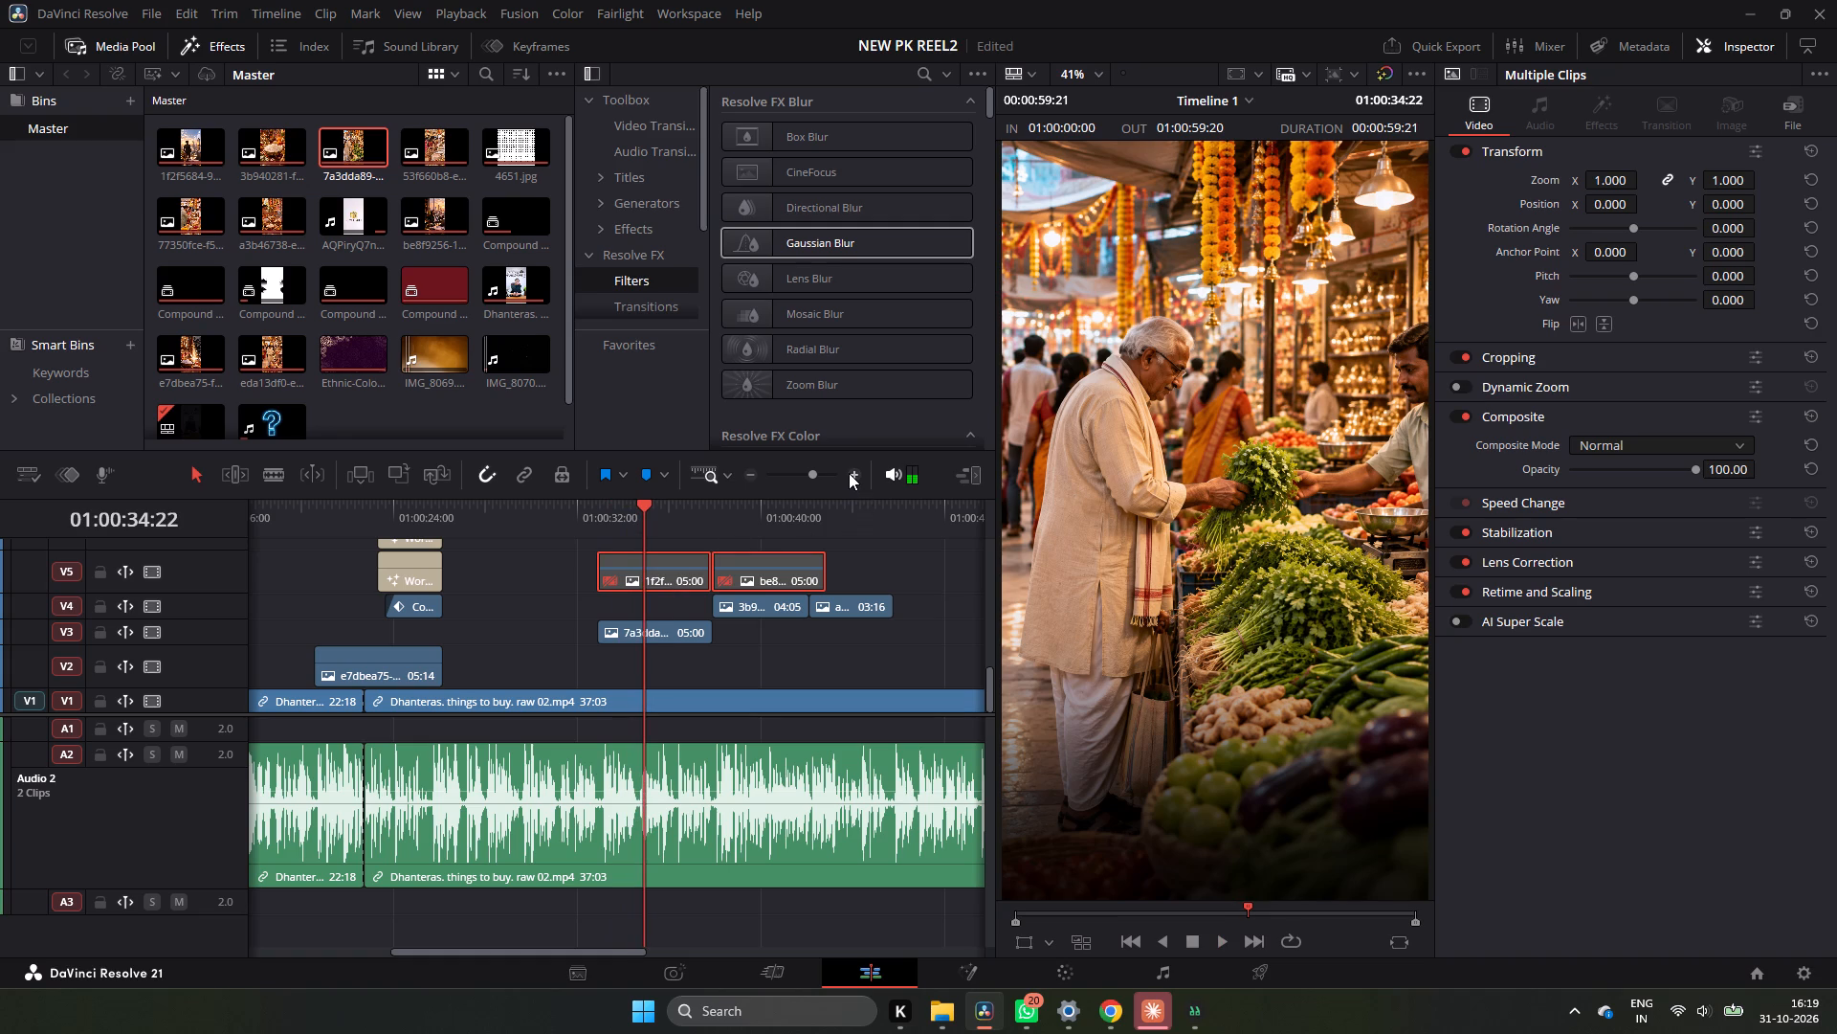
key(space)
key(space)
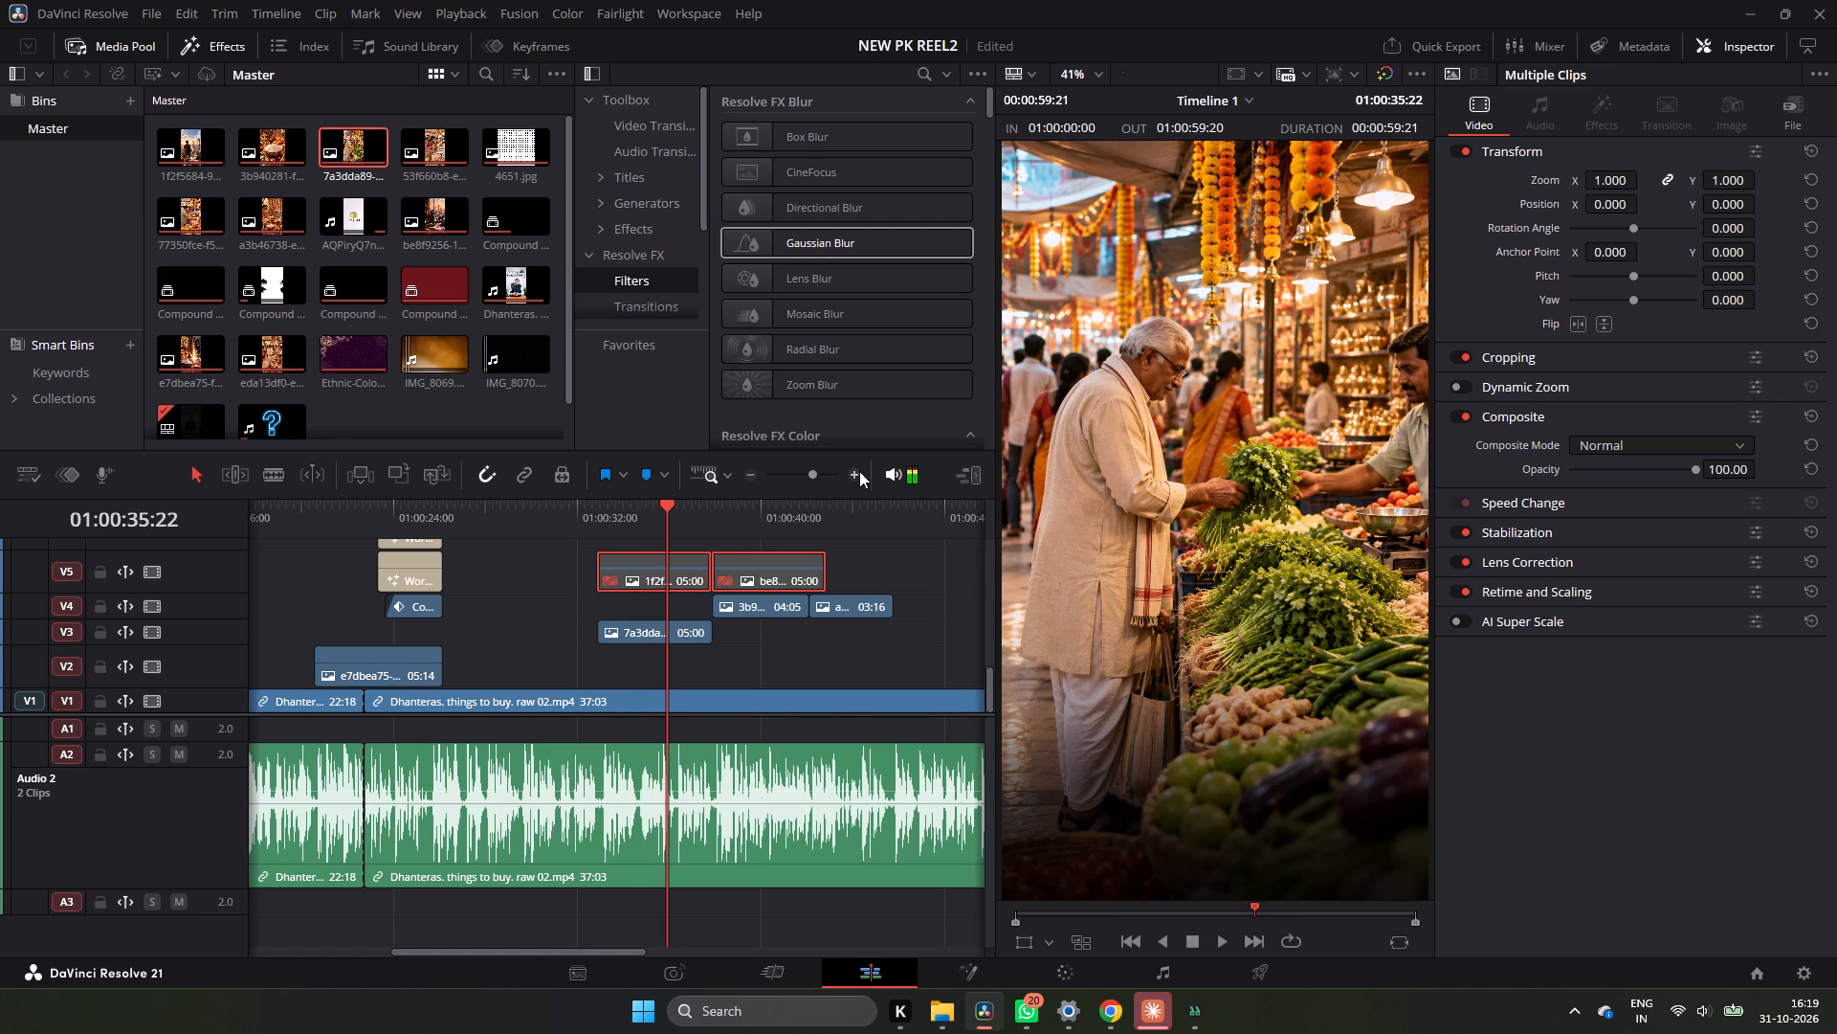
Move businessman clip 1f2f5684 from V5 to V3, starting at 01:00:35:14 over the end of the market image, and enable it.
double_click(859, 471)
drag(587, 517, 542, 529)
drag(542, 529, 587, 528)
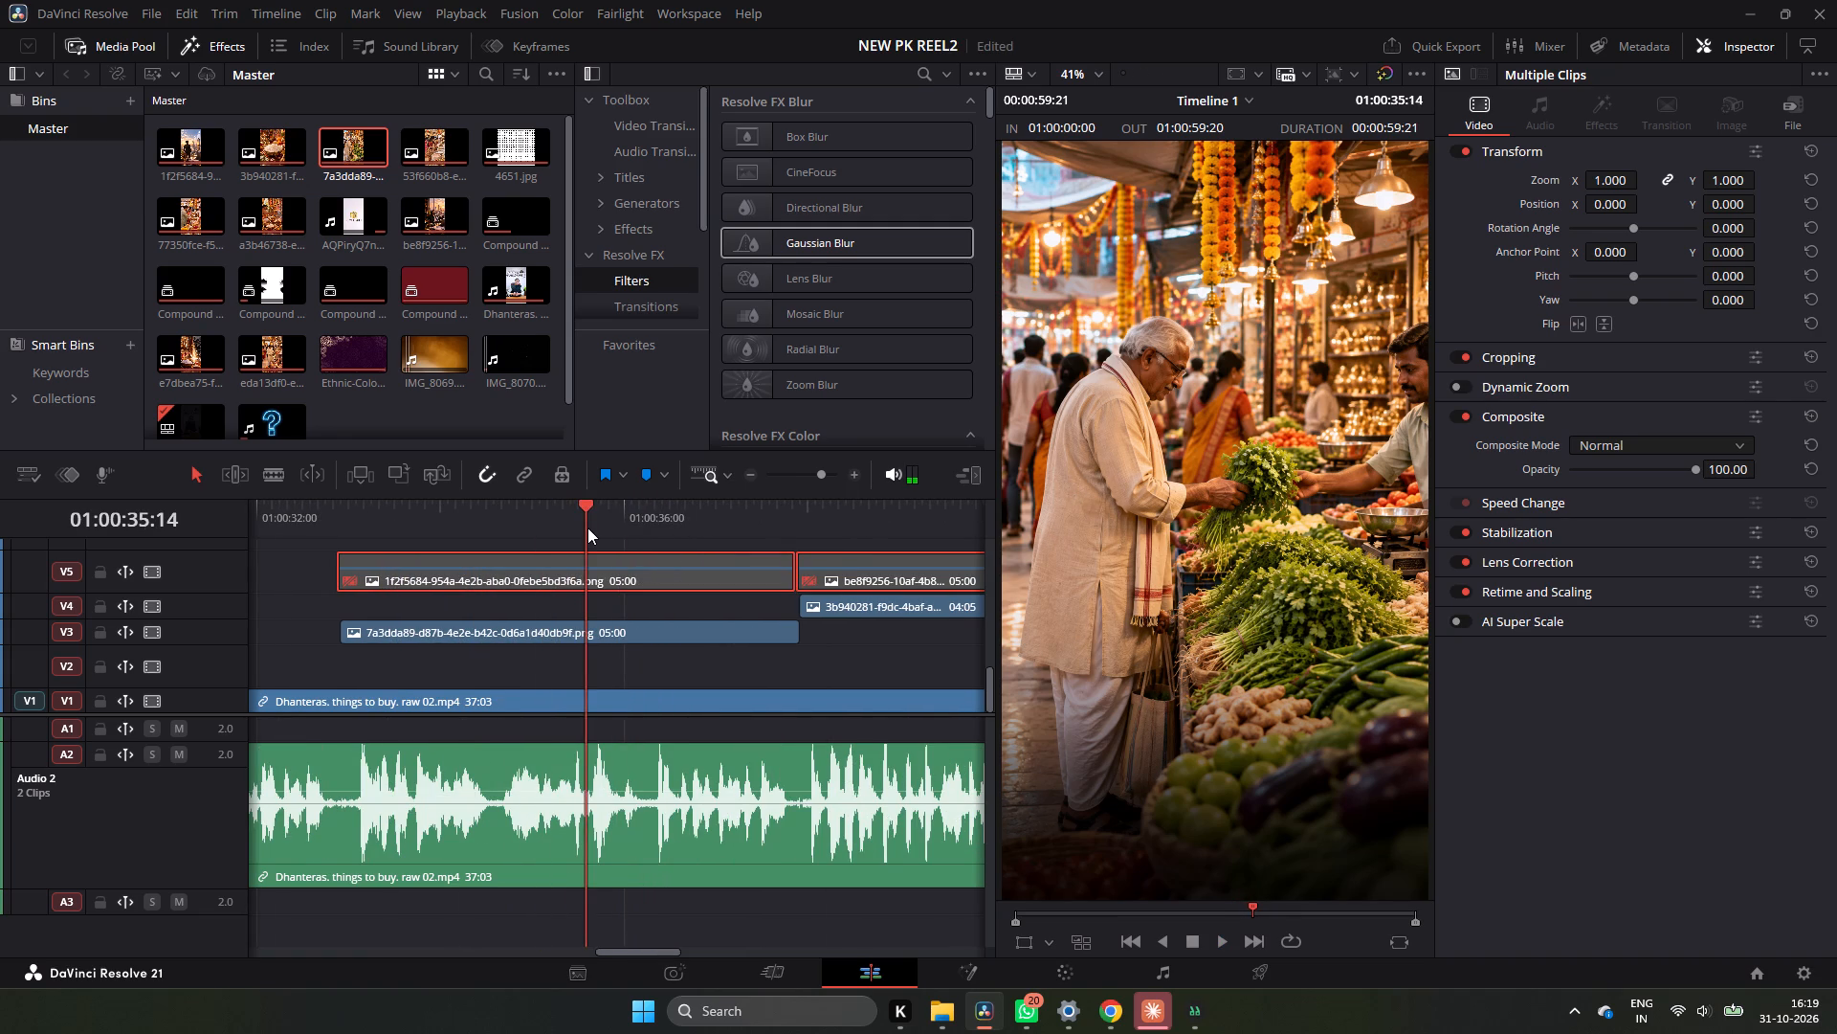
key(space)
key(space)
click(590, 527)
key(space)
key(space)
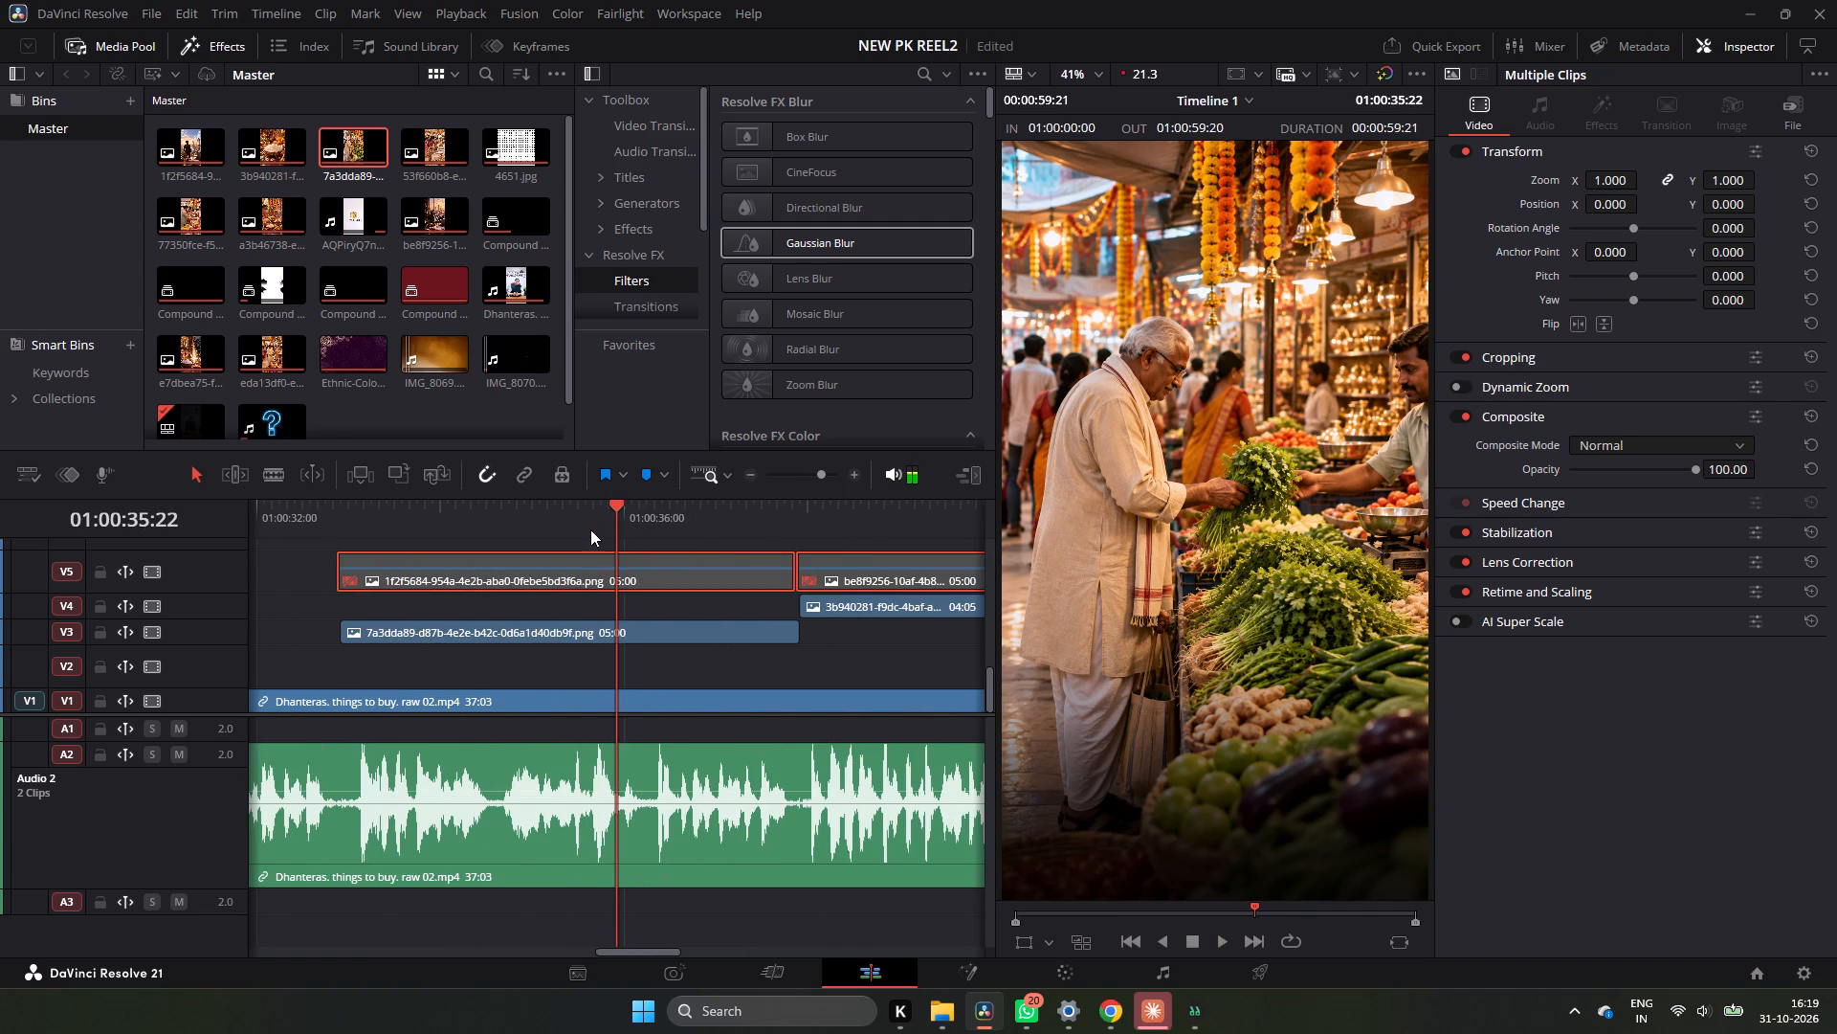
drag(617, 513, 587, 535)
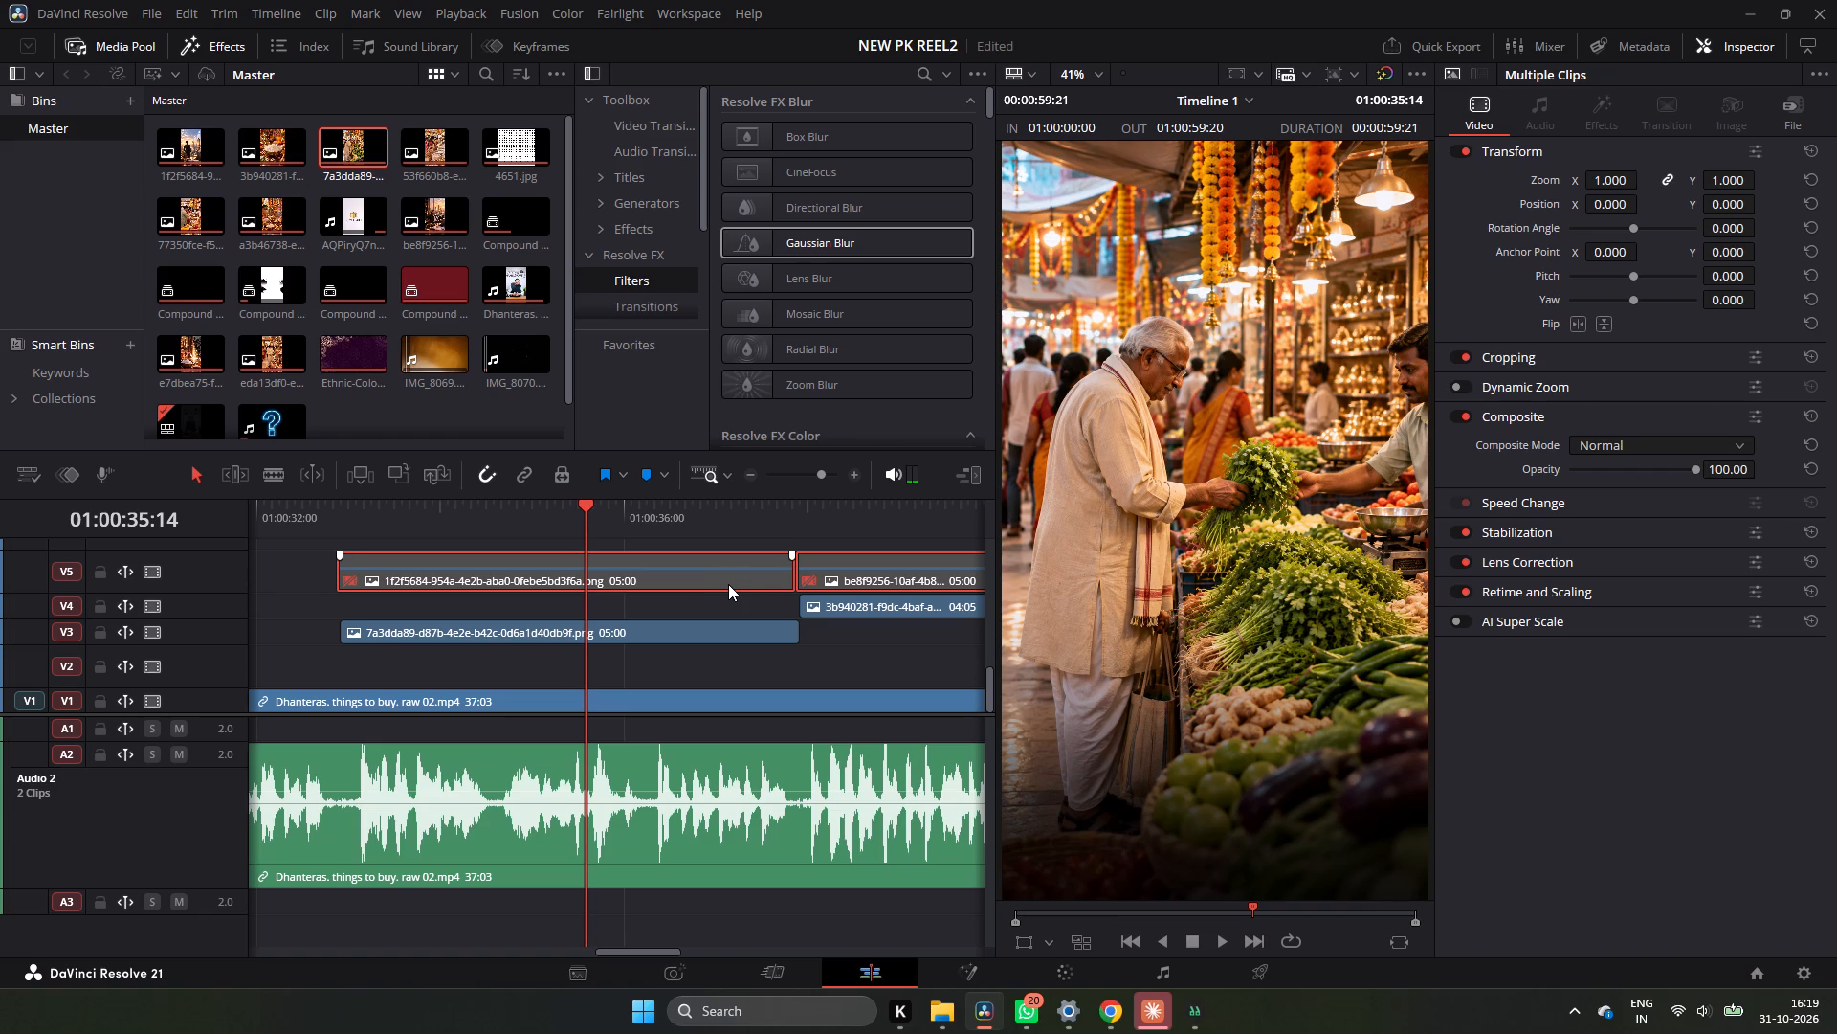
click(874, 654)
drag(706, 572, 744, 662)
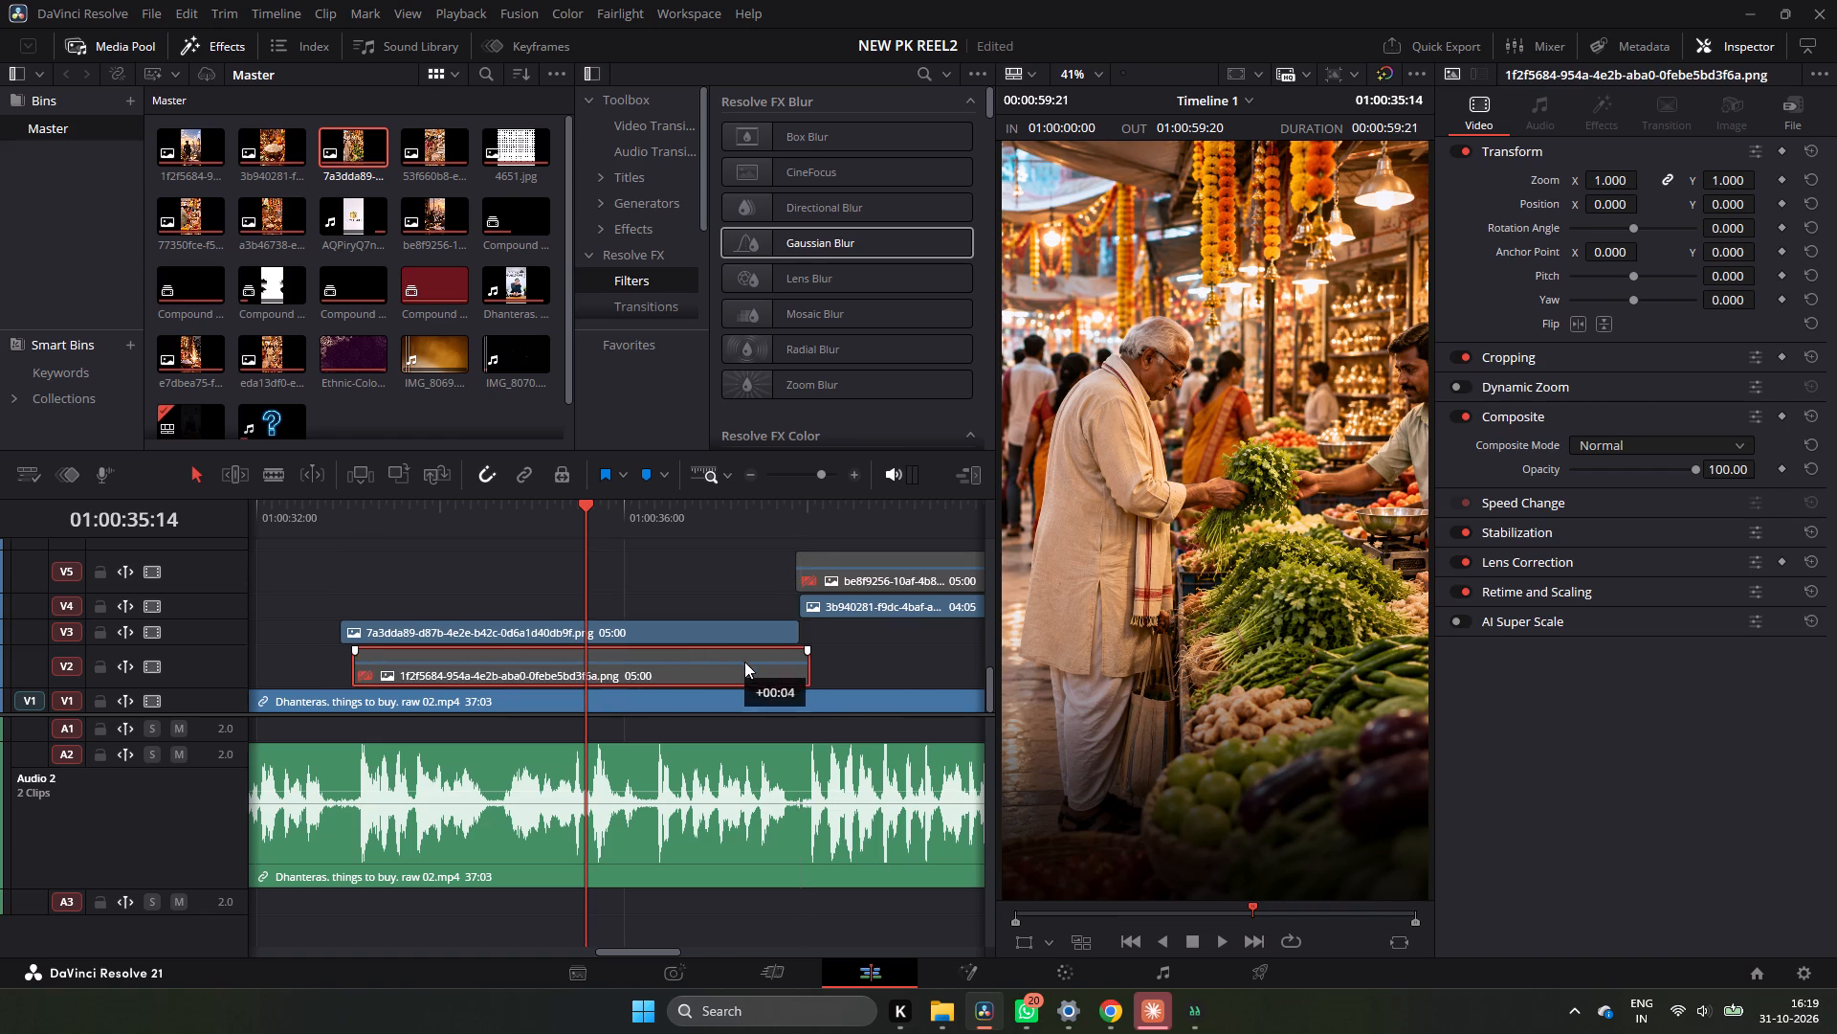
drag(744, 662, 642, 667)
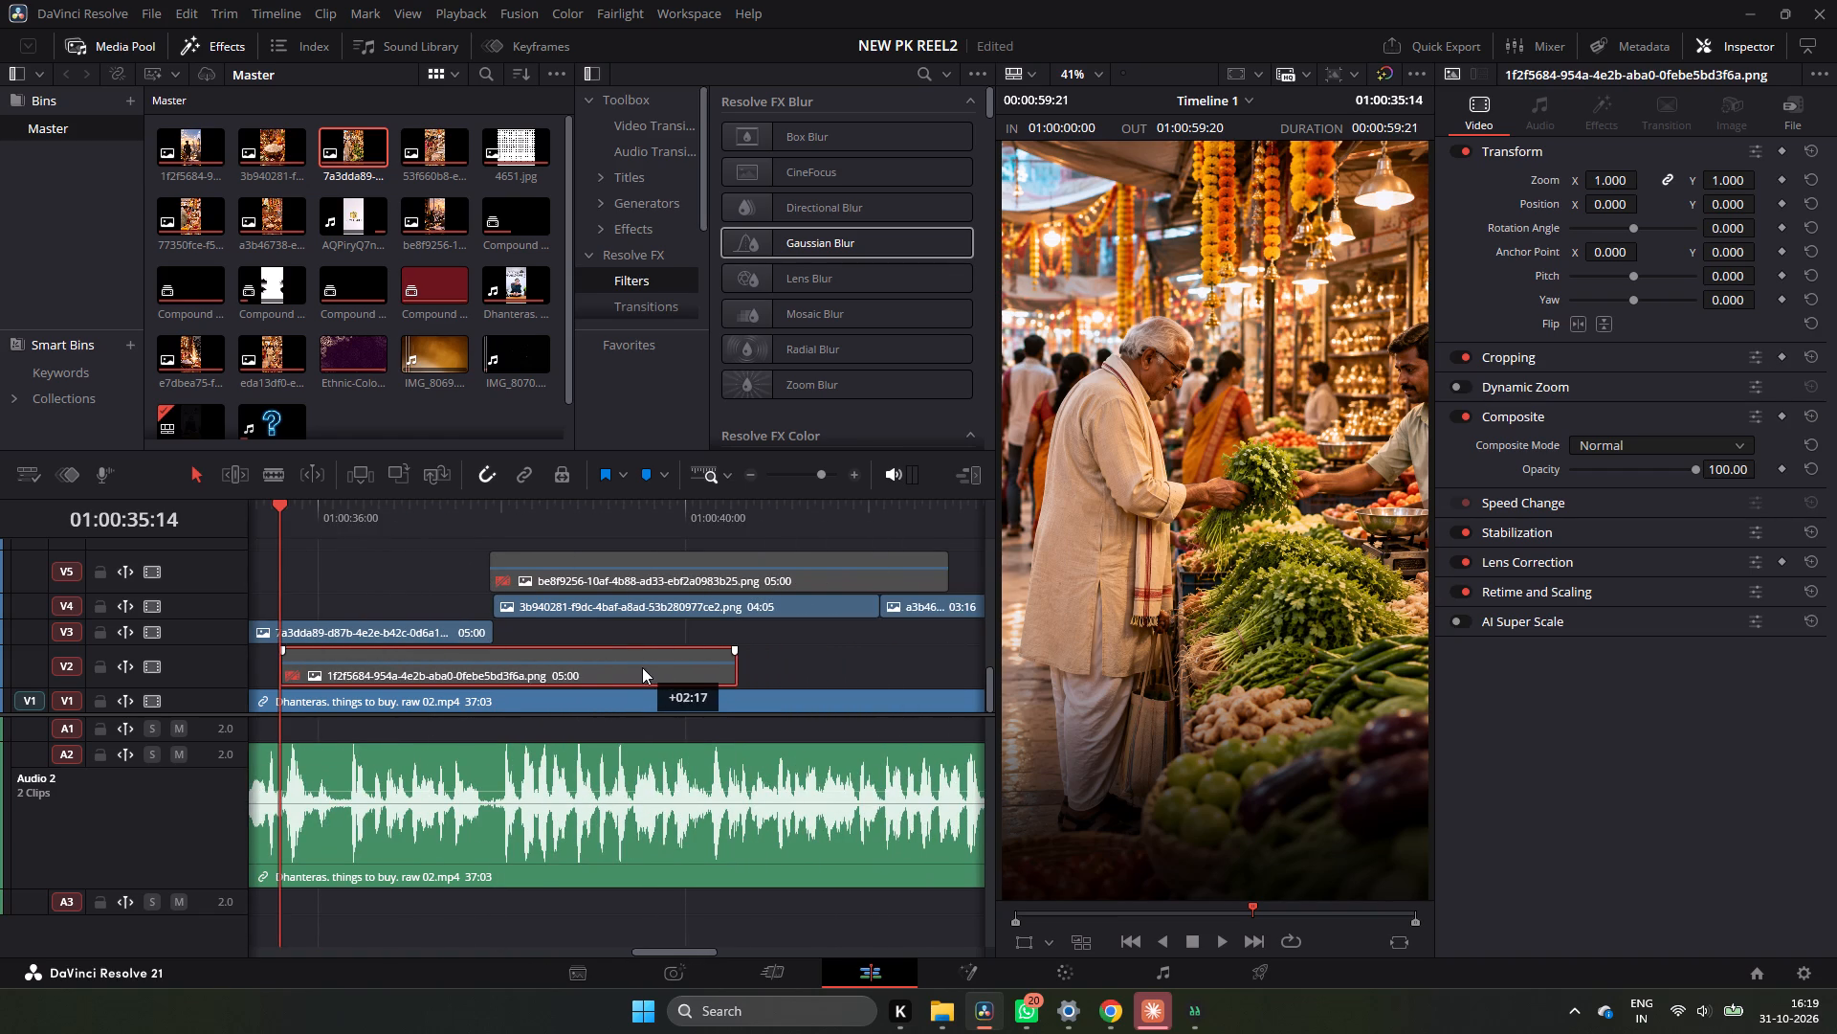
drag(642, 667, 644, 632)
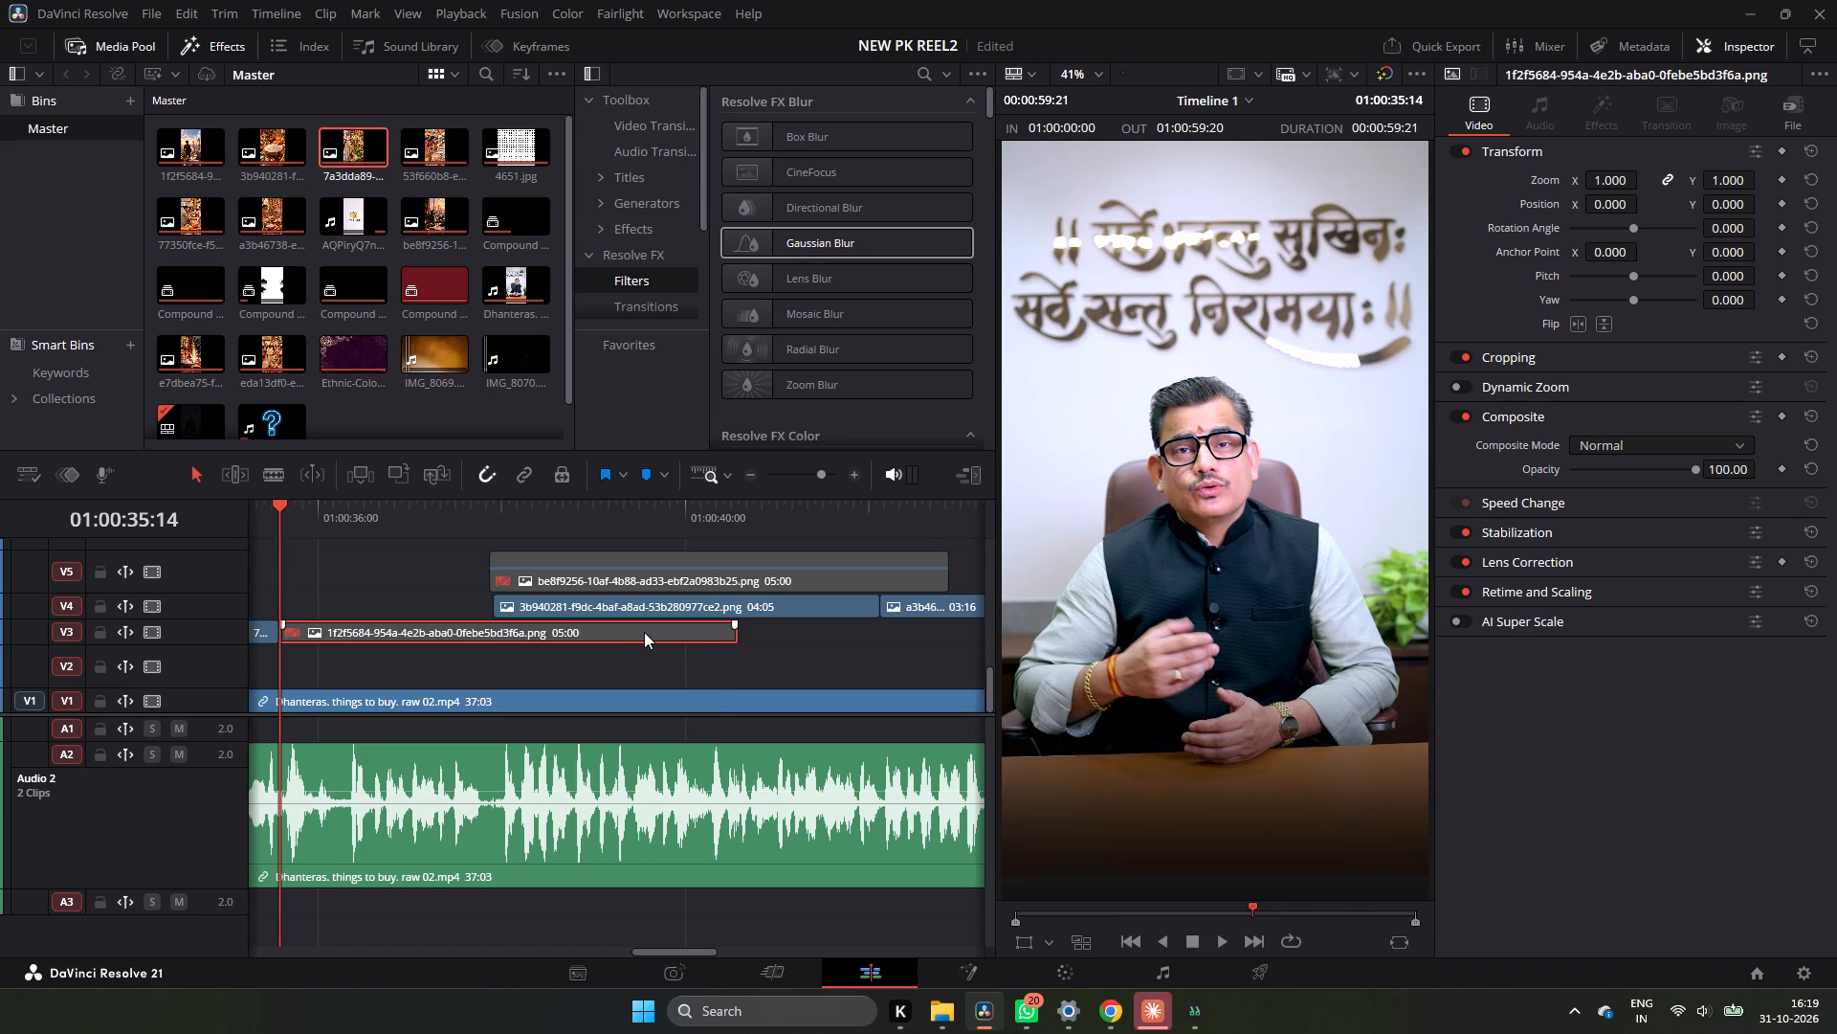
key(d)
Trim the end of businessman clip 1f2f5684 on V3 back to 01:00:36:08, just before the next phrase begins.
key(space)
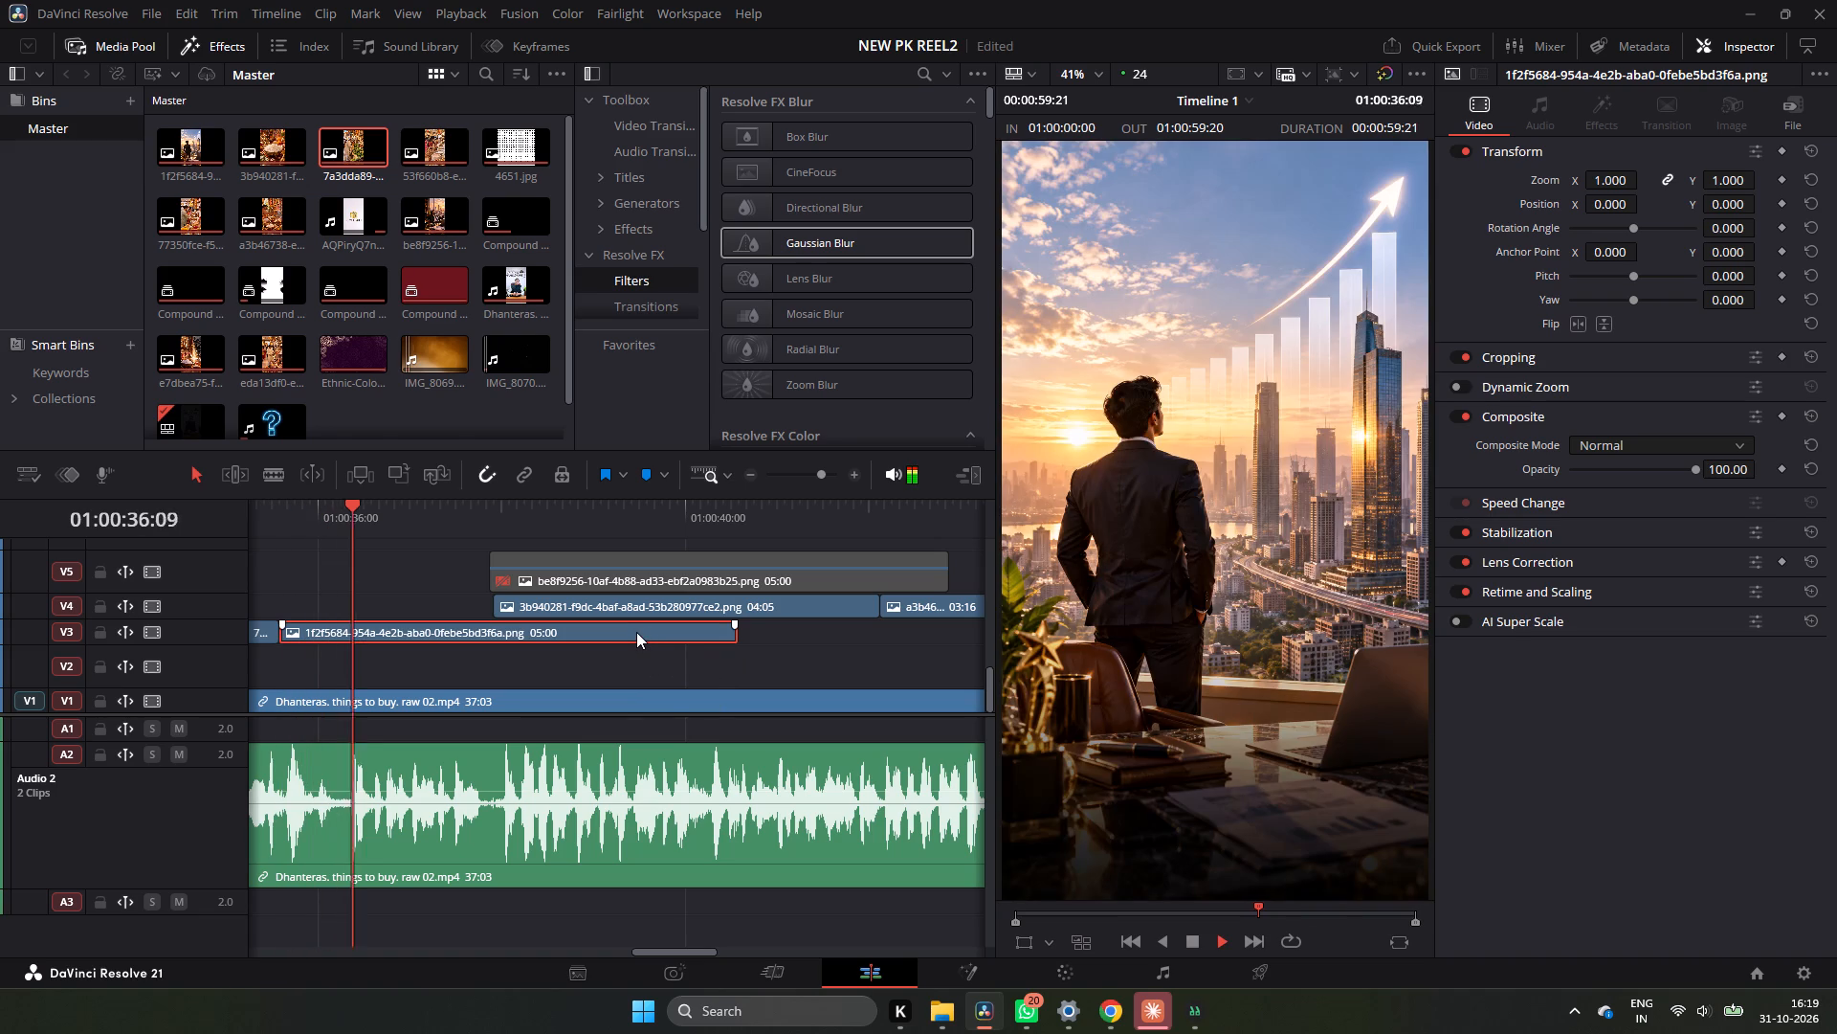
key(space)
drag(376, 514, 344, 523)
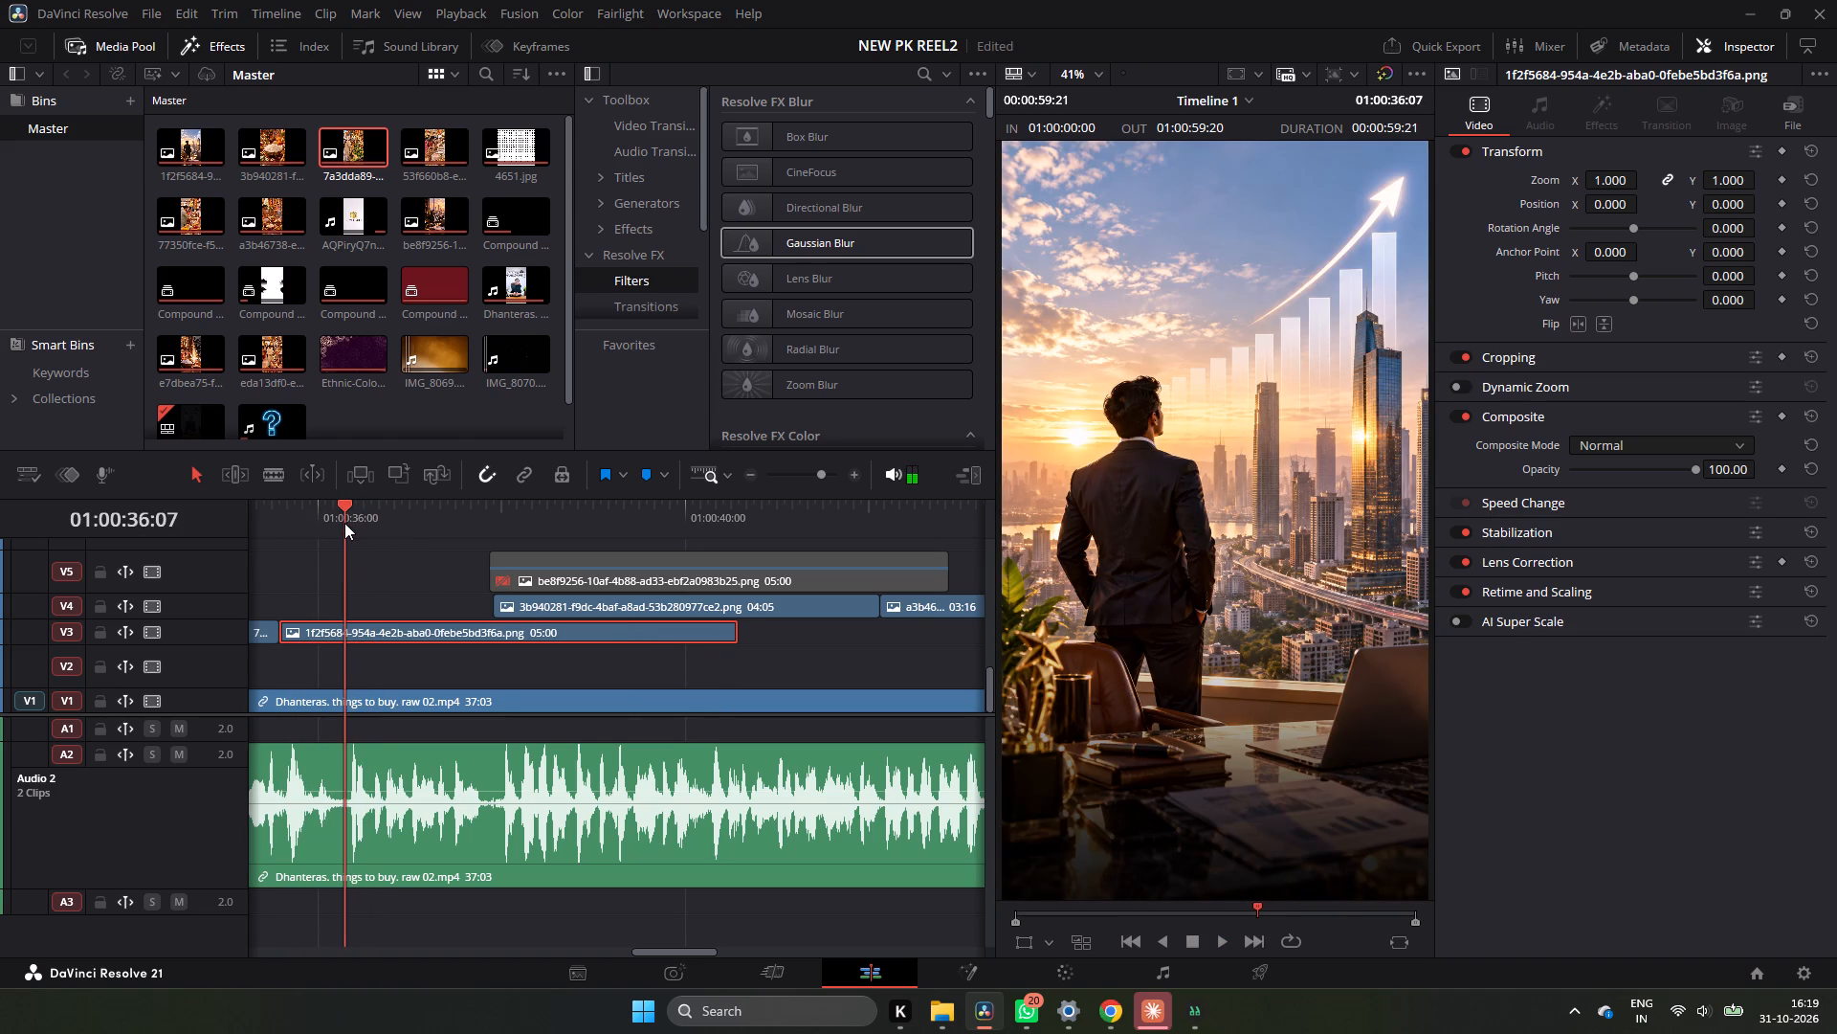
drag(344, 523, 348, 523)
drag(741, 636, 463, 638)
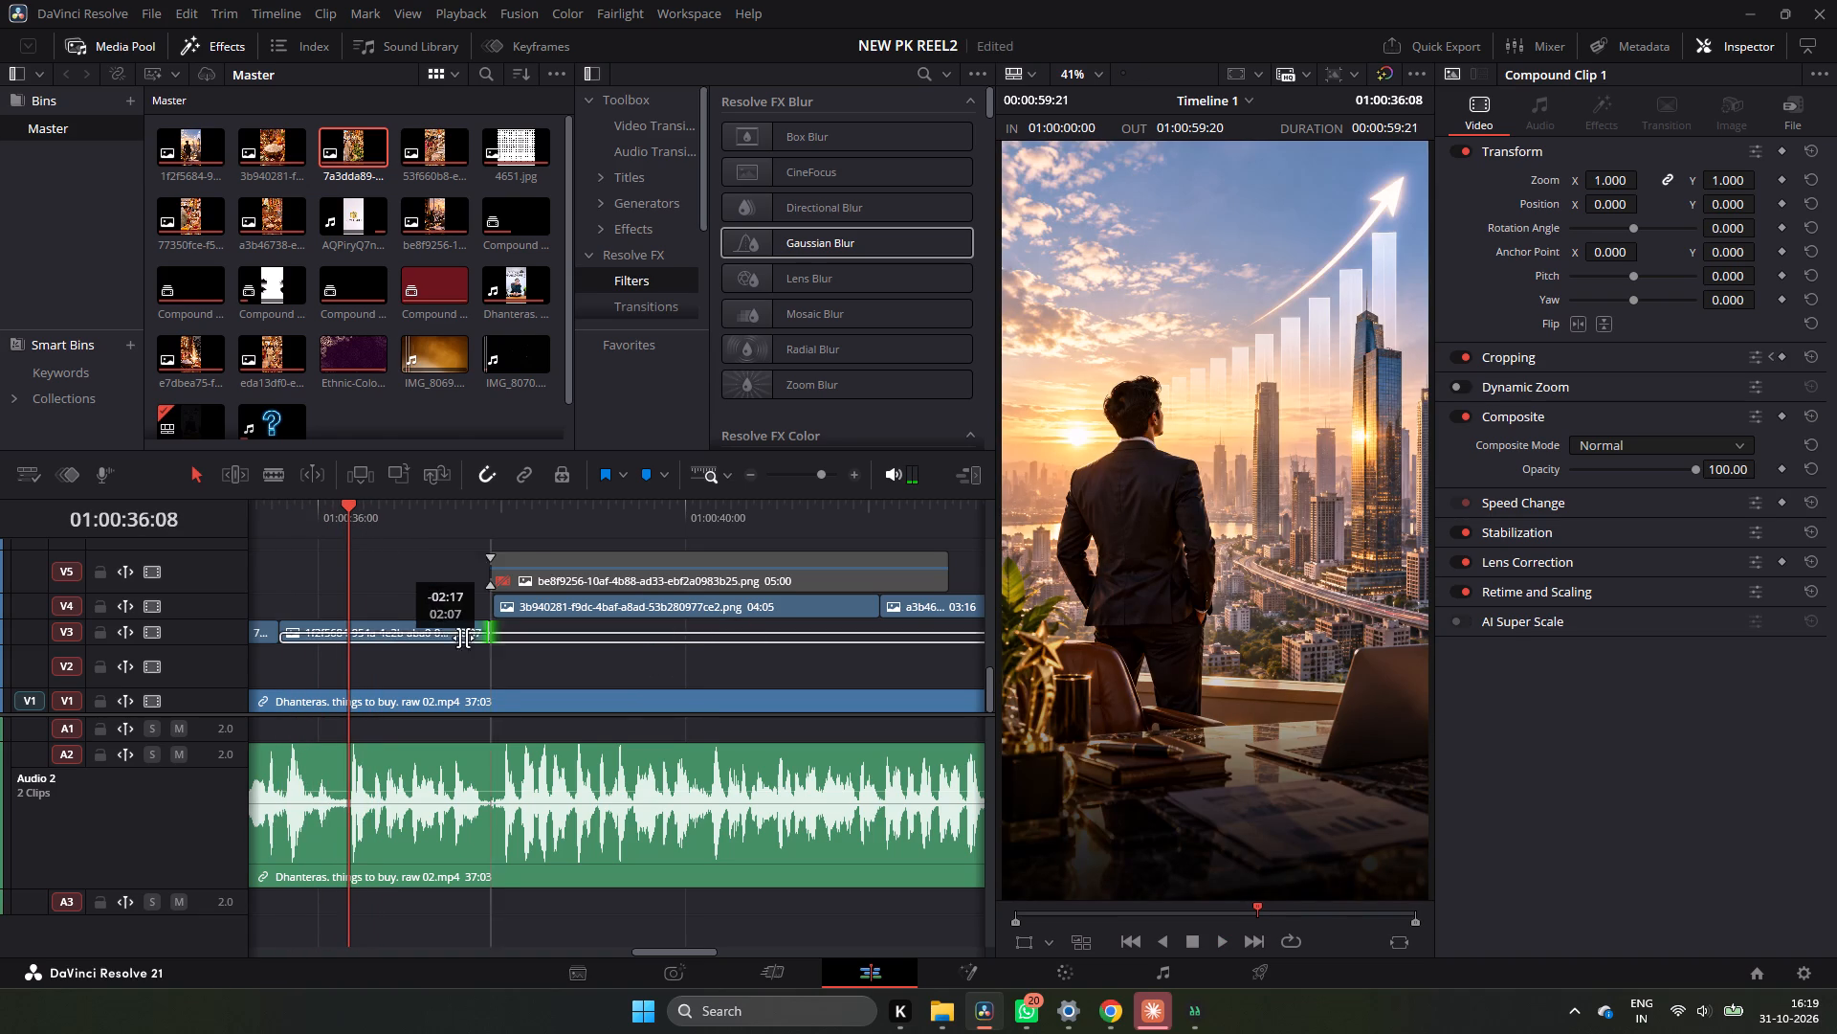
drag(463, 638, 354, 650)
Move clip be8f9256 from V5 to V3 at 01:00:36:08 and trim it to 01:14, ending where the rice-bowl clip starts.
drag(681, 570, 546, 641)
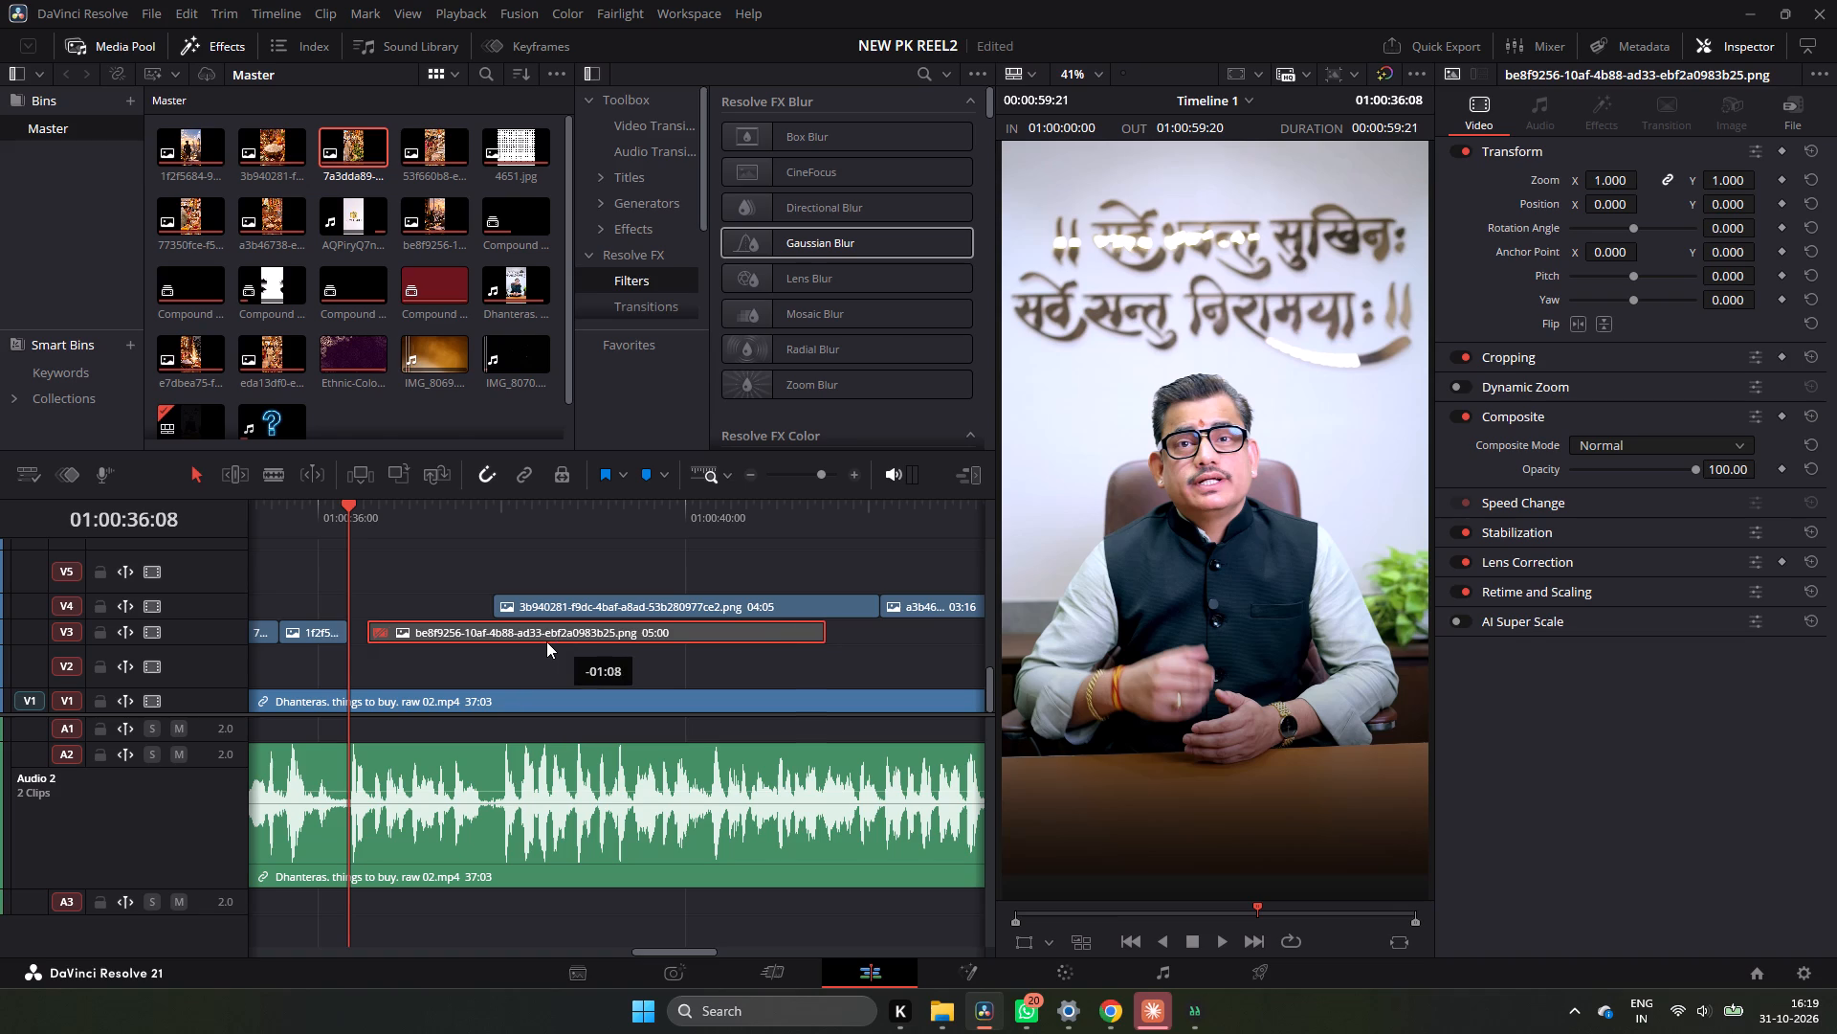
drag(546, 641, 540, 639)
drag(800, 637, 738, 646)
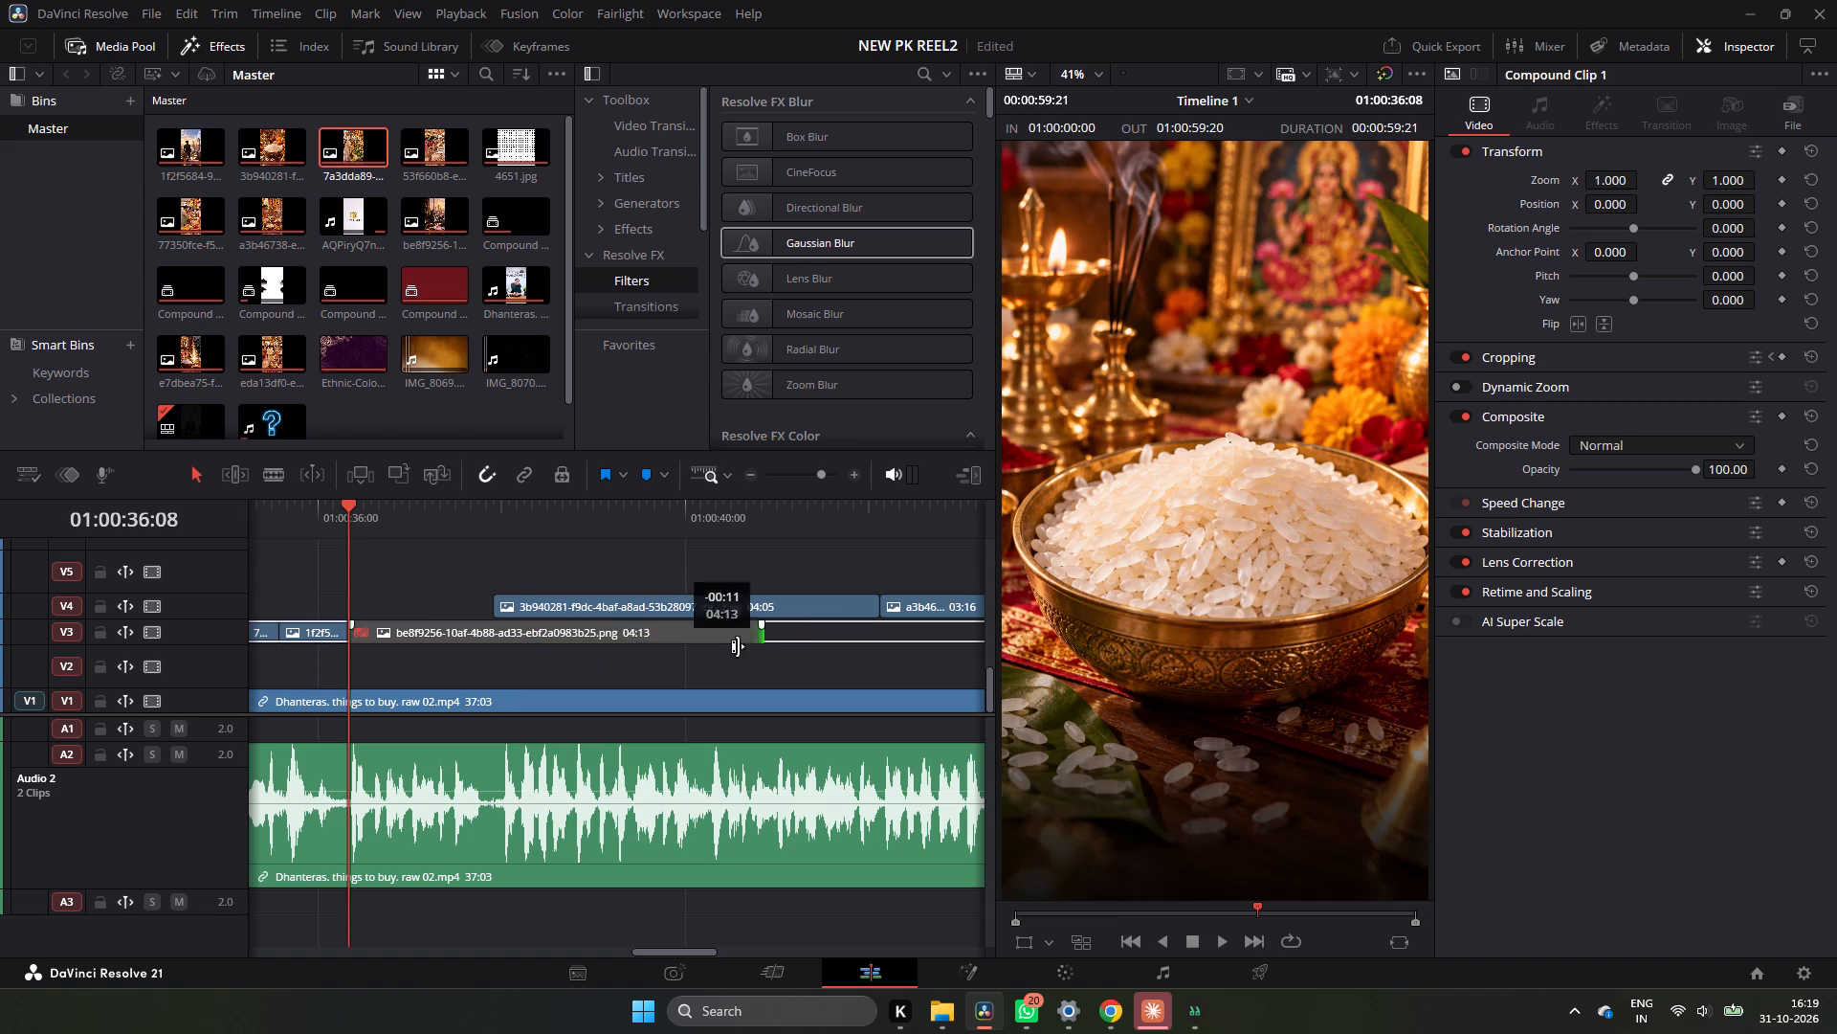
drag(738, 646, 489, 655)
Enable the trimmed clip be8f9256 on V3 and play it back to 01:00:37:07.
click(458, 635)
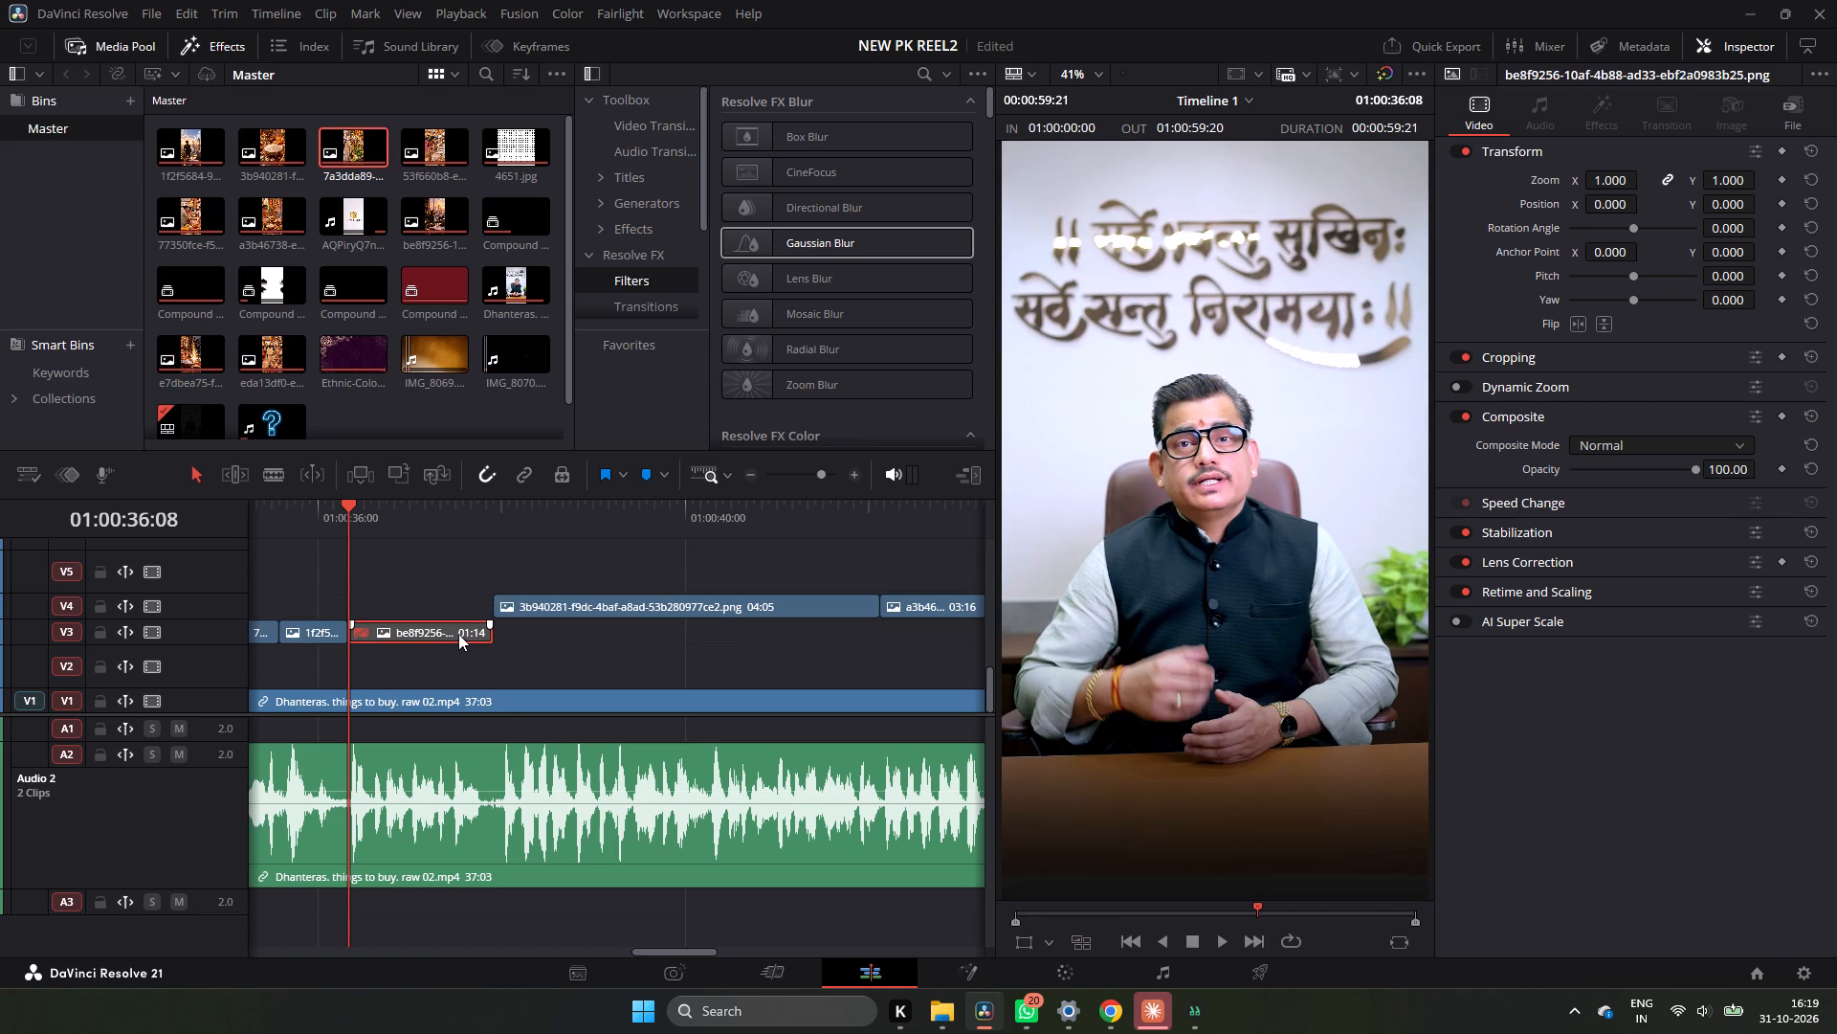
key(d)
key(space)
key(space)
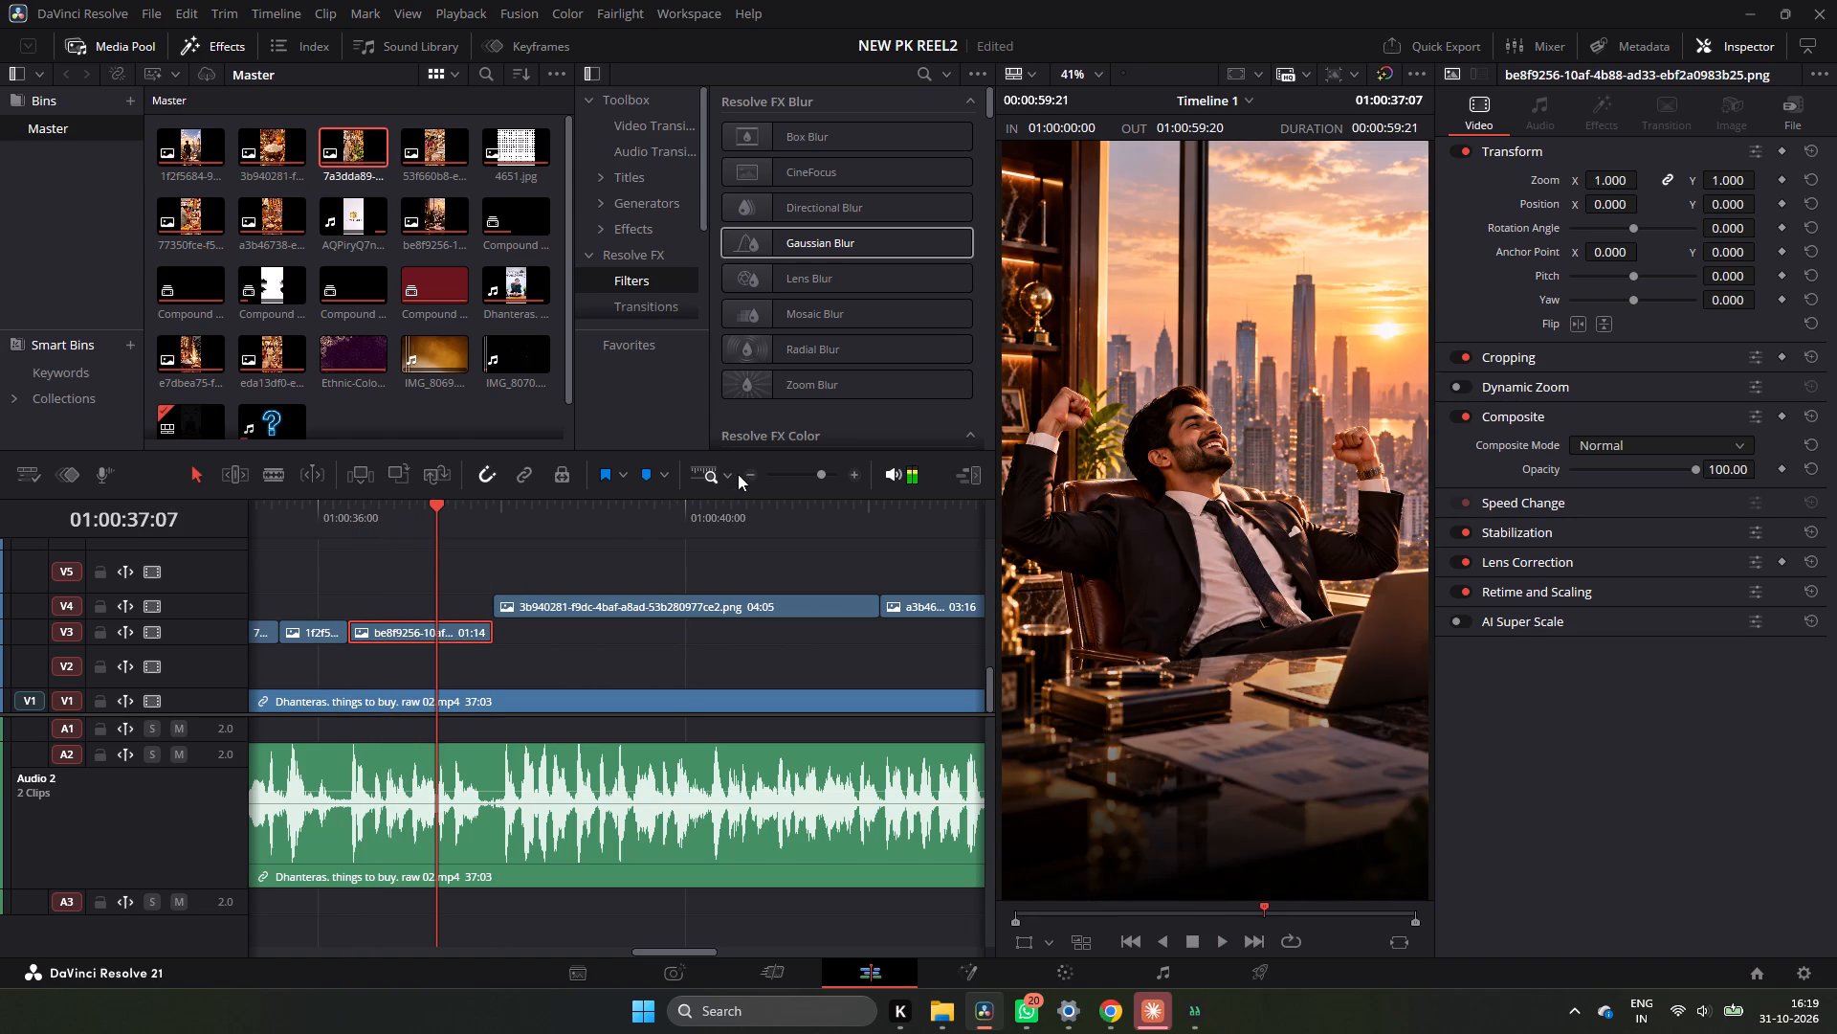
Move clips 3b940281 and a3b46738 together from V4 down to V3, keeping their timing, and play back to about 01:00:40.
double_click(749, 477)
drag(786, 578, 594, 631)
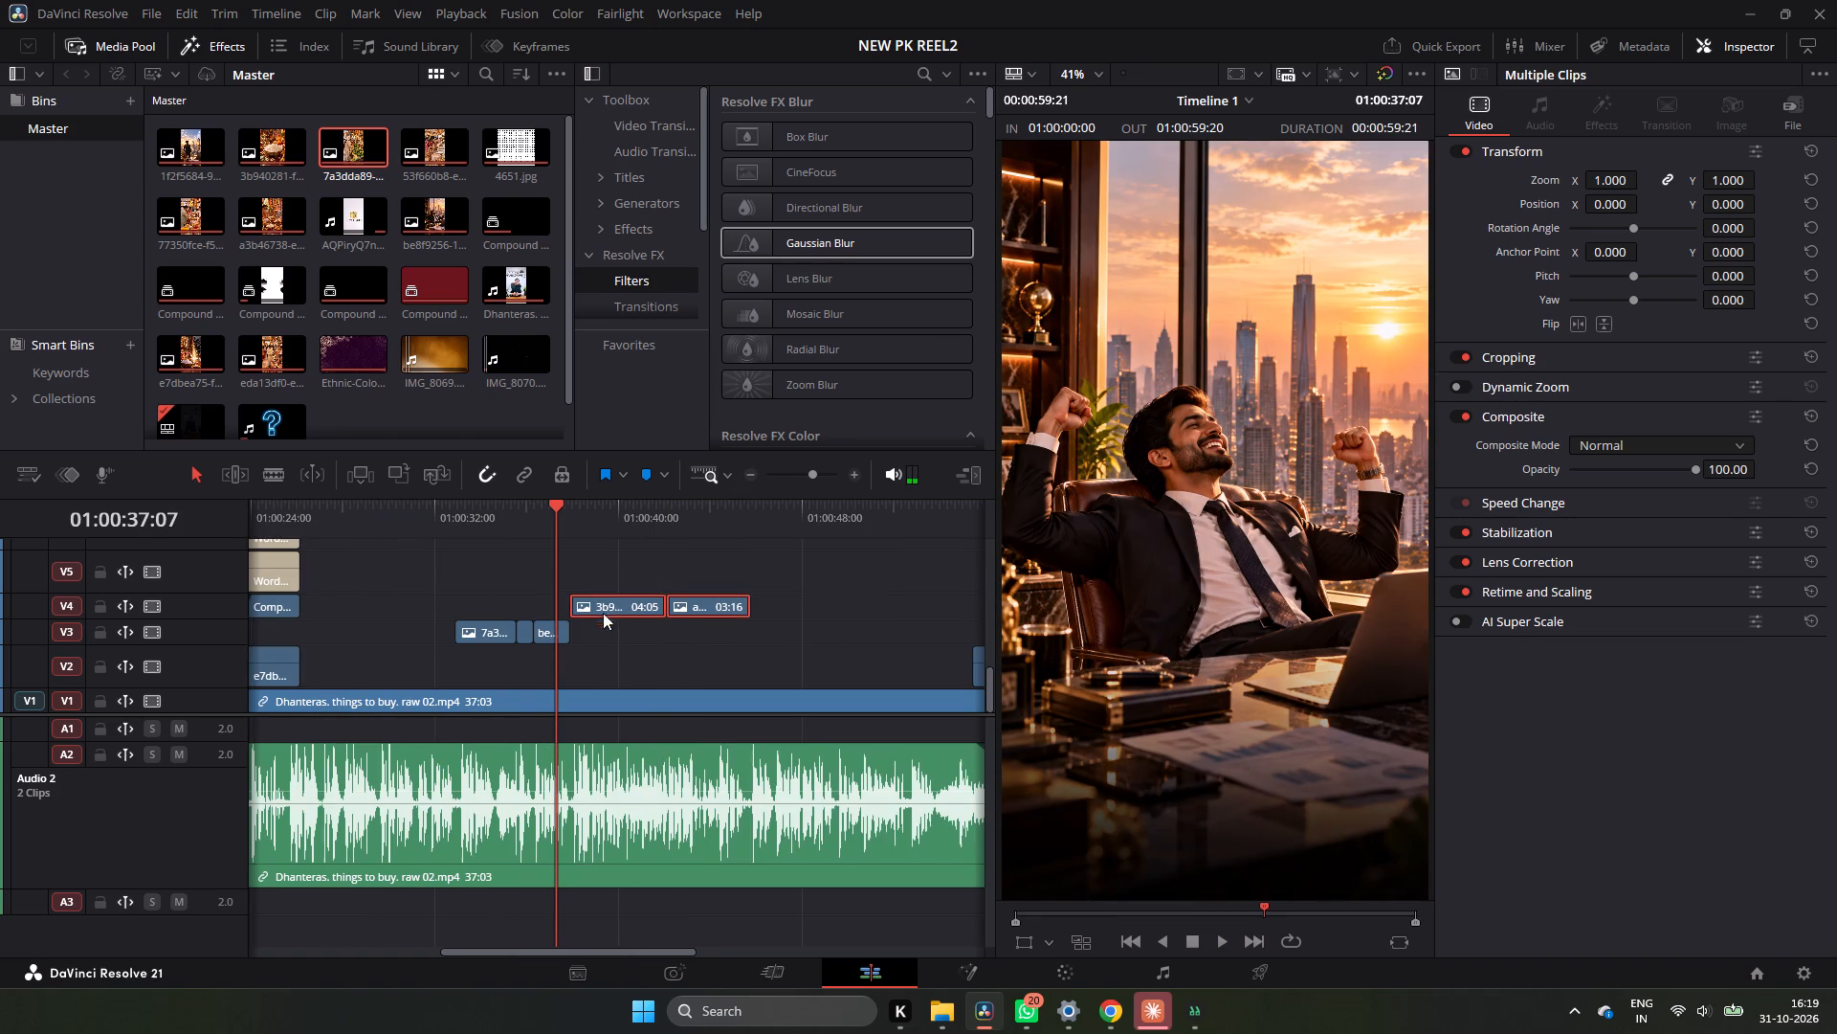
drag(609, 605, 606, 628)
key(space)
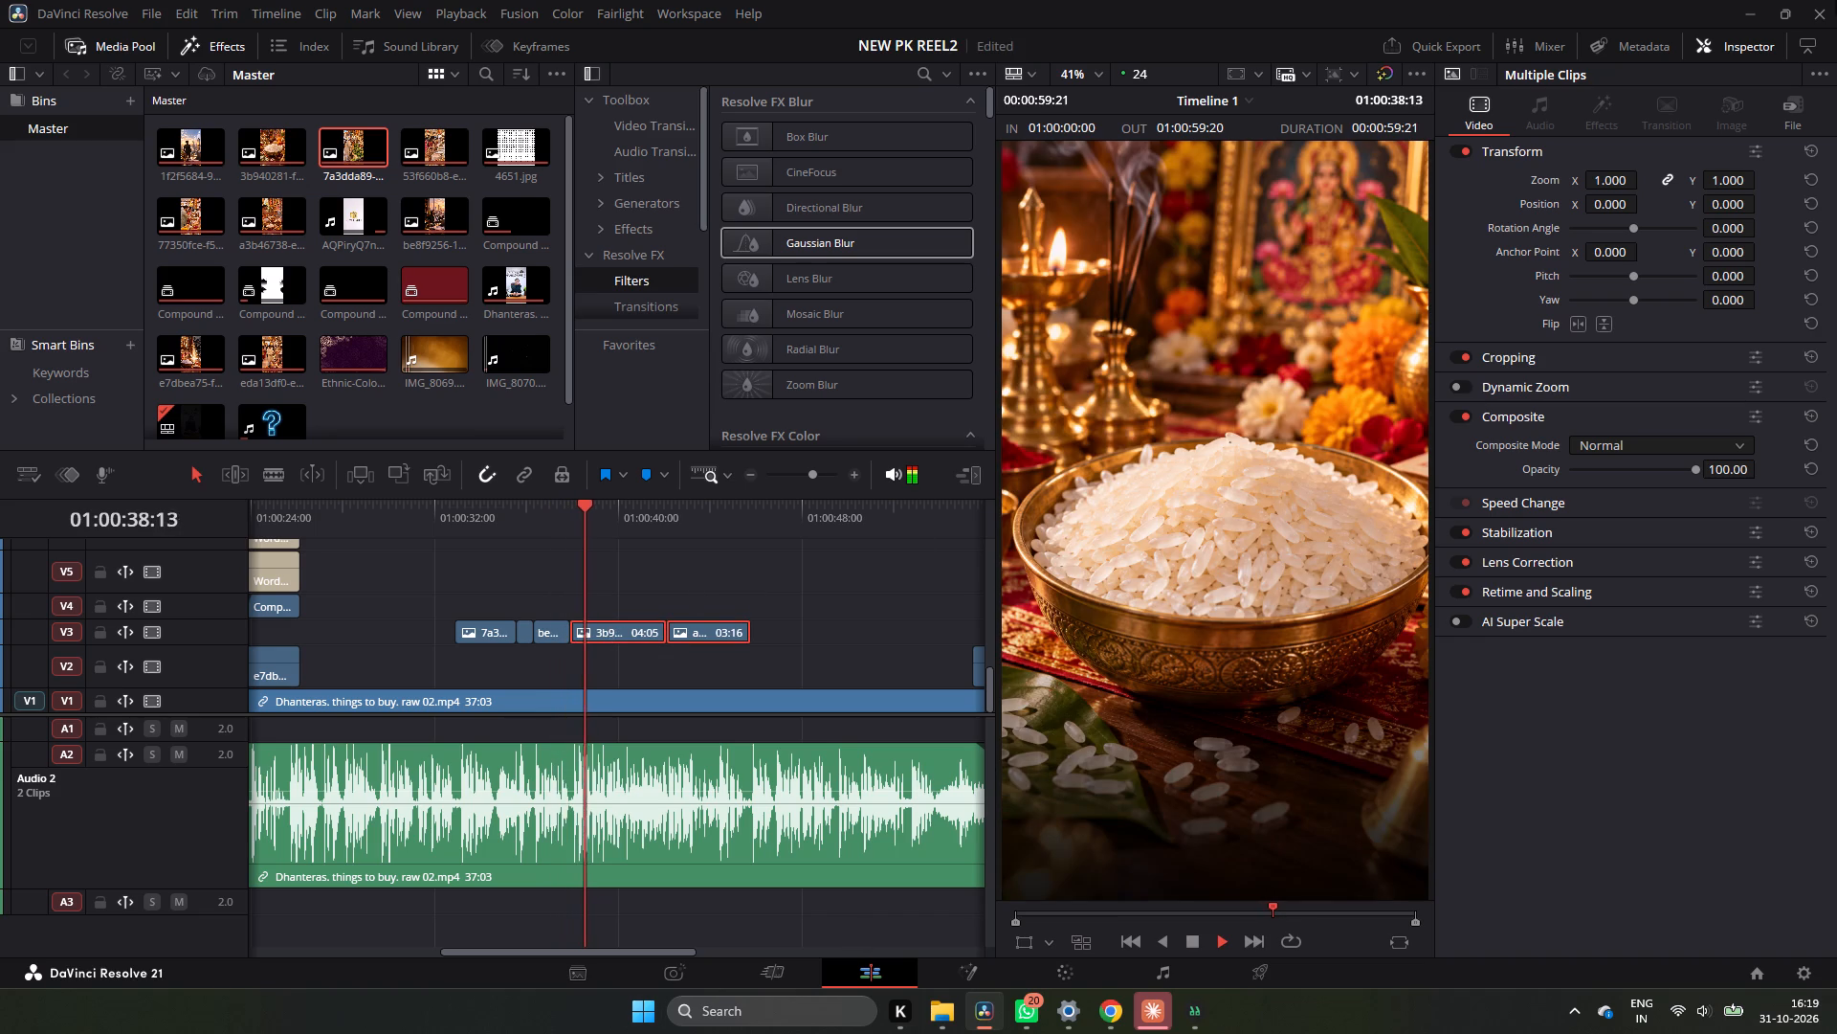
key(space)
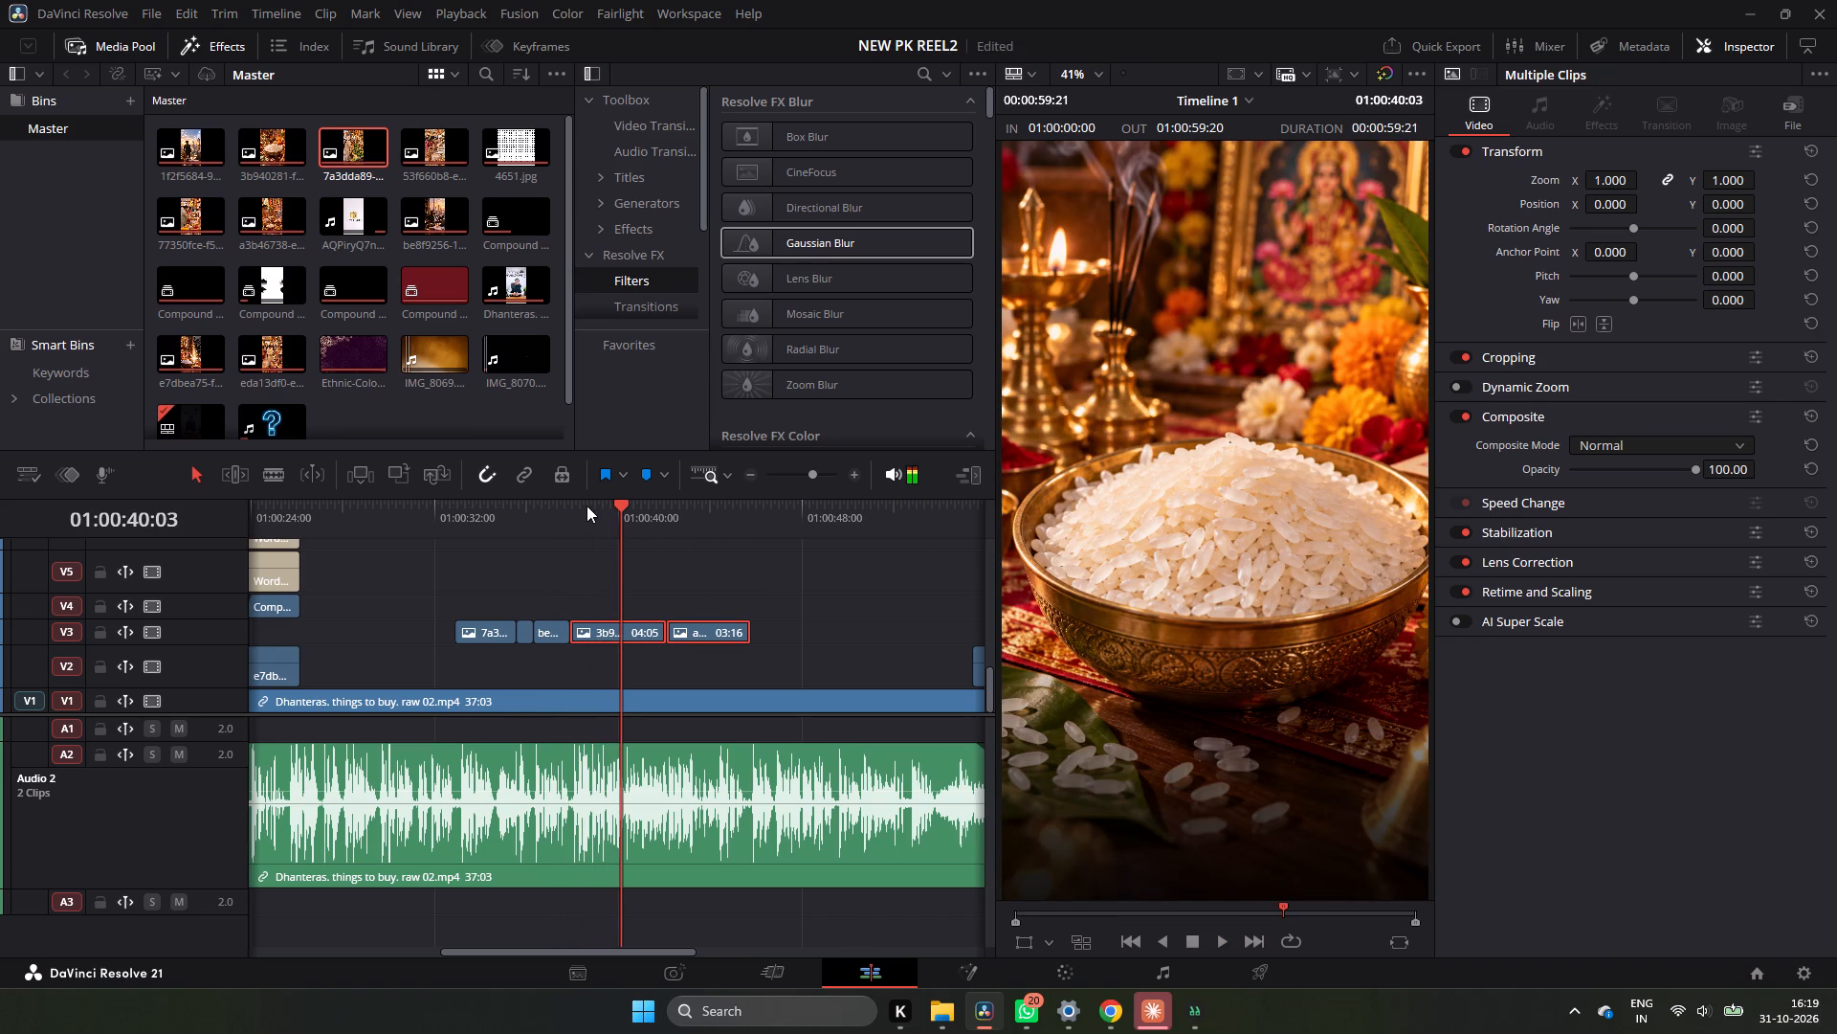
Place the market image 77350fce on V4 at 01:00:37:22, aligned with the start of rice-bowl clip 3b940281.
click(576, 510)
key(space)
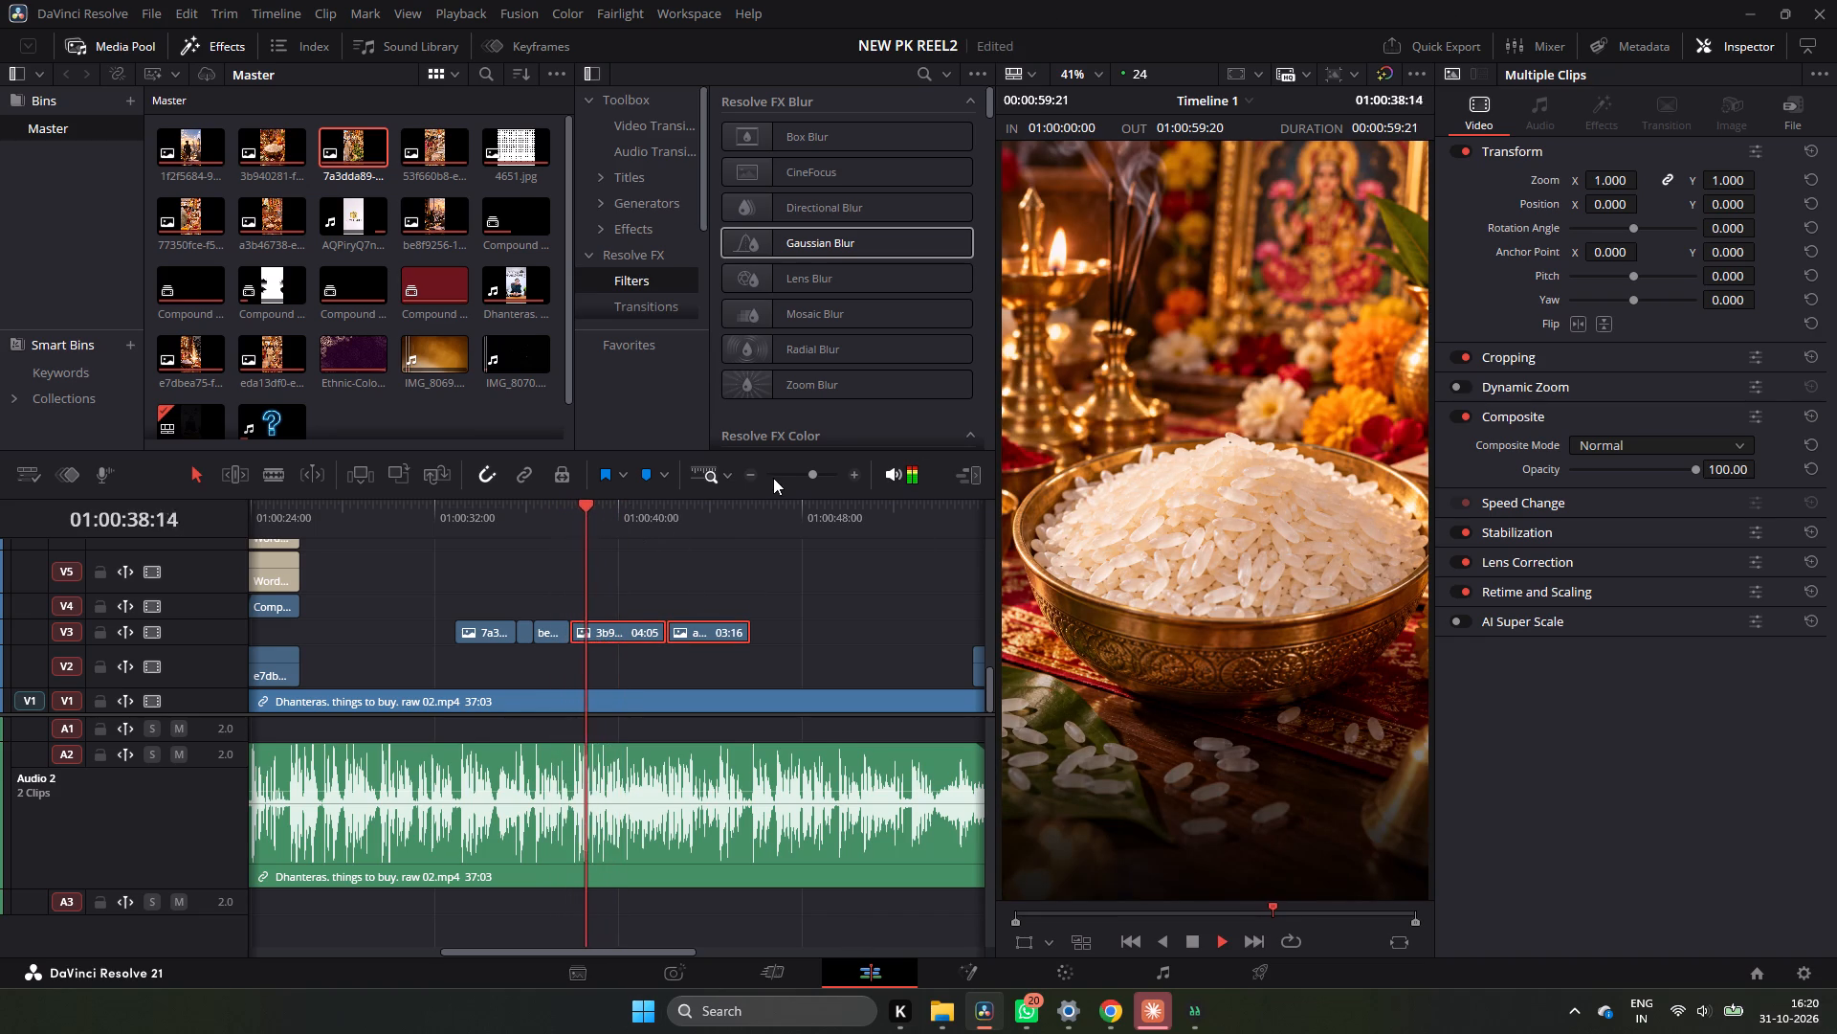
key(space)
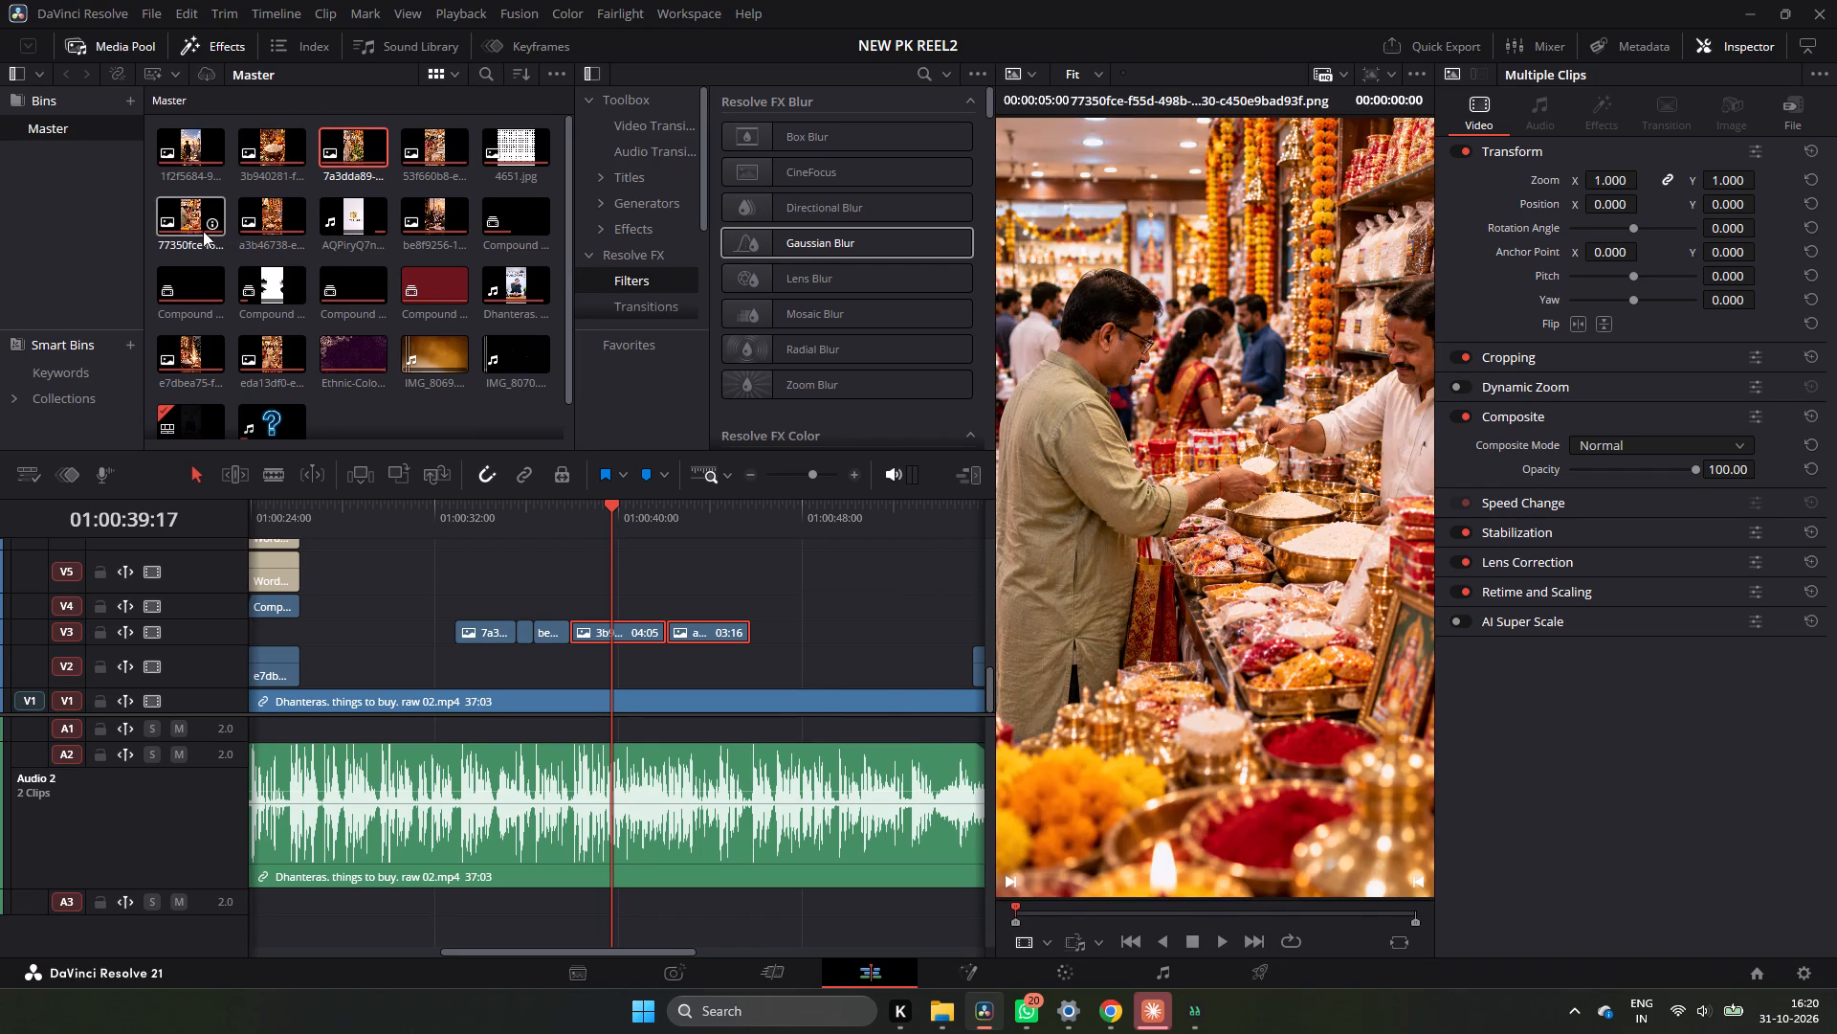
drag(182, 218, 584, 594)
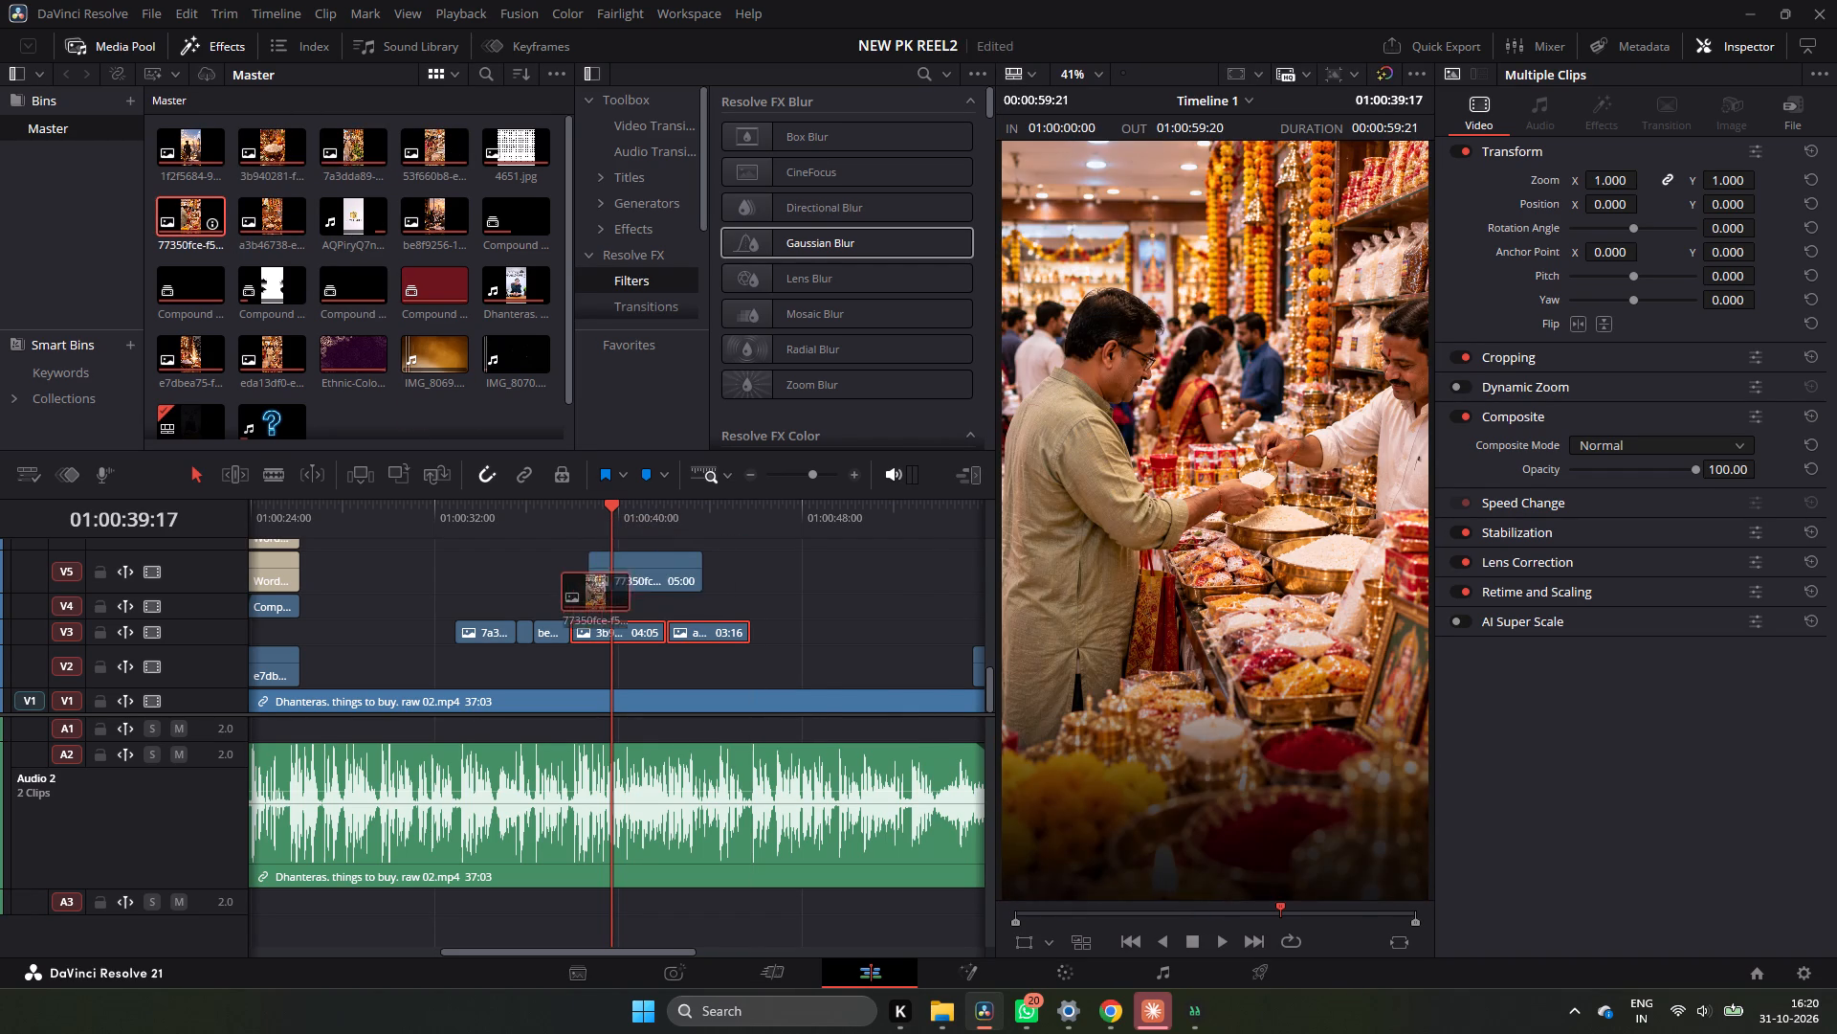
drag(584, 594, 572, 602)
Find the end of the spoken phrase and trim clip 77350fce on V4 to 01:12, ending at 01:00:39:10.
click(571, 512)
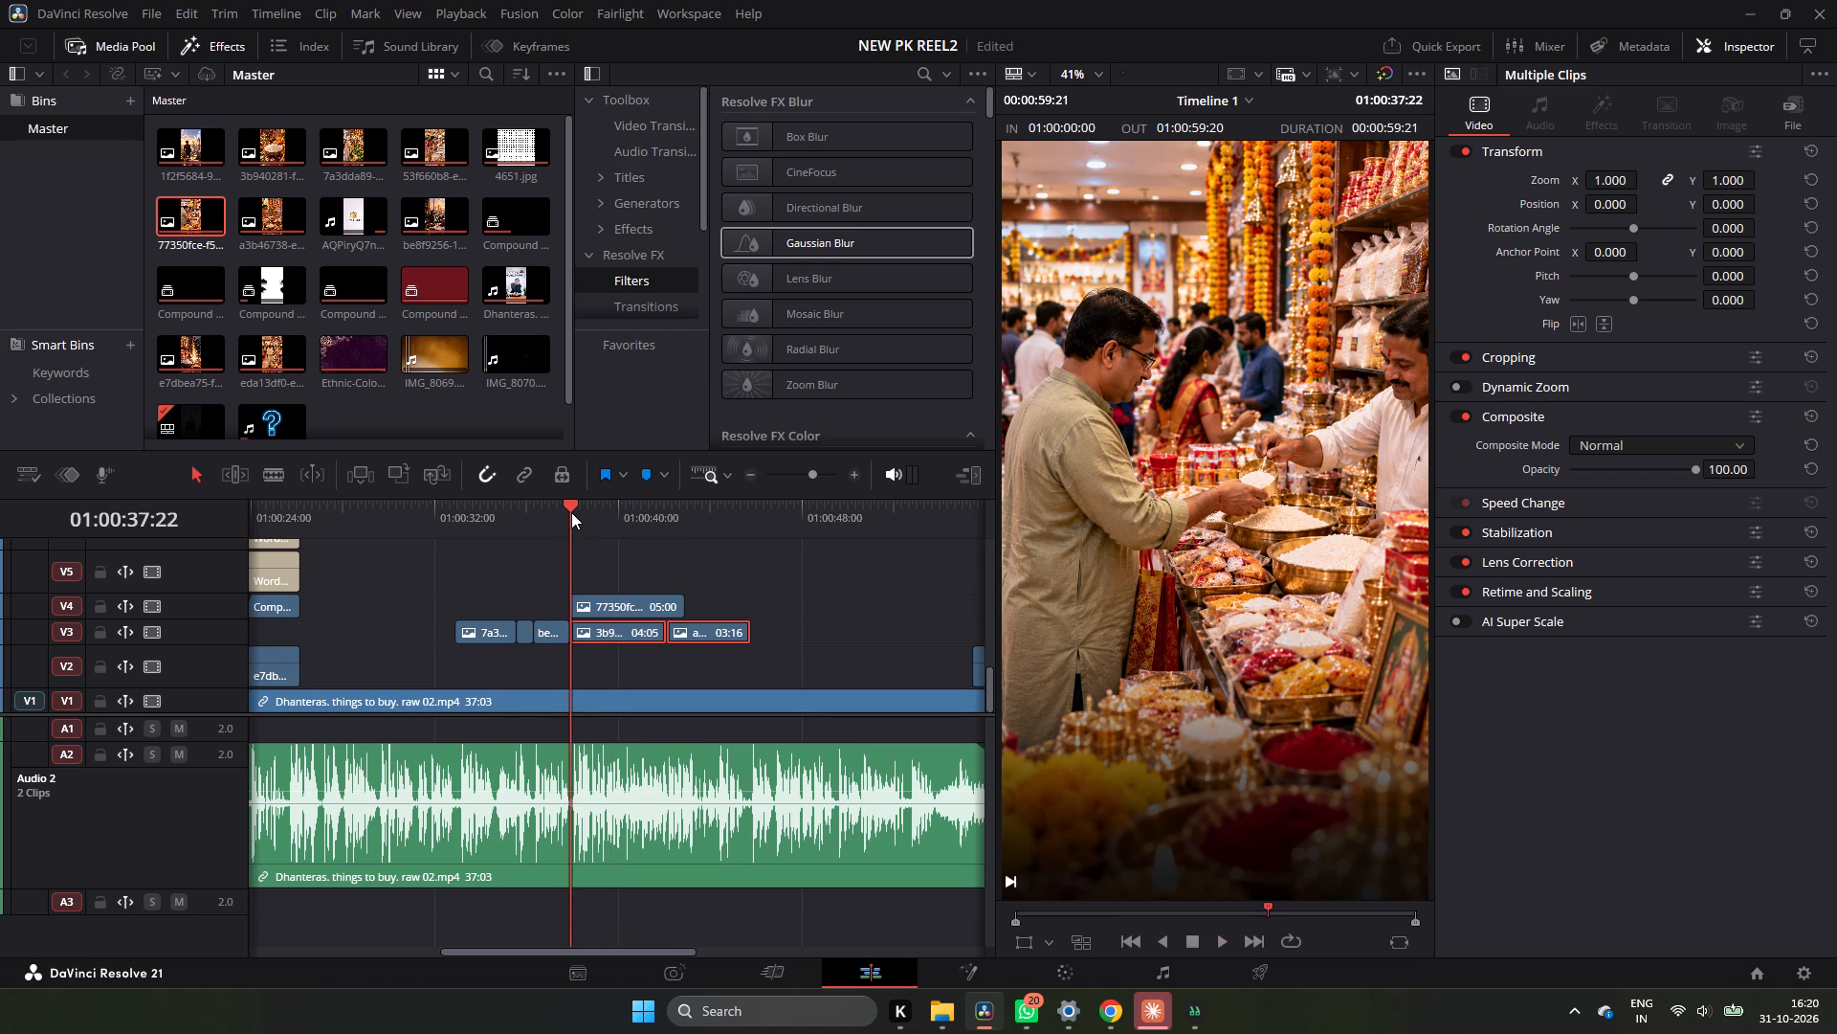
key(space)
key(space)
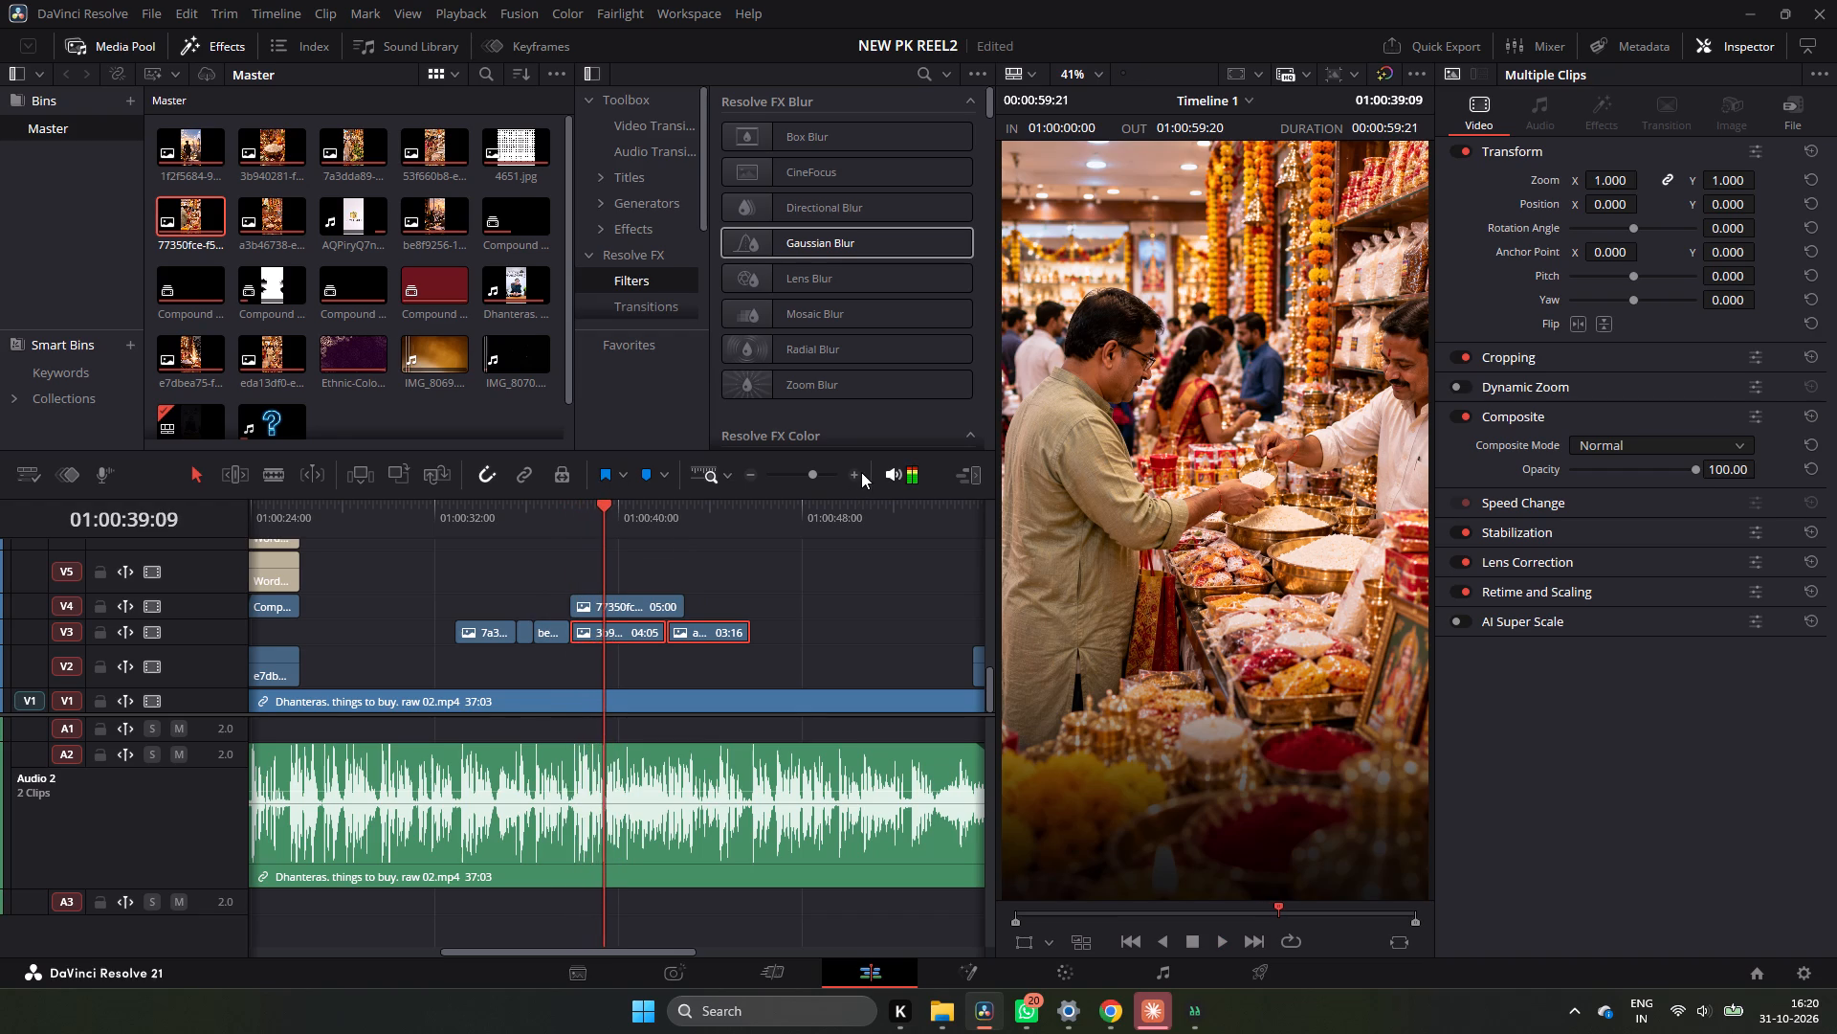
key(space)
key(space)
double_click(852, 472)
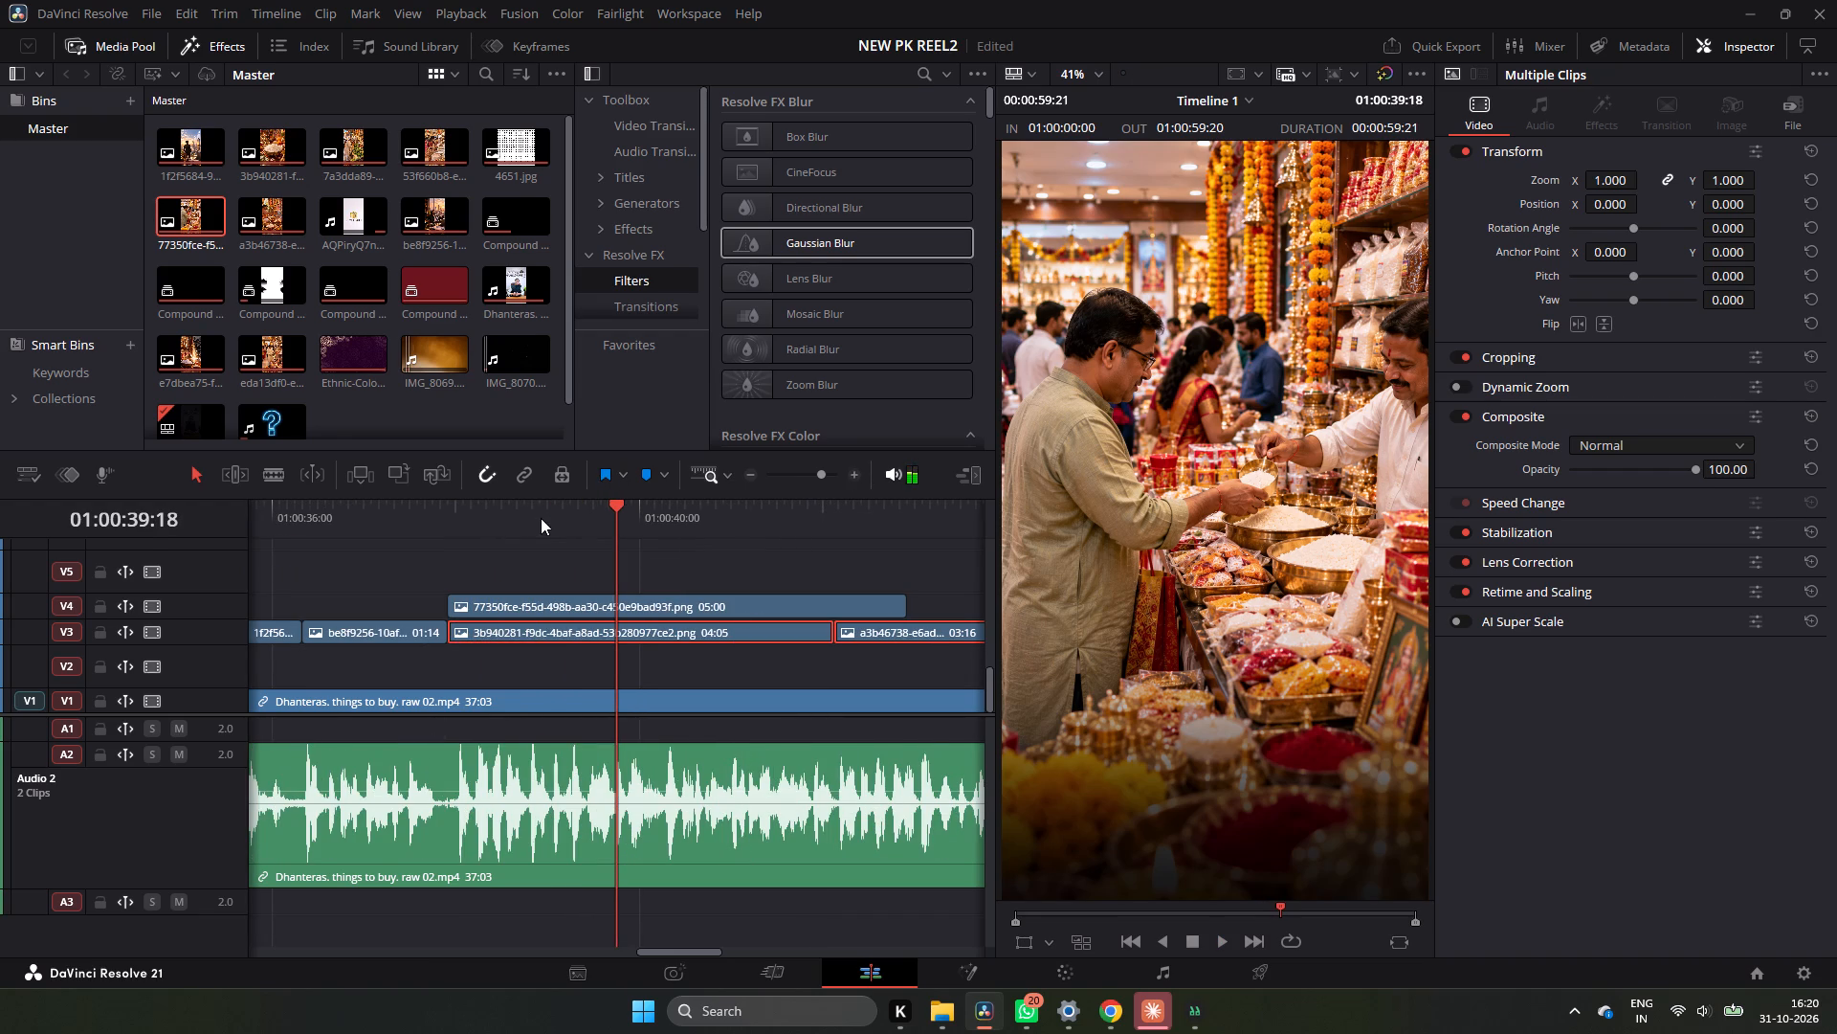
drag(541, 518, 498, 520)
key(space)
key(space)
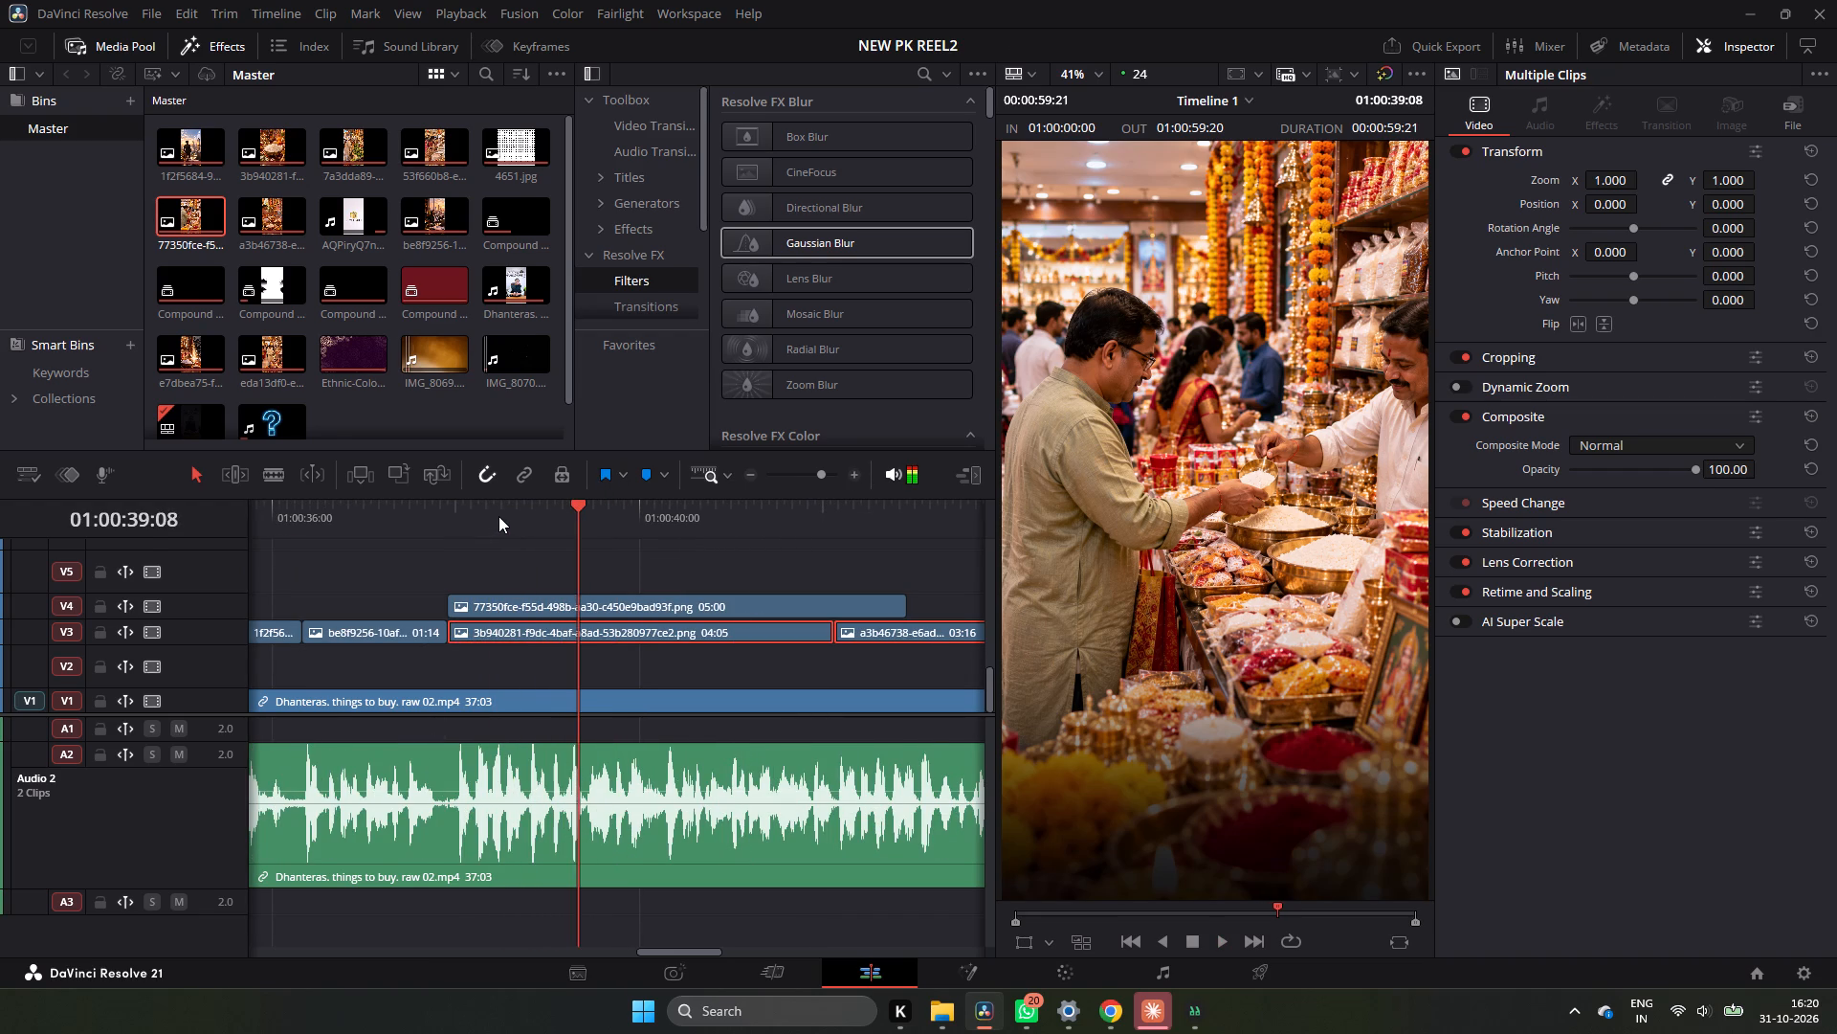
key(space)
key(space)
drag(606, 520, 585, 525)
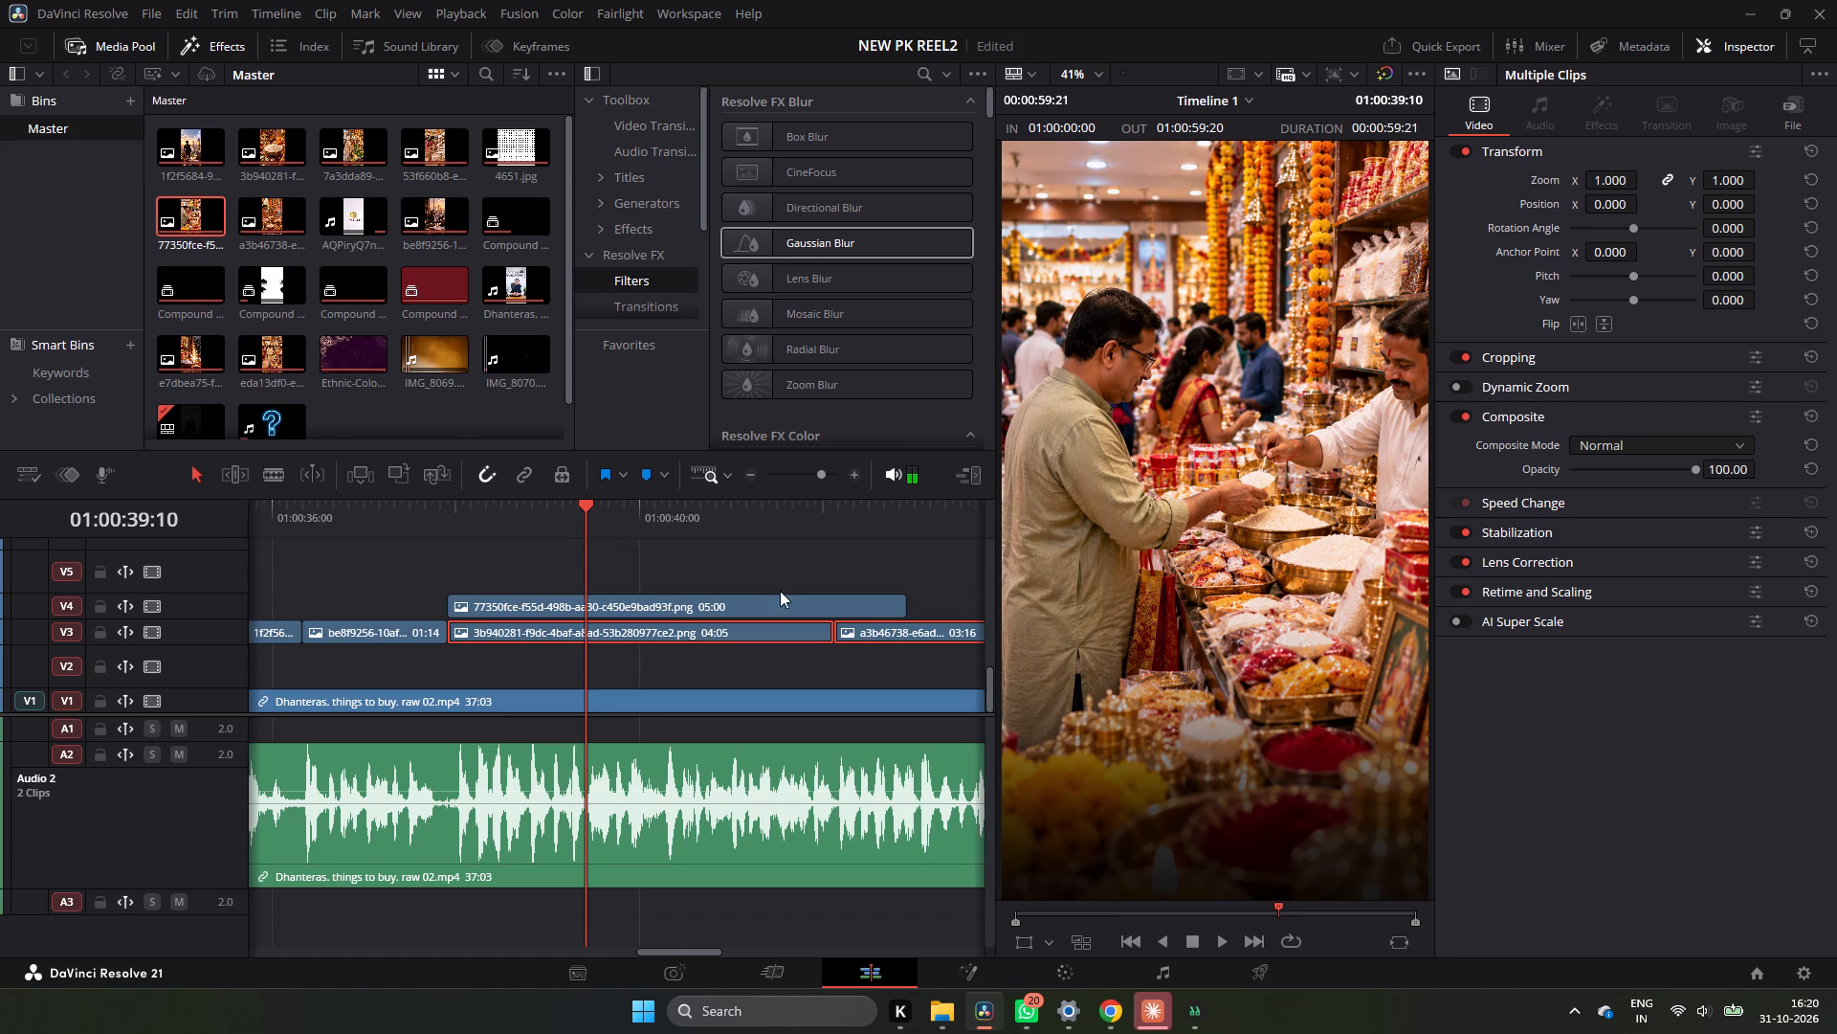
drag(899, 610, 589, 623)
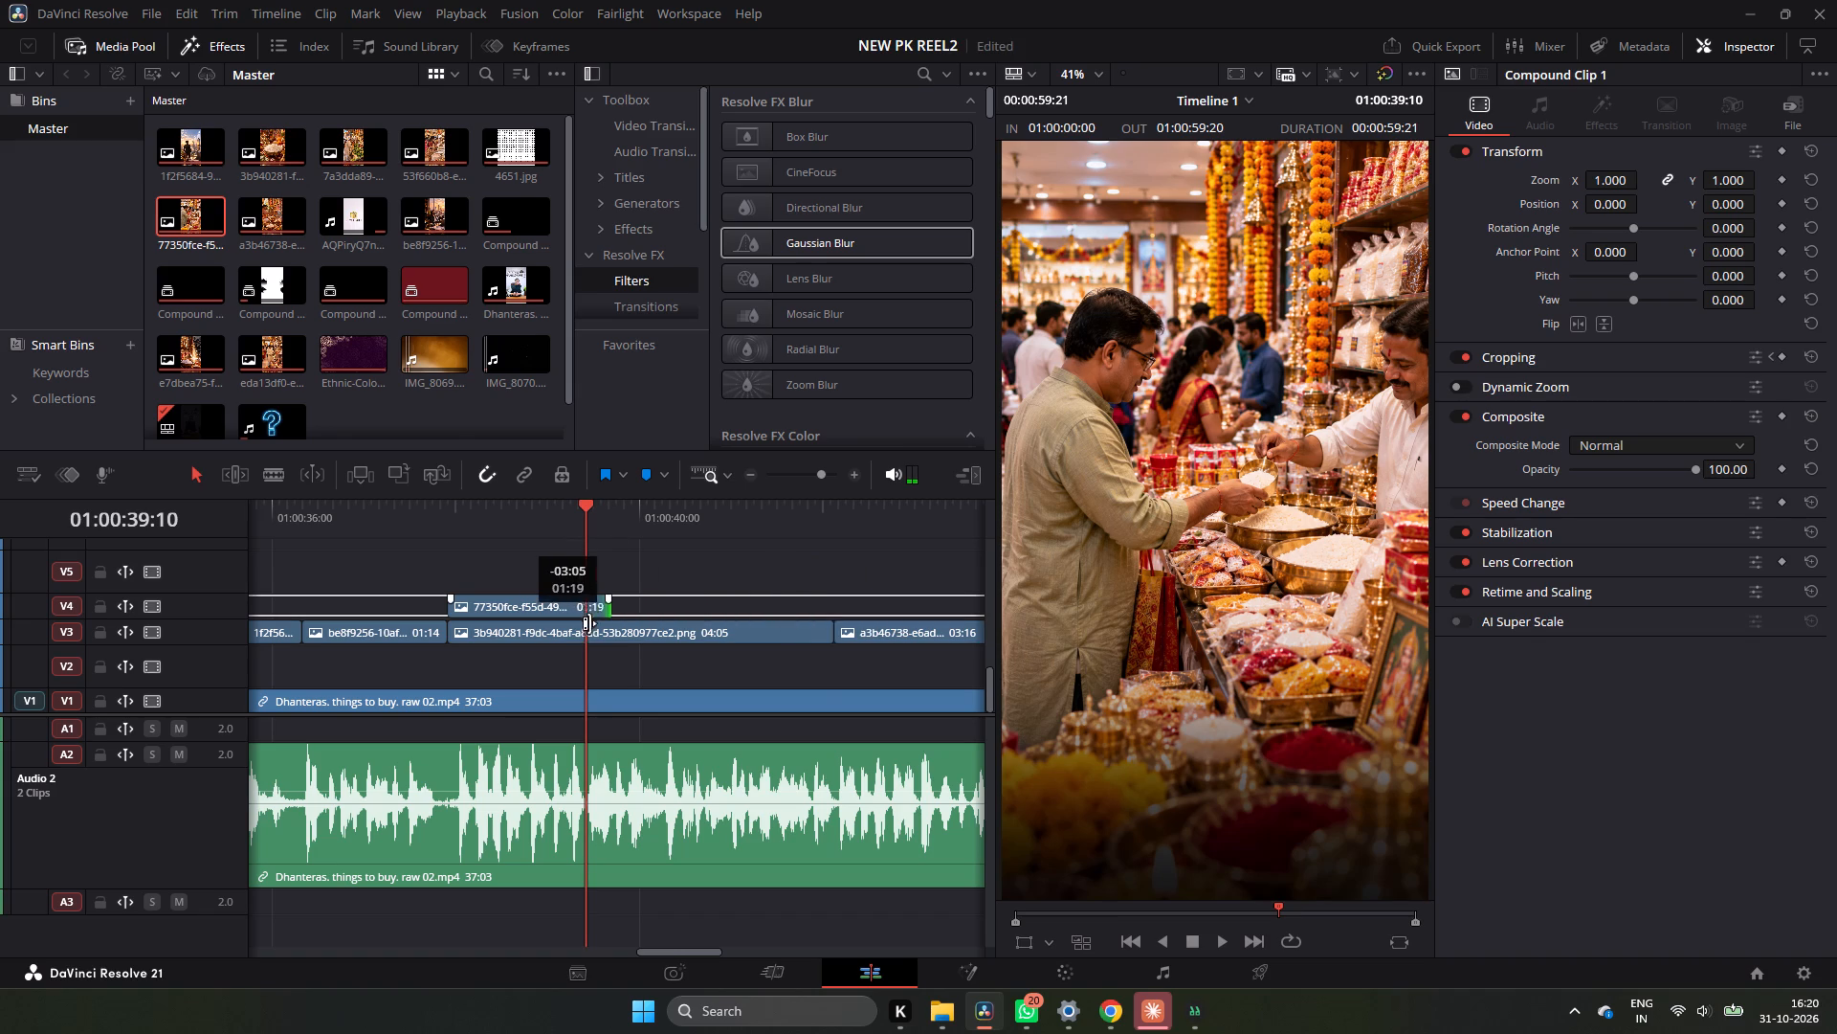
drag(589, 623, 578, 626)
key(space)
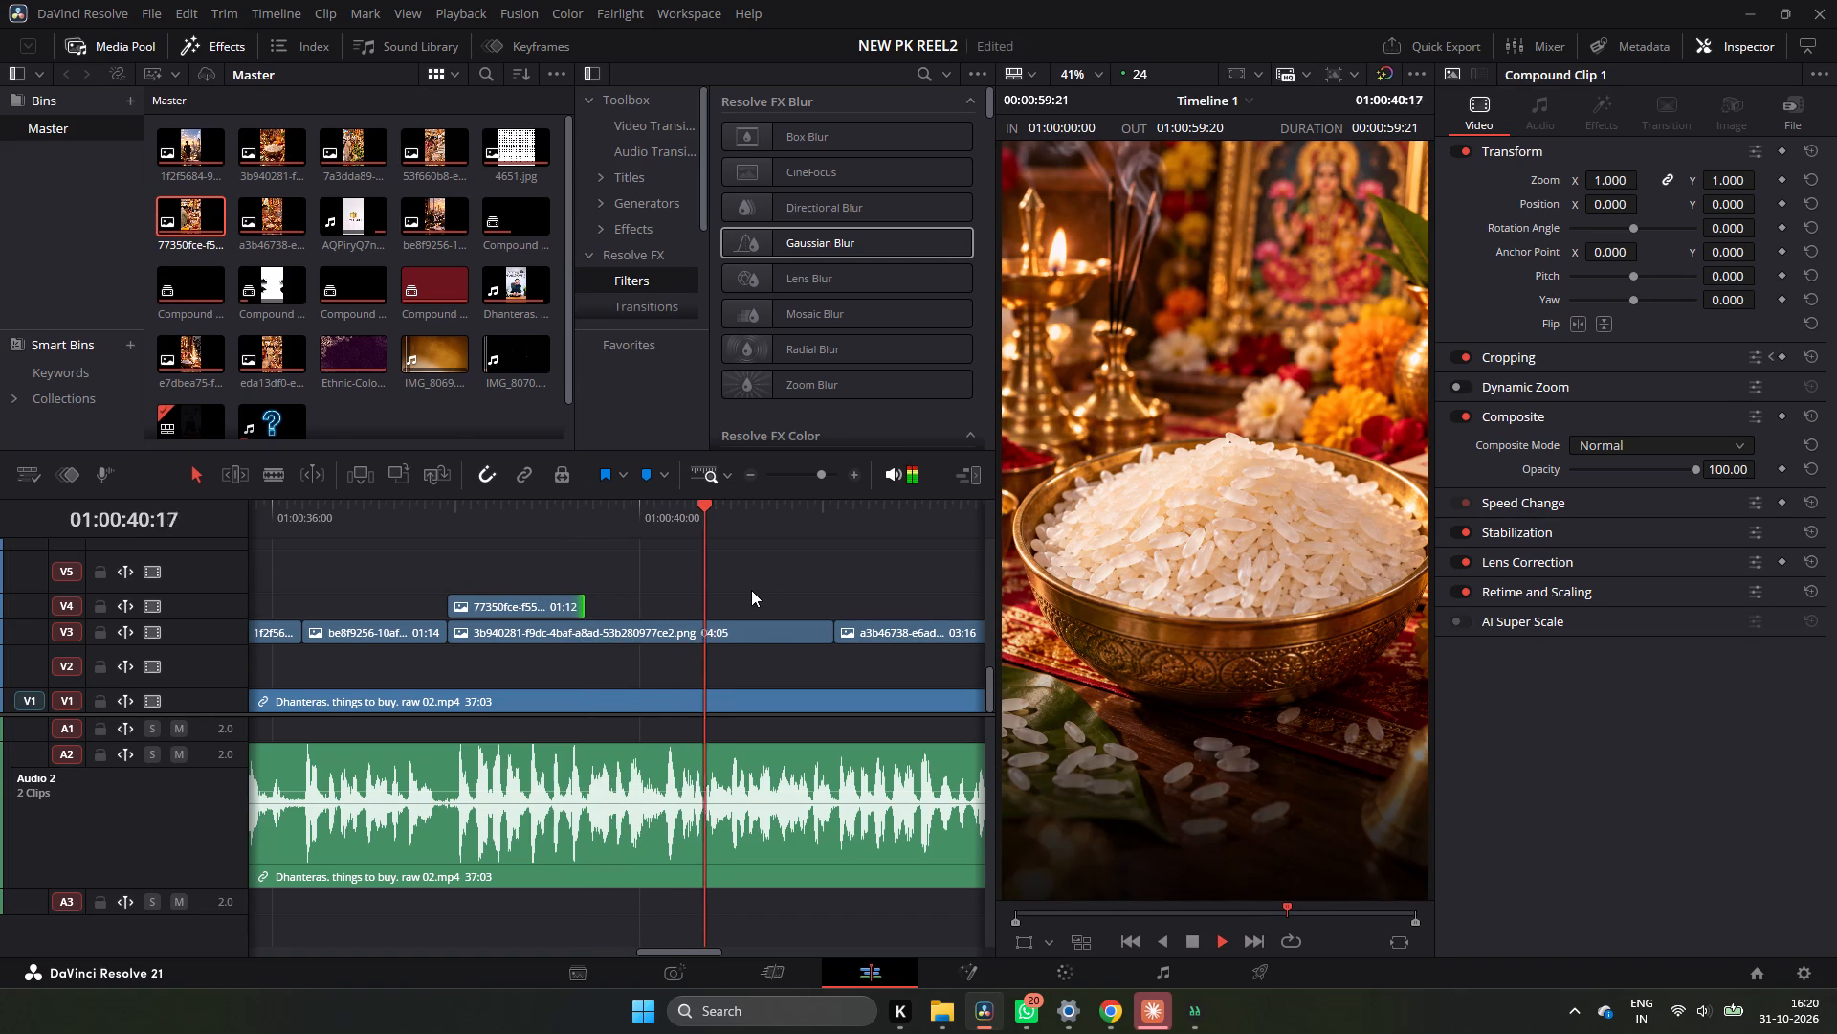
key(space)
click(579, 626)
Trim the start of rice-bowl clip 3b940281 to 01:00:39:10 and move clip 77350fce down to V3 in the opened gap.
drag(454, 634, 549, 636)
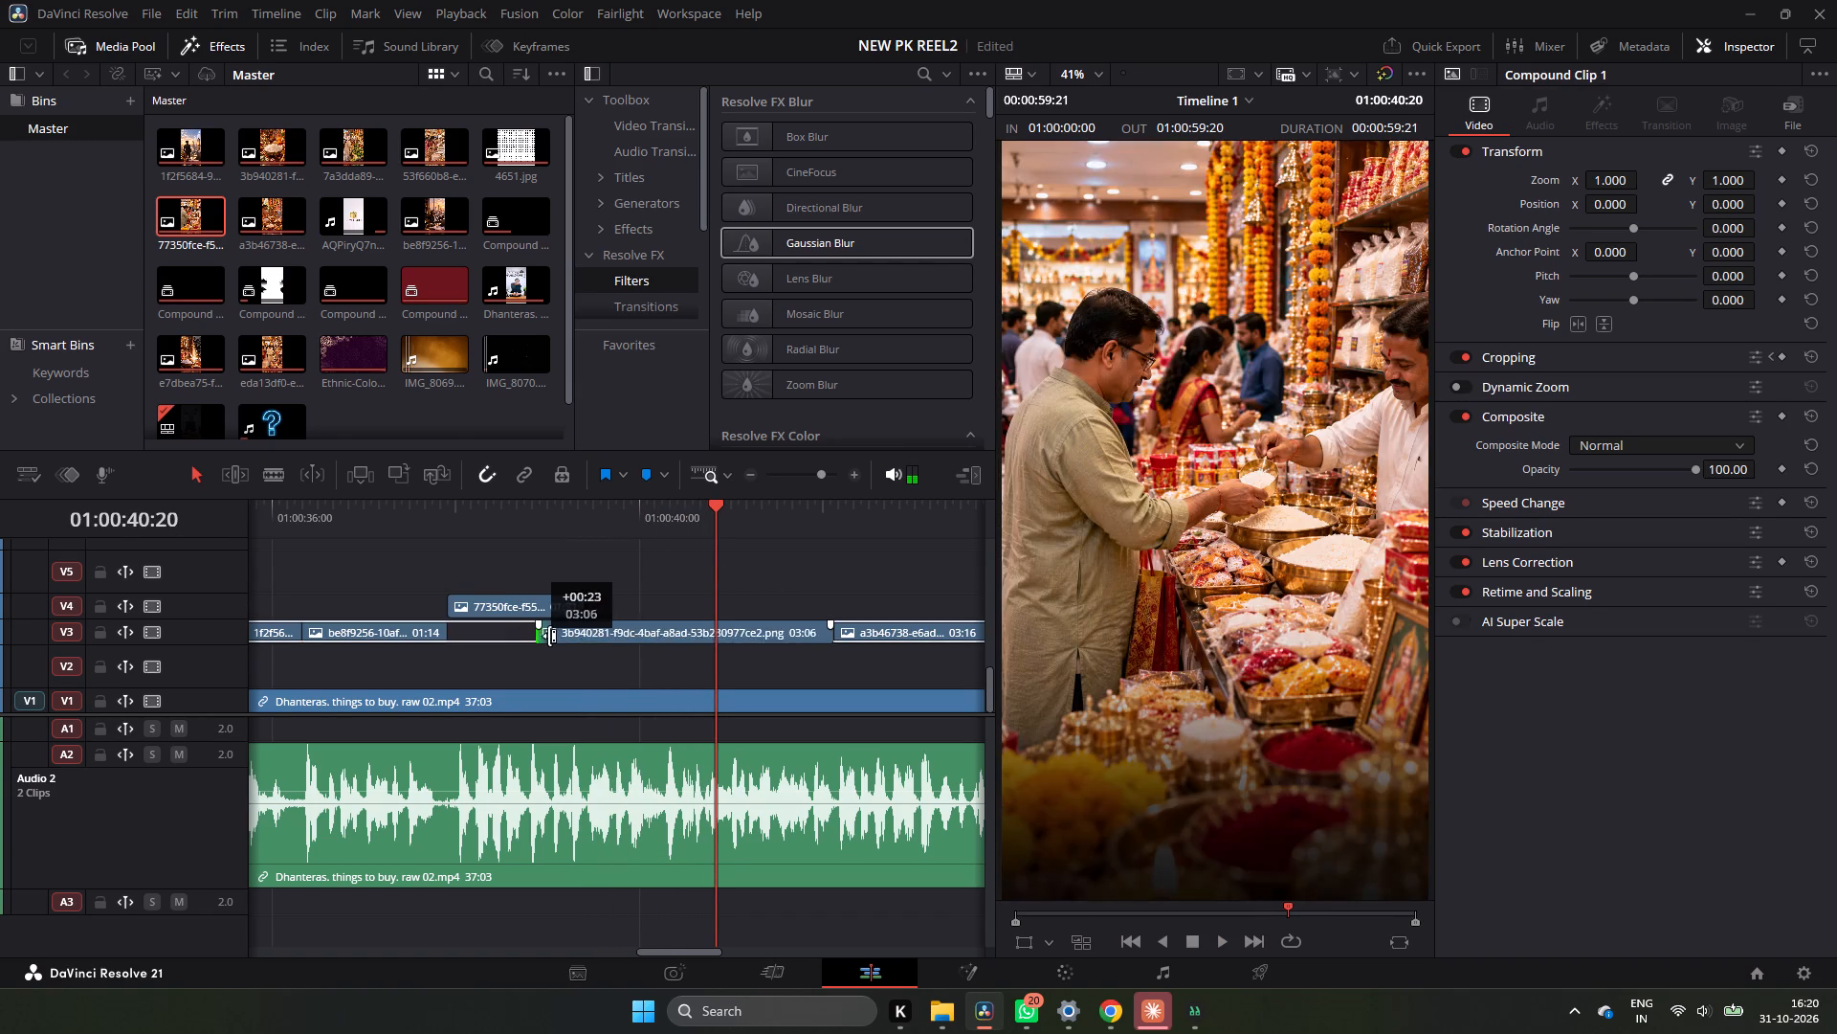
drag(549, 636, 592, 637)
drag(558, 604, 557, 626)
Play back the image sequence to about 01:00:46, then the uncovered speaker section up to 01:00:33:02, checking visuals against the narration.
key(space)
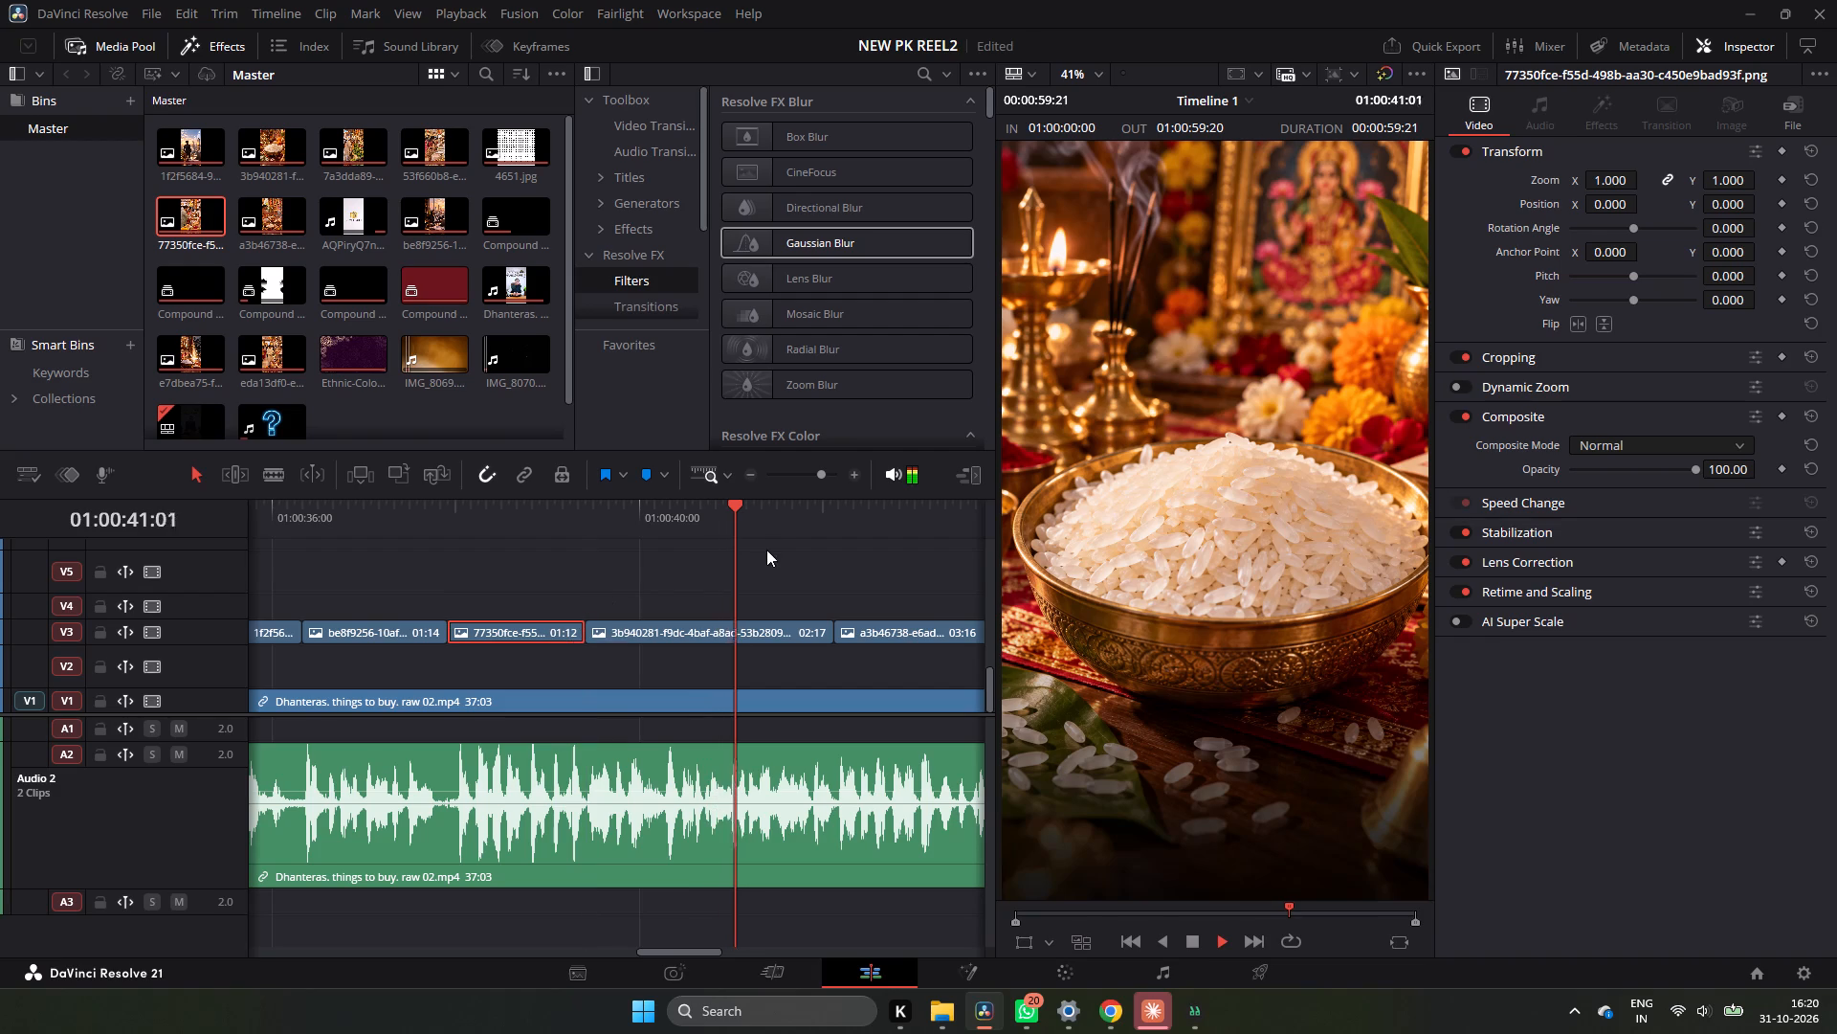
triple_click(755, 470)
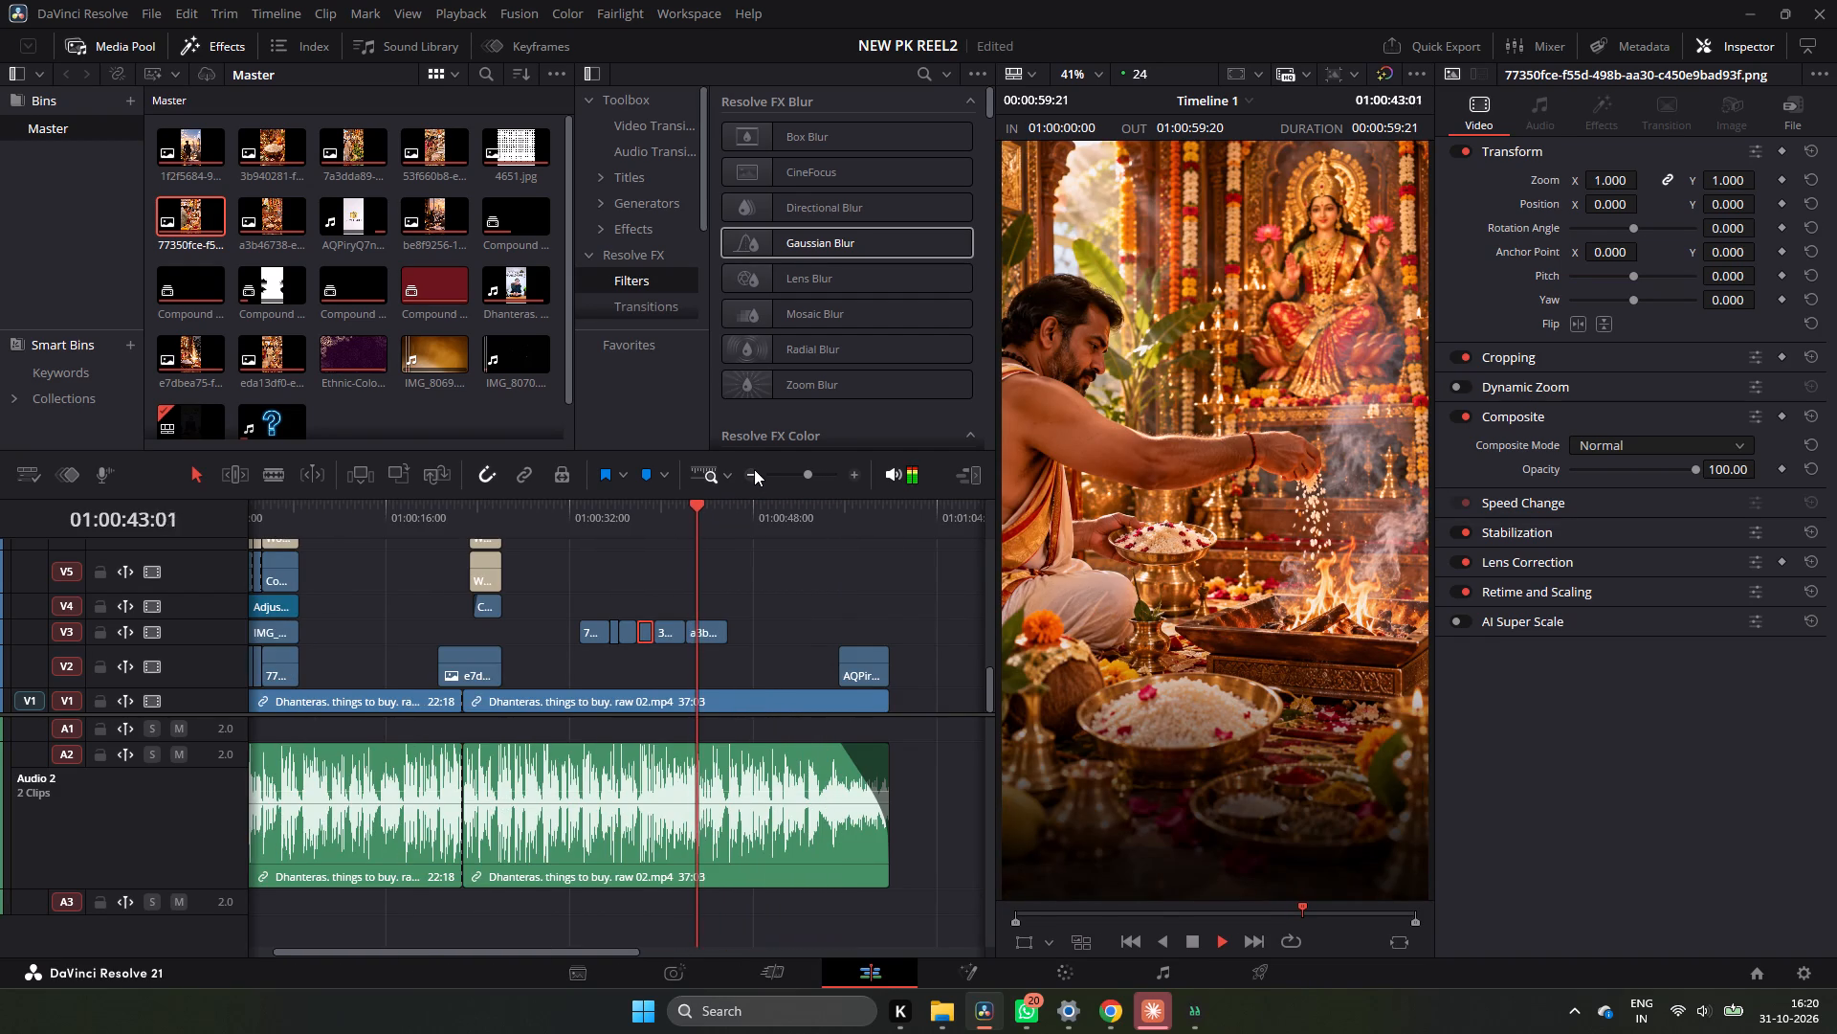
key(space)
click(670, 515)
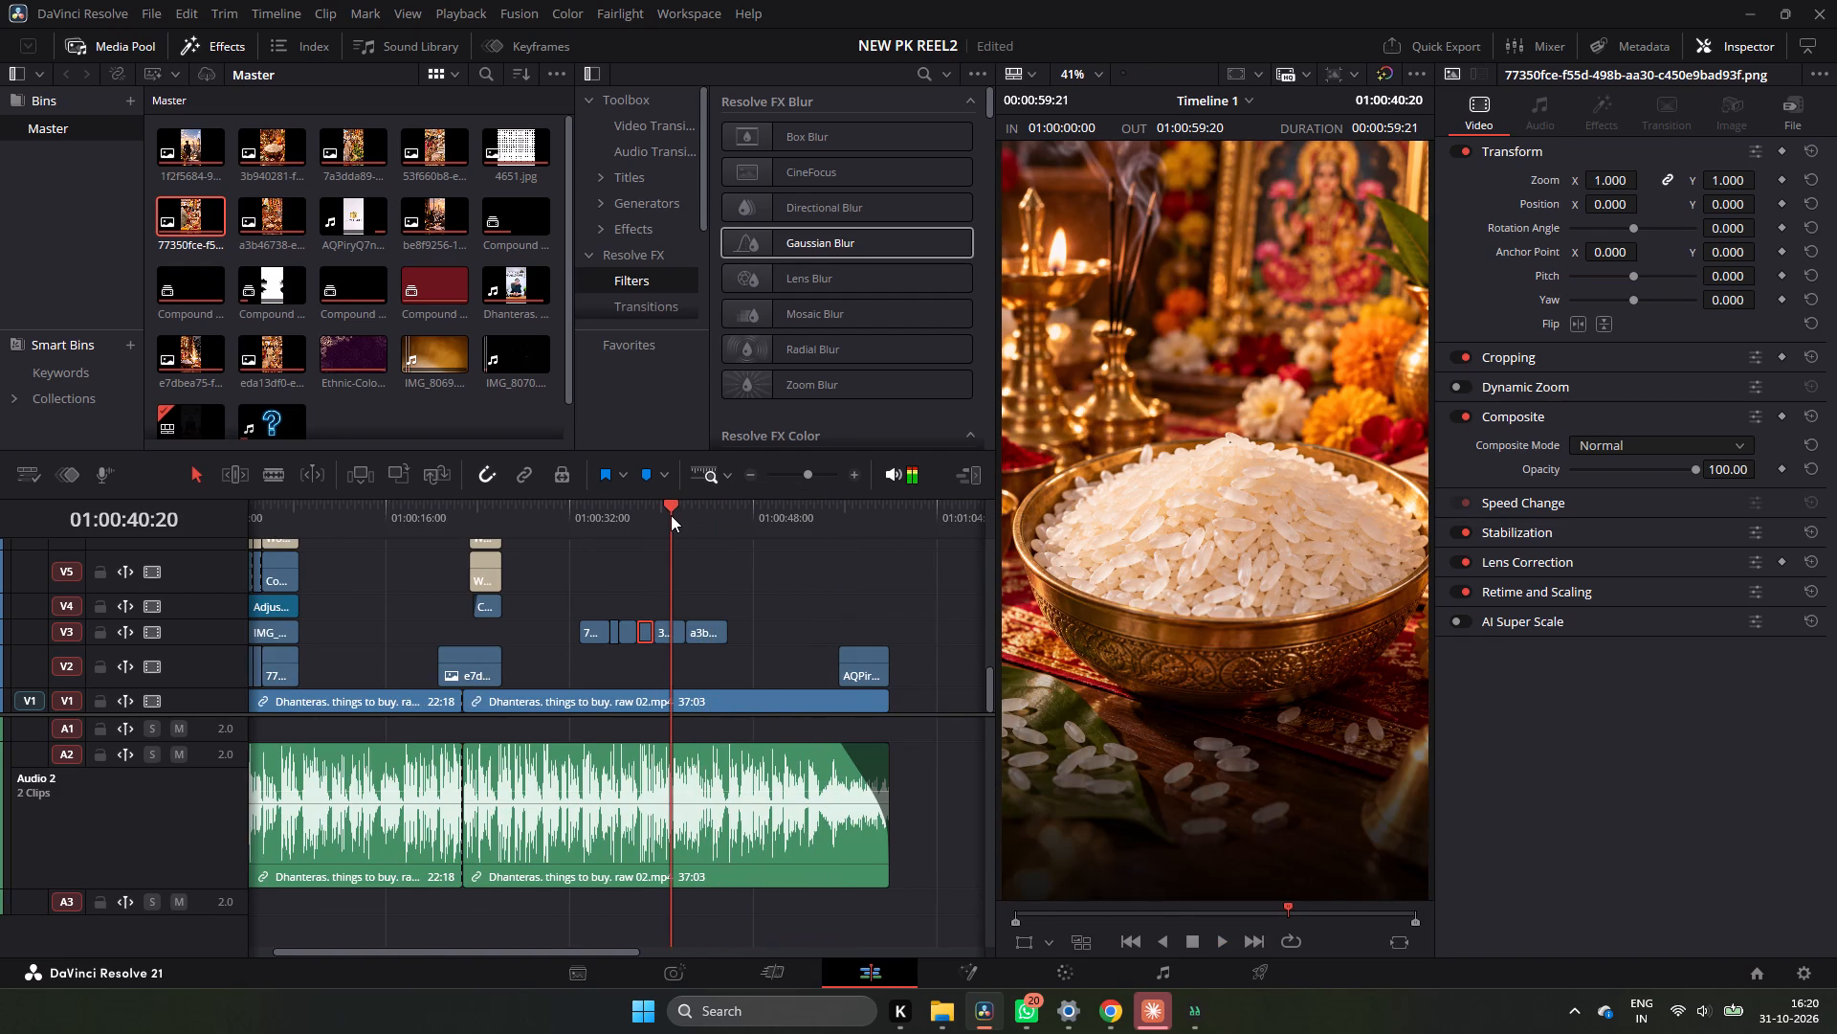
key(space)
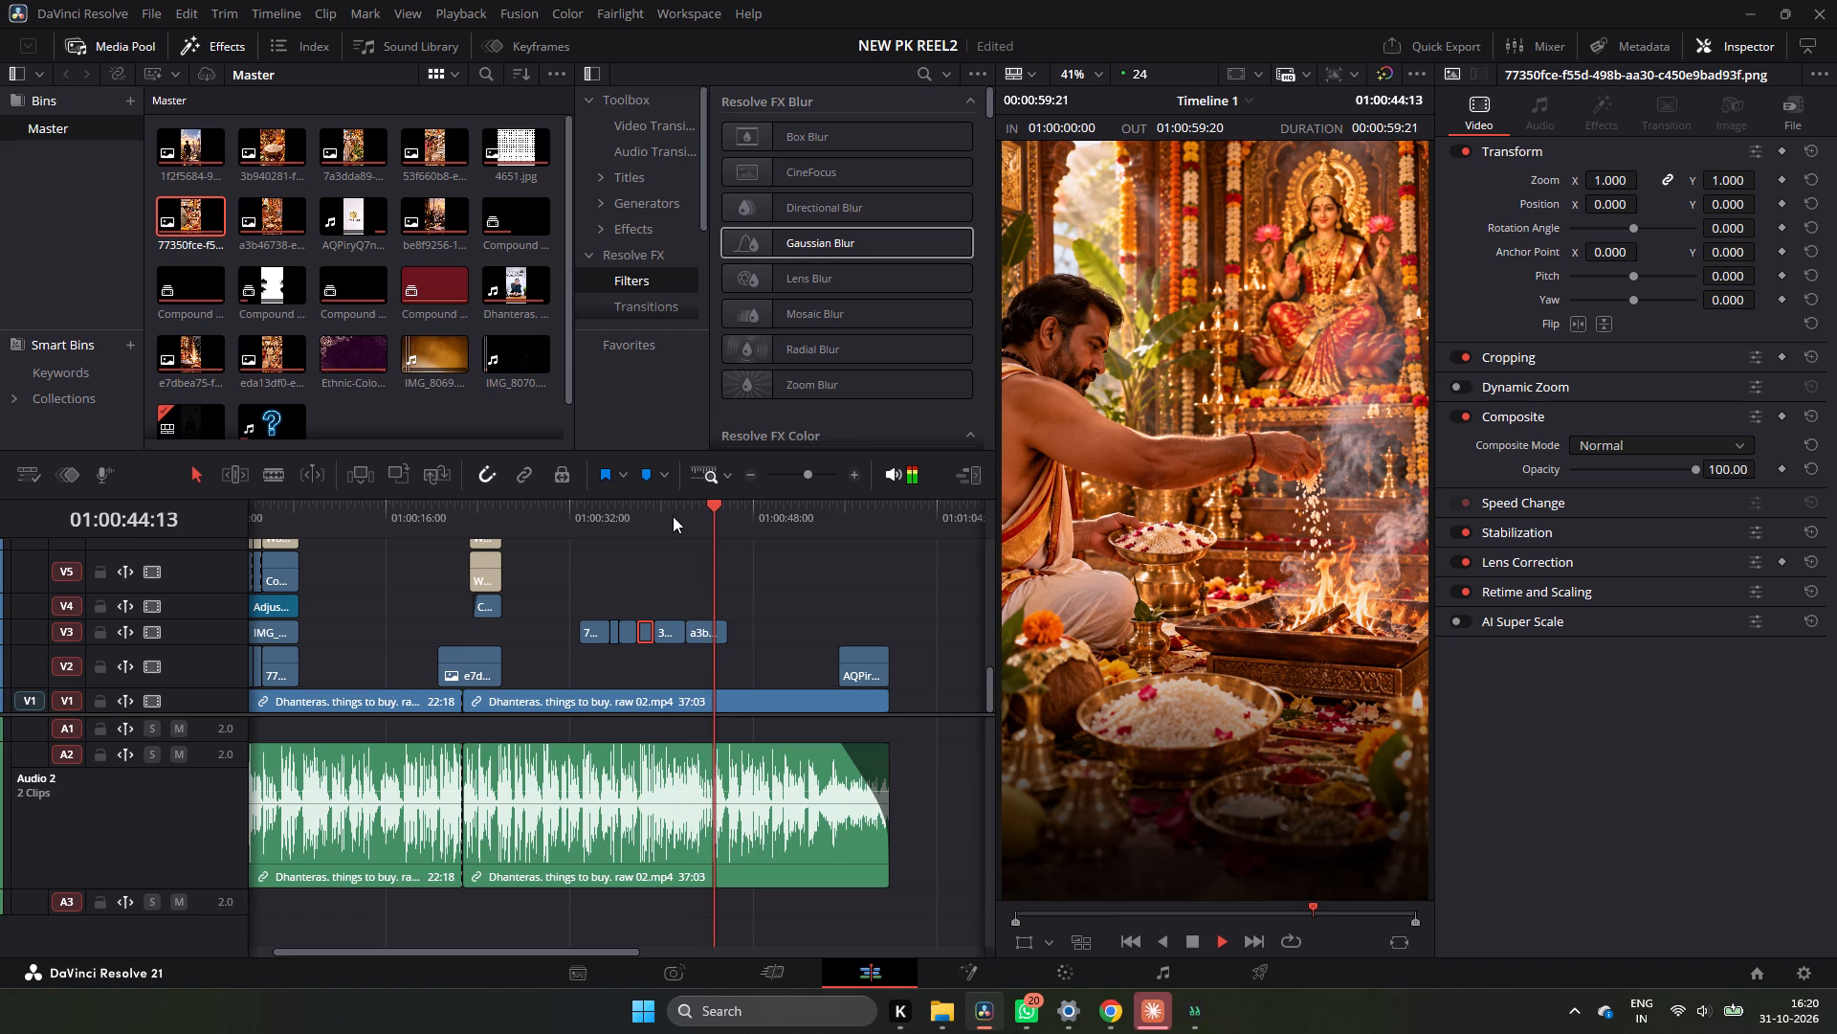
click(673, 518)
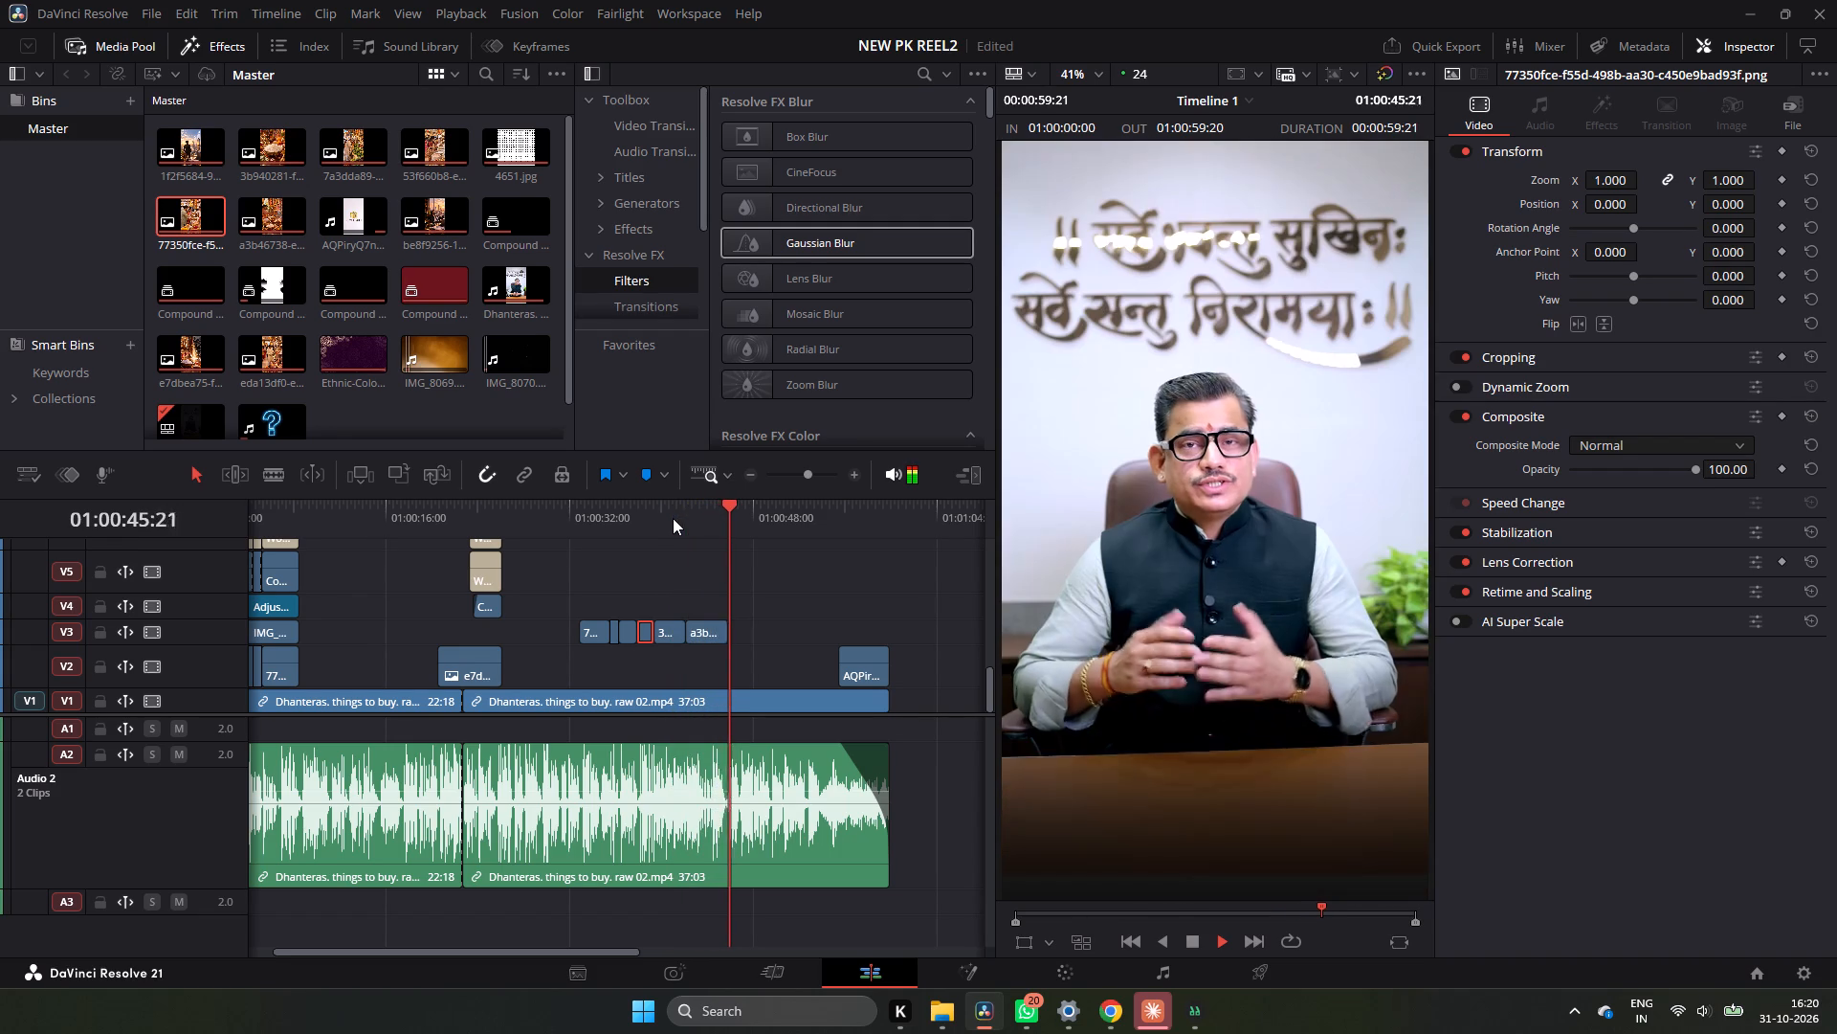
key(space)
click(738, 526)
key(space)
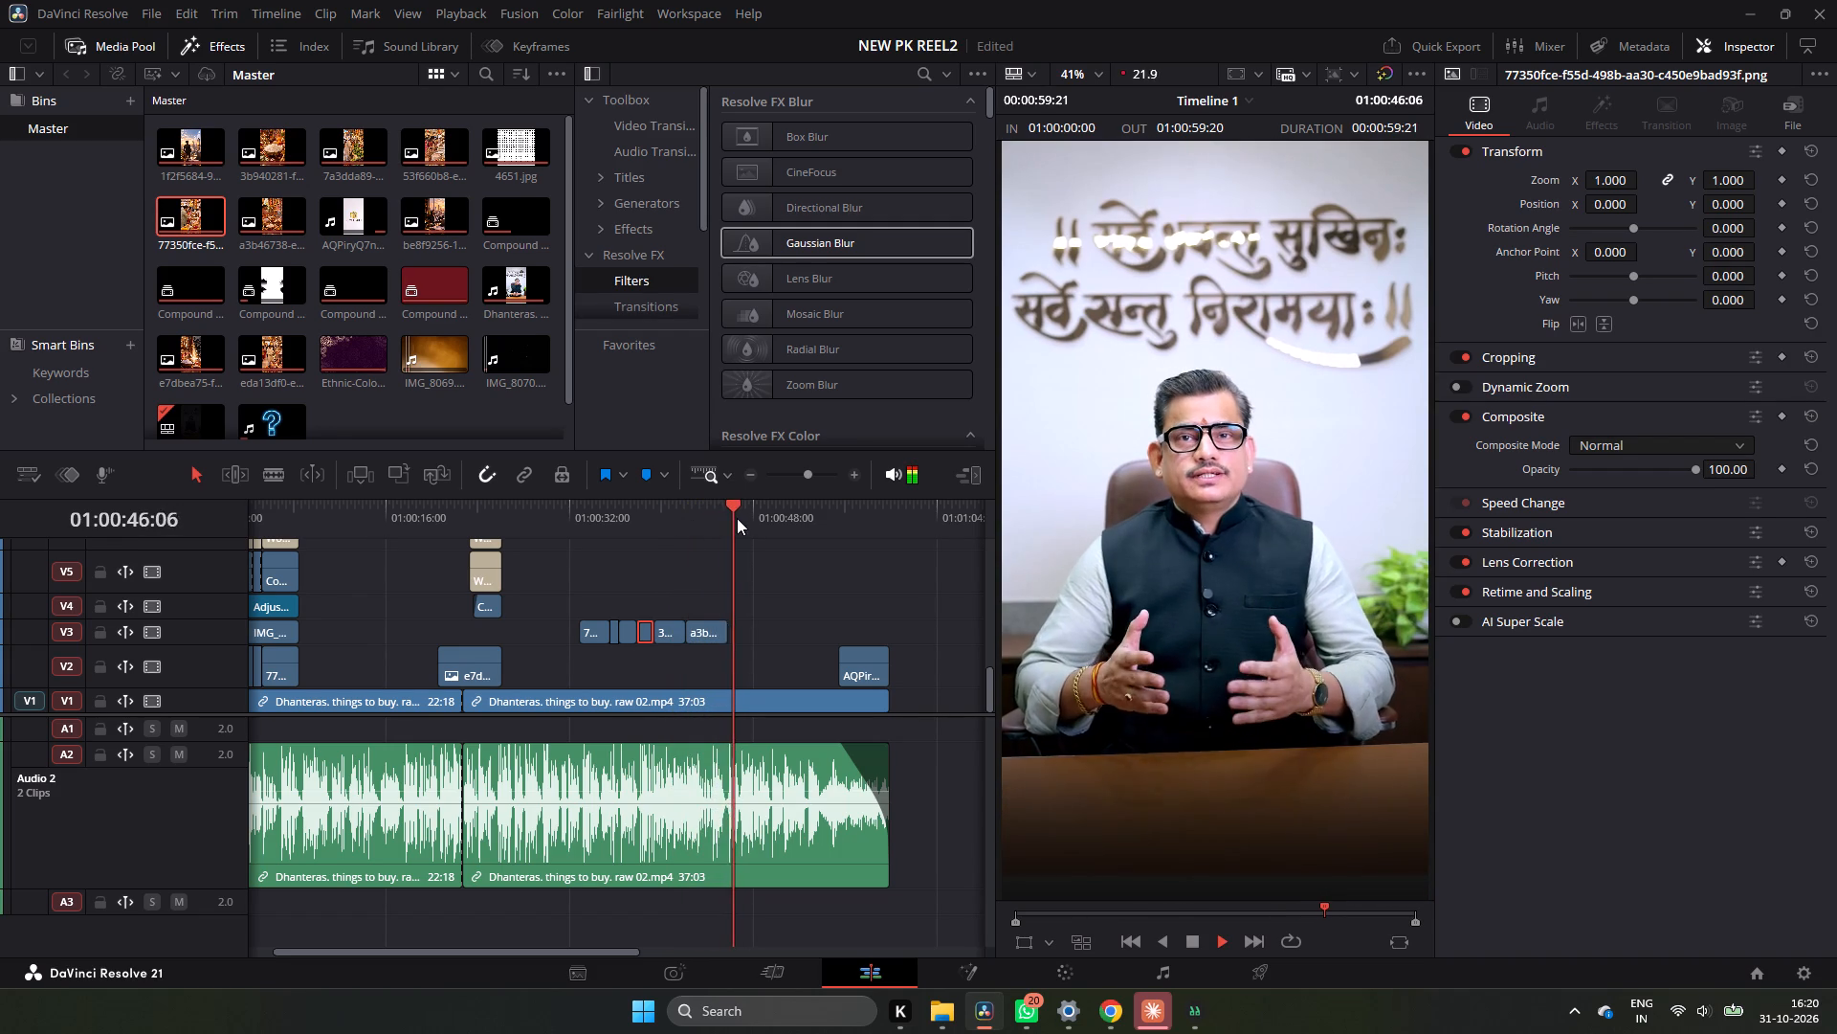
key(space)
drag(720, 518, 449, 571)
key(space)
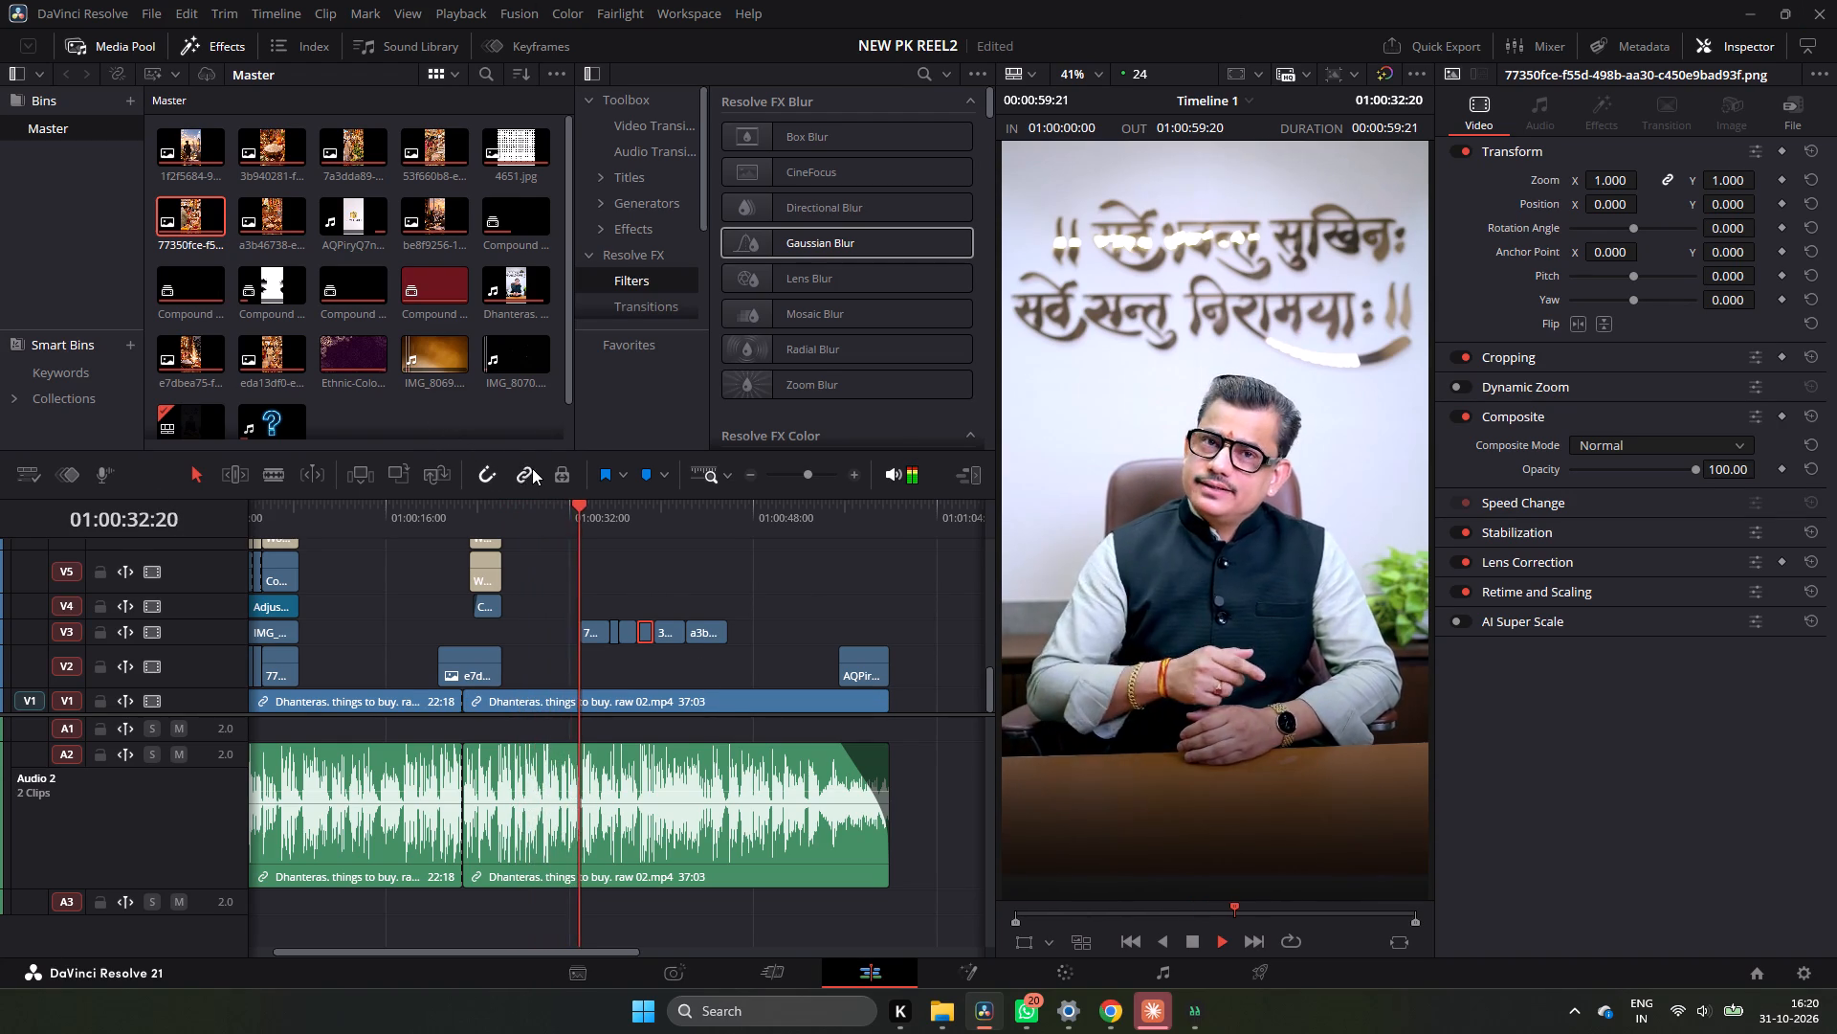
key(space)
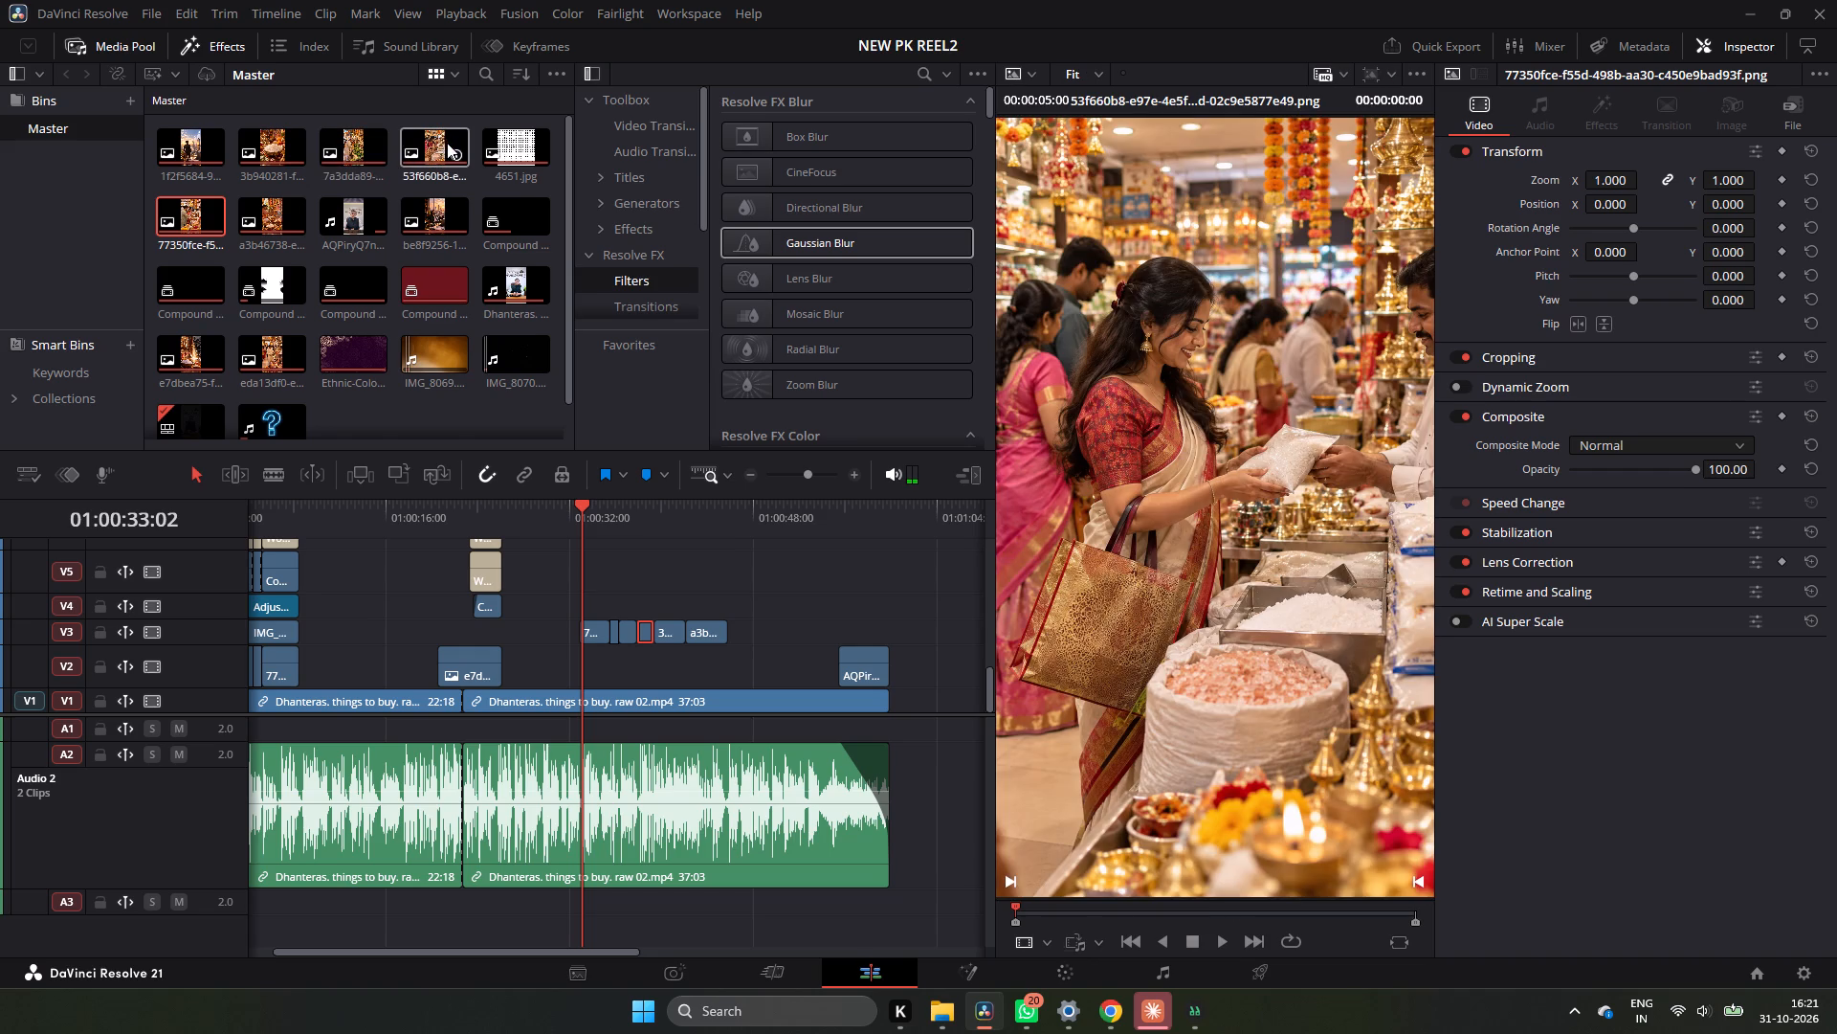
Import the image 3f7ea13c from the dhanteras folder into the Master bin.
scroll(277, 402, down, 4)
right_click(351, 379)
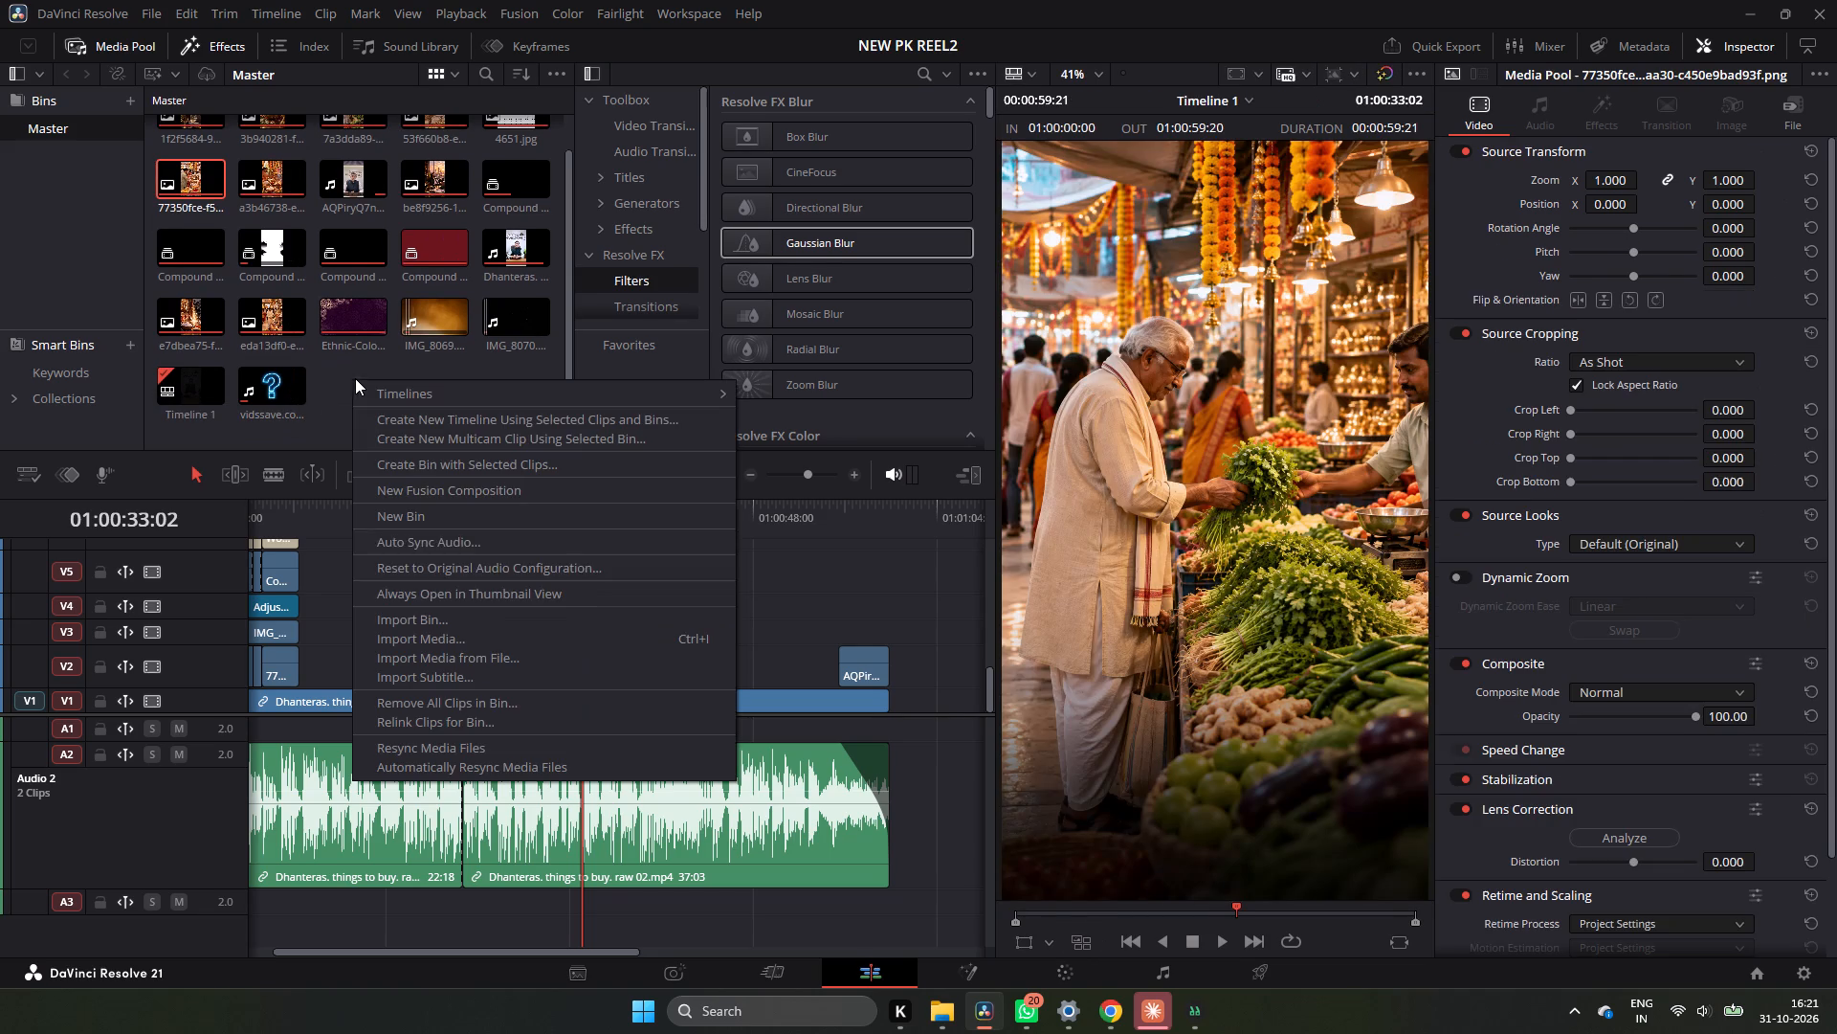
click(508, 641)
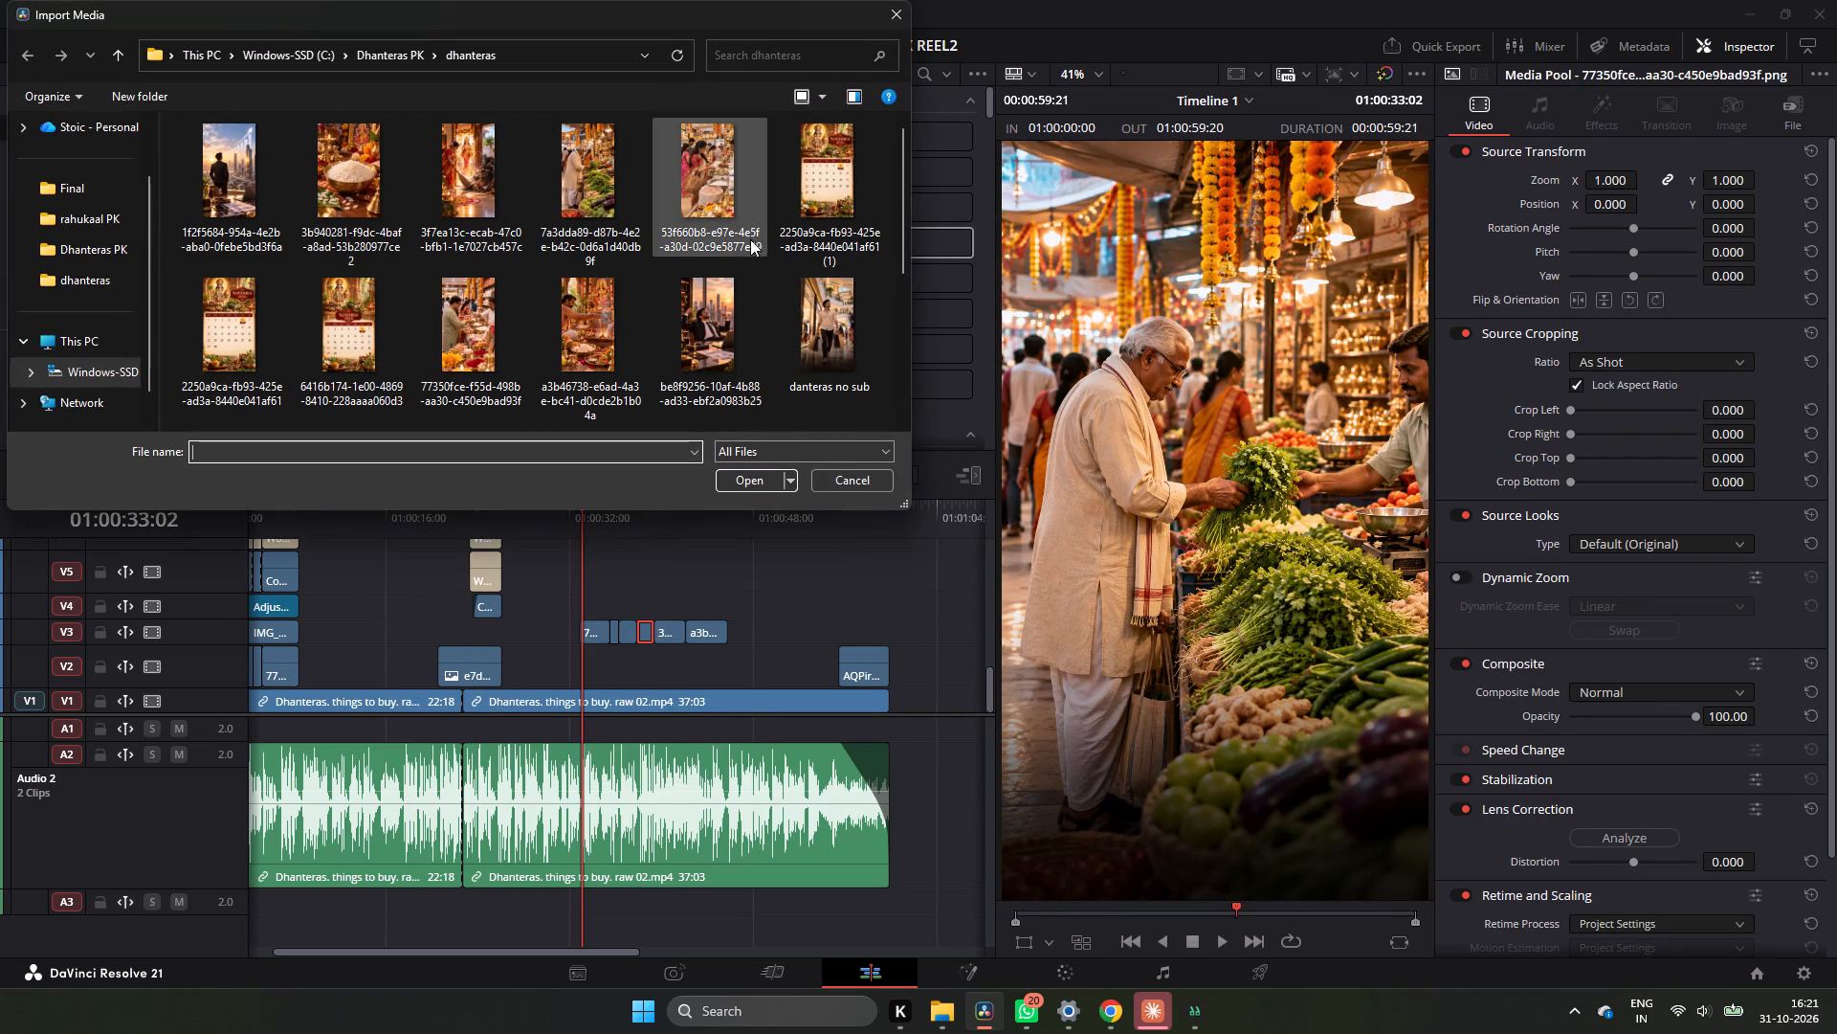
click(489, 210)
click(753, 469)
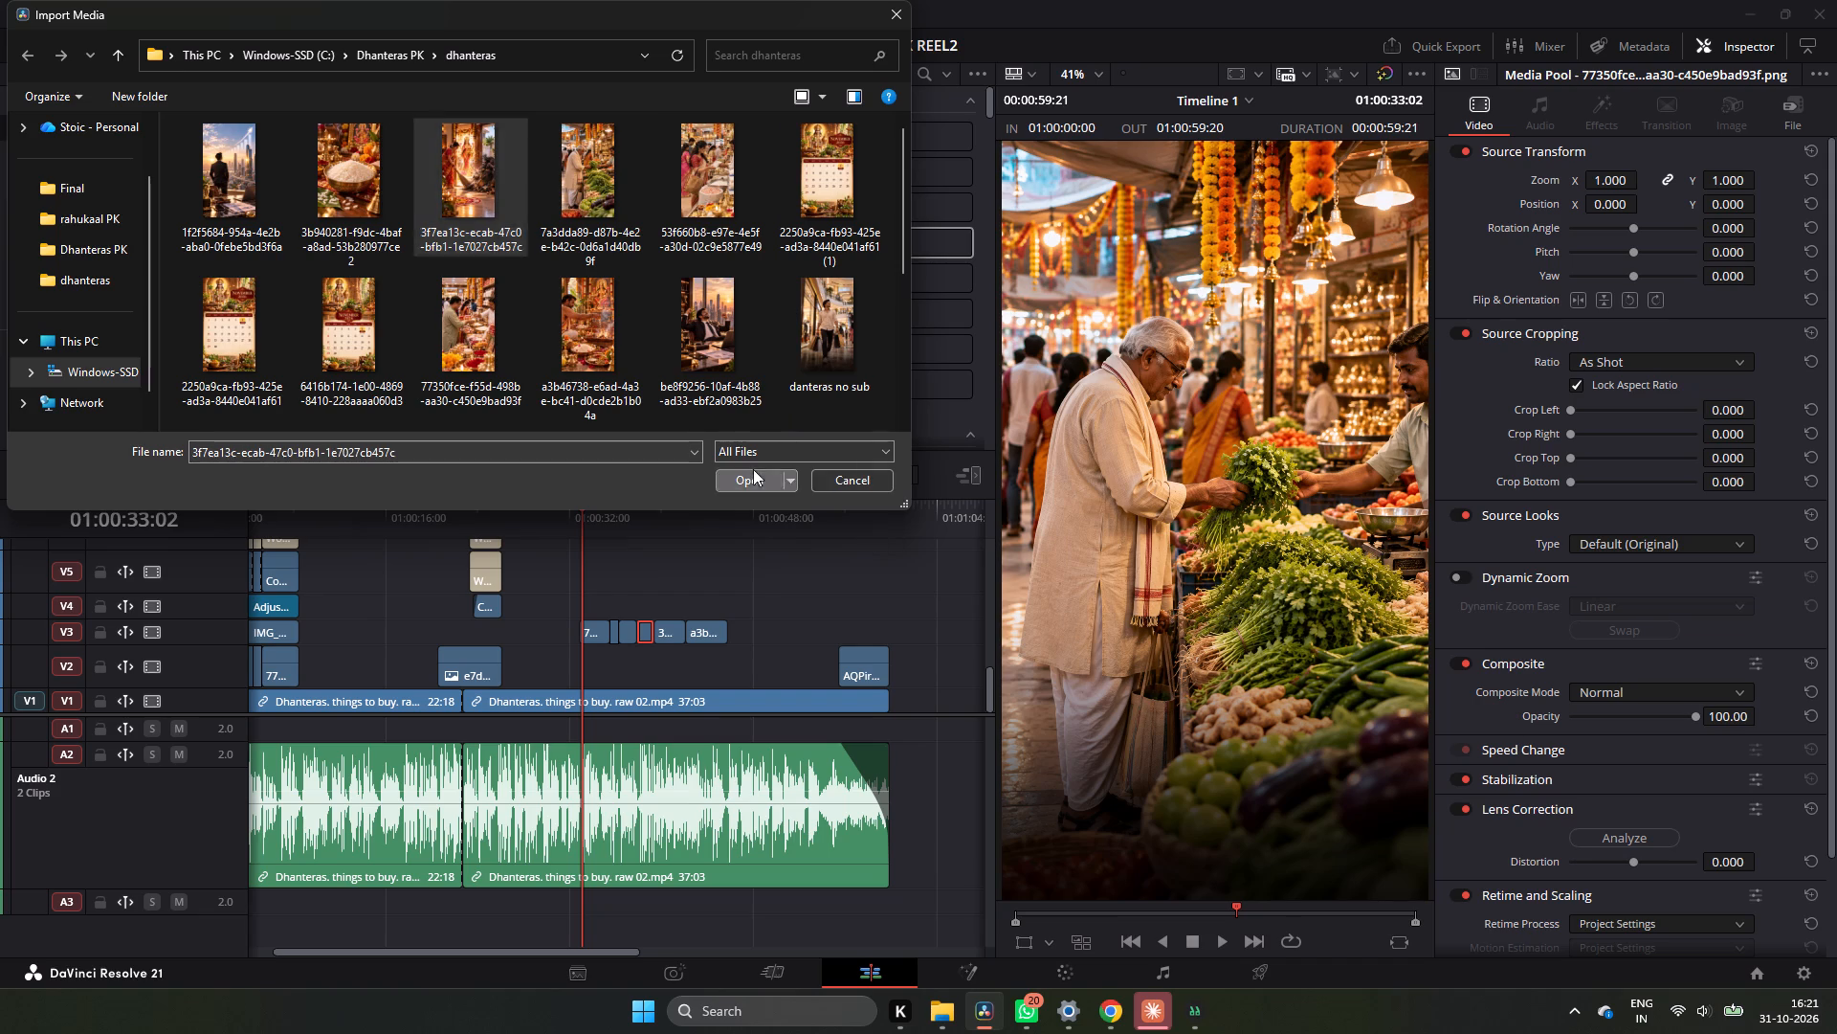
Place image 3f7ea13c on V2 directly after the e7dbea75 clip.
scroll(401, 156, up, 1)
drag(334, 135, 355, 175)
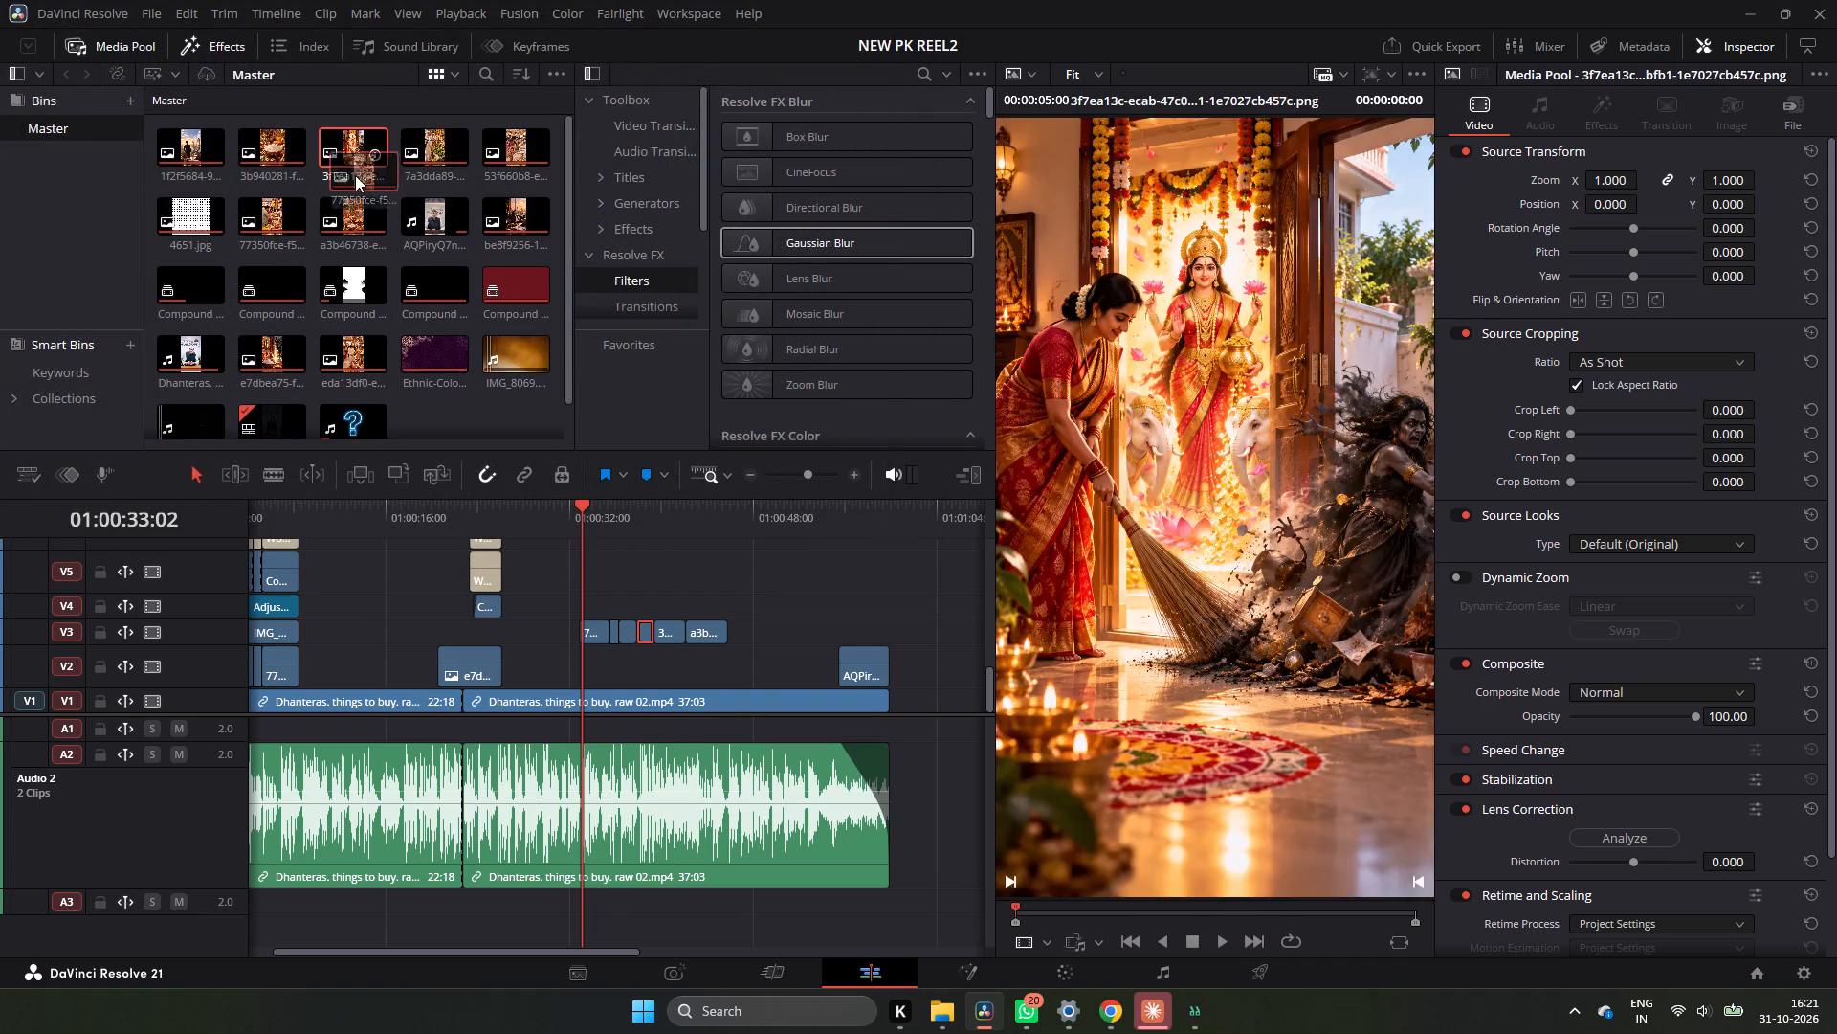
drag(355, 175, 510, 675)
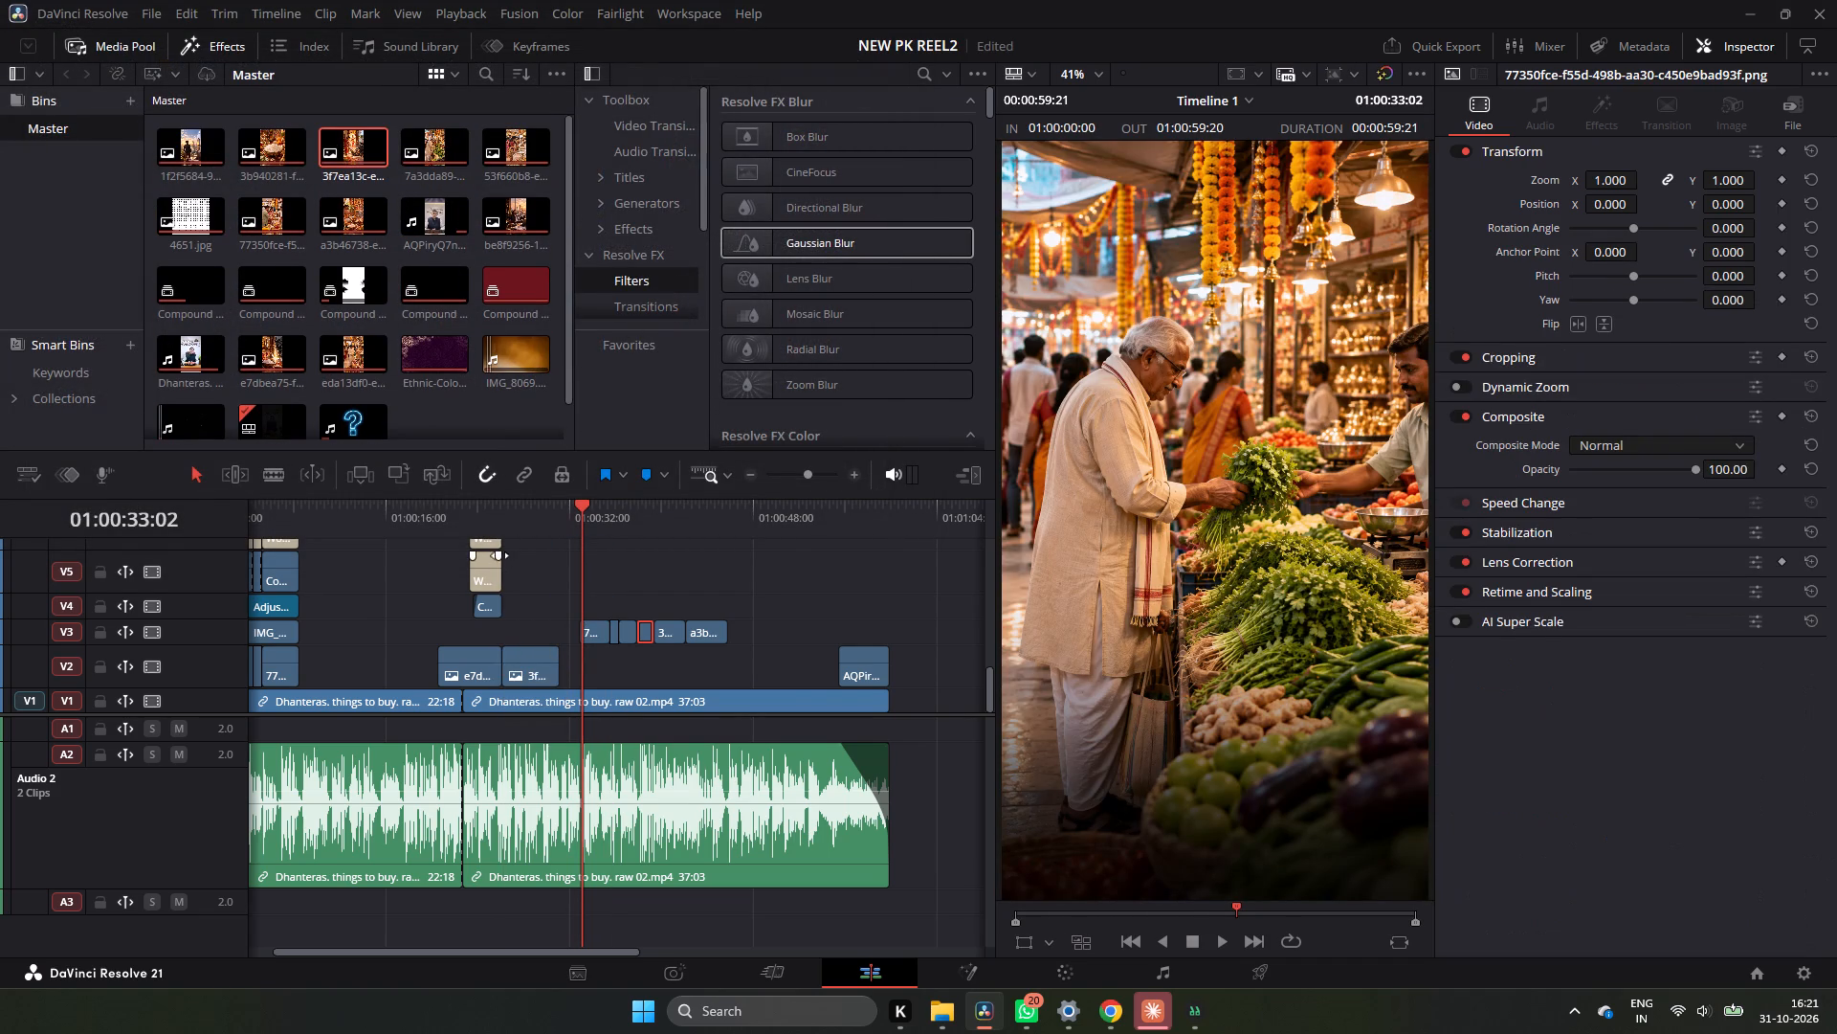
Extend the end of clip 3f7ea13c on V2 to where clip 7a3dda89 starts, and play the sequence back to 01:00:46:00.
click(504, 532)
key(space)
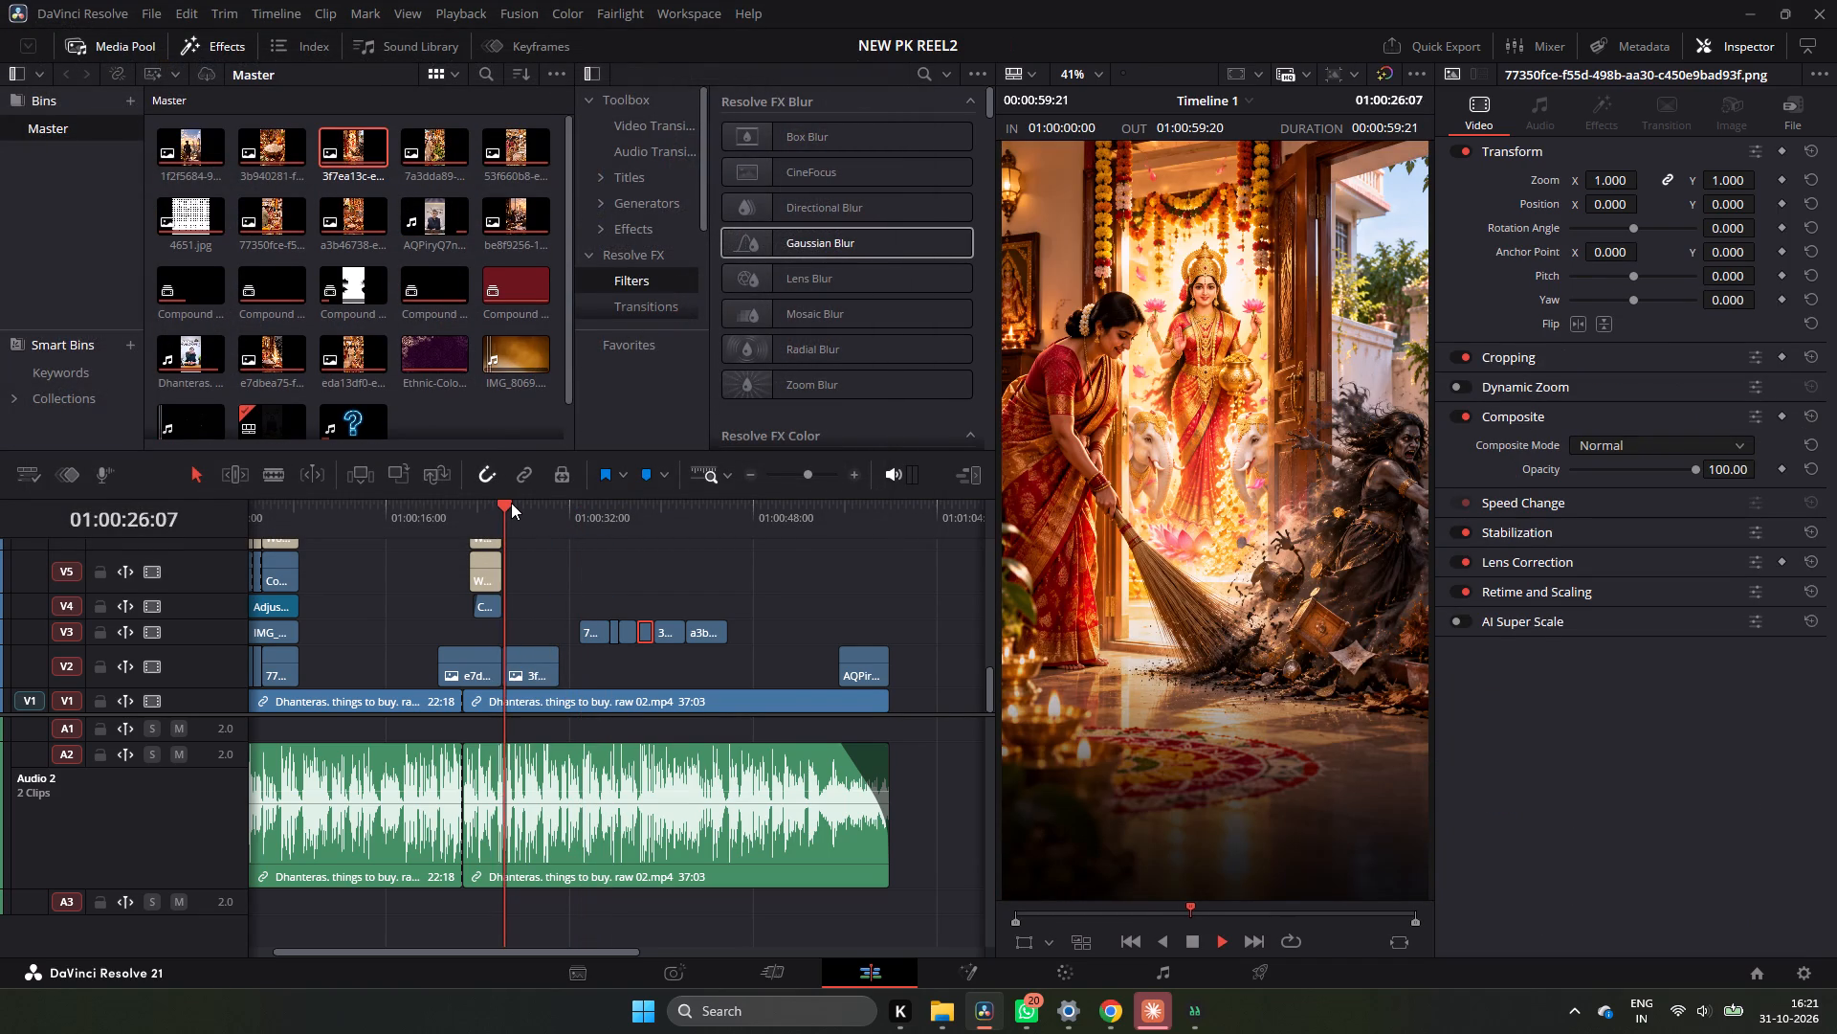
key(space)
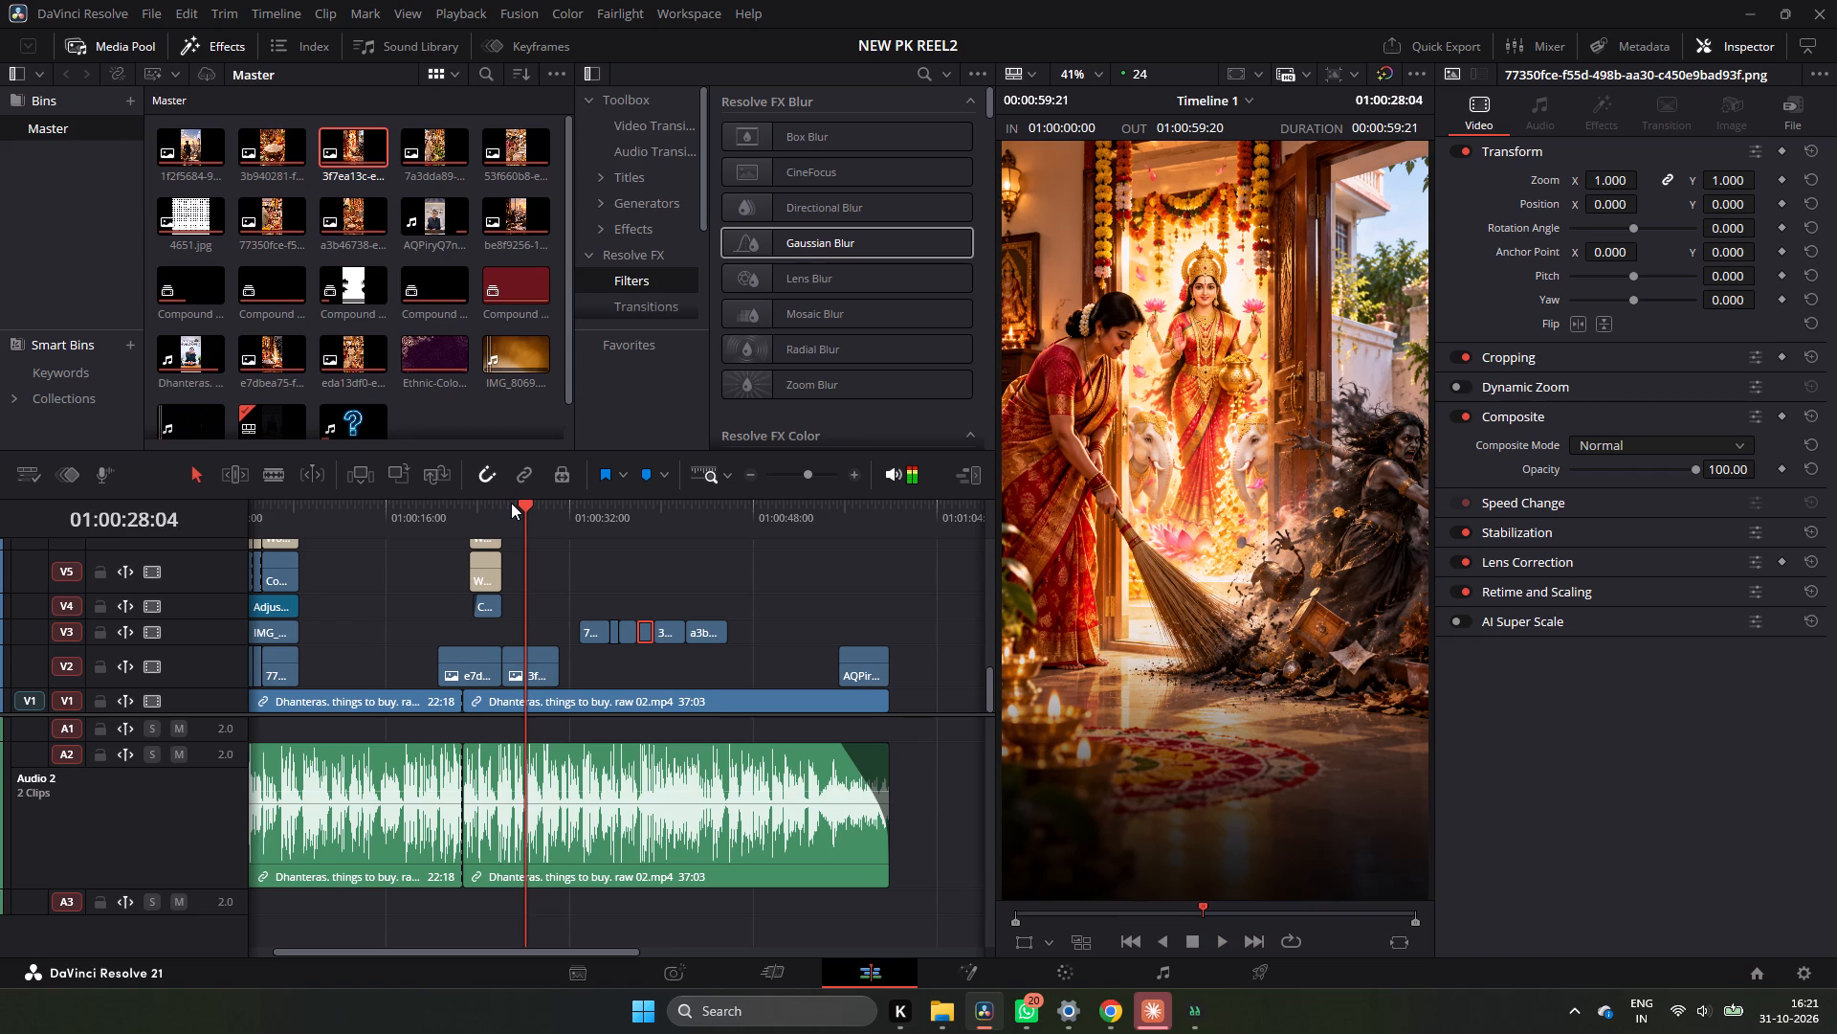
key(space)
key(space)
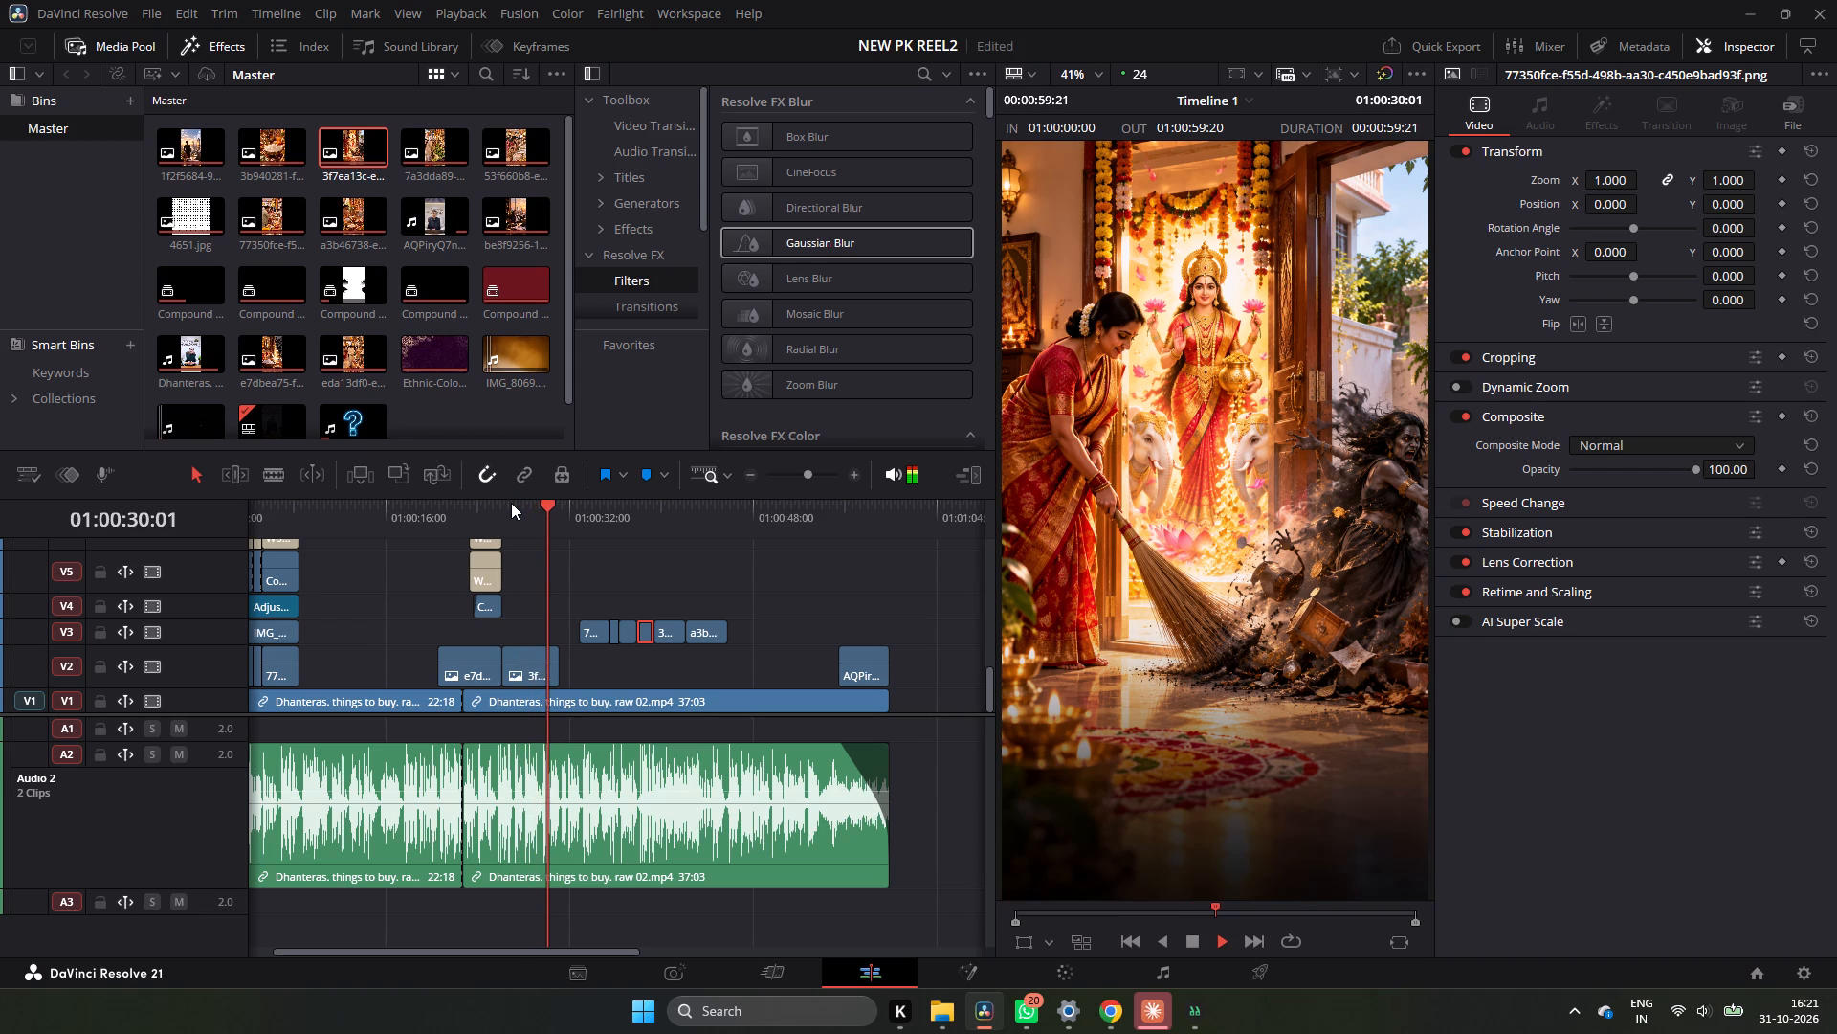
key(space)
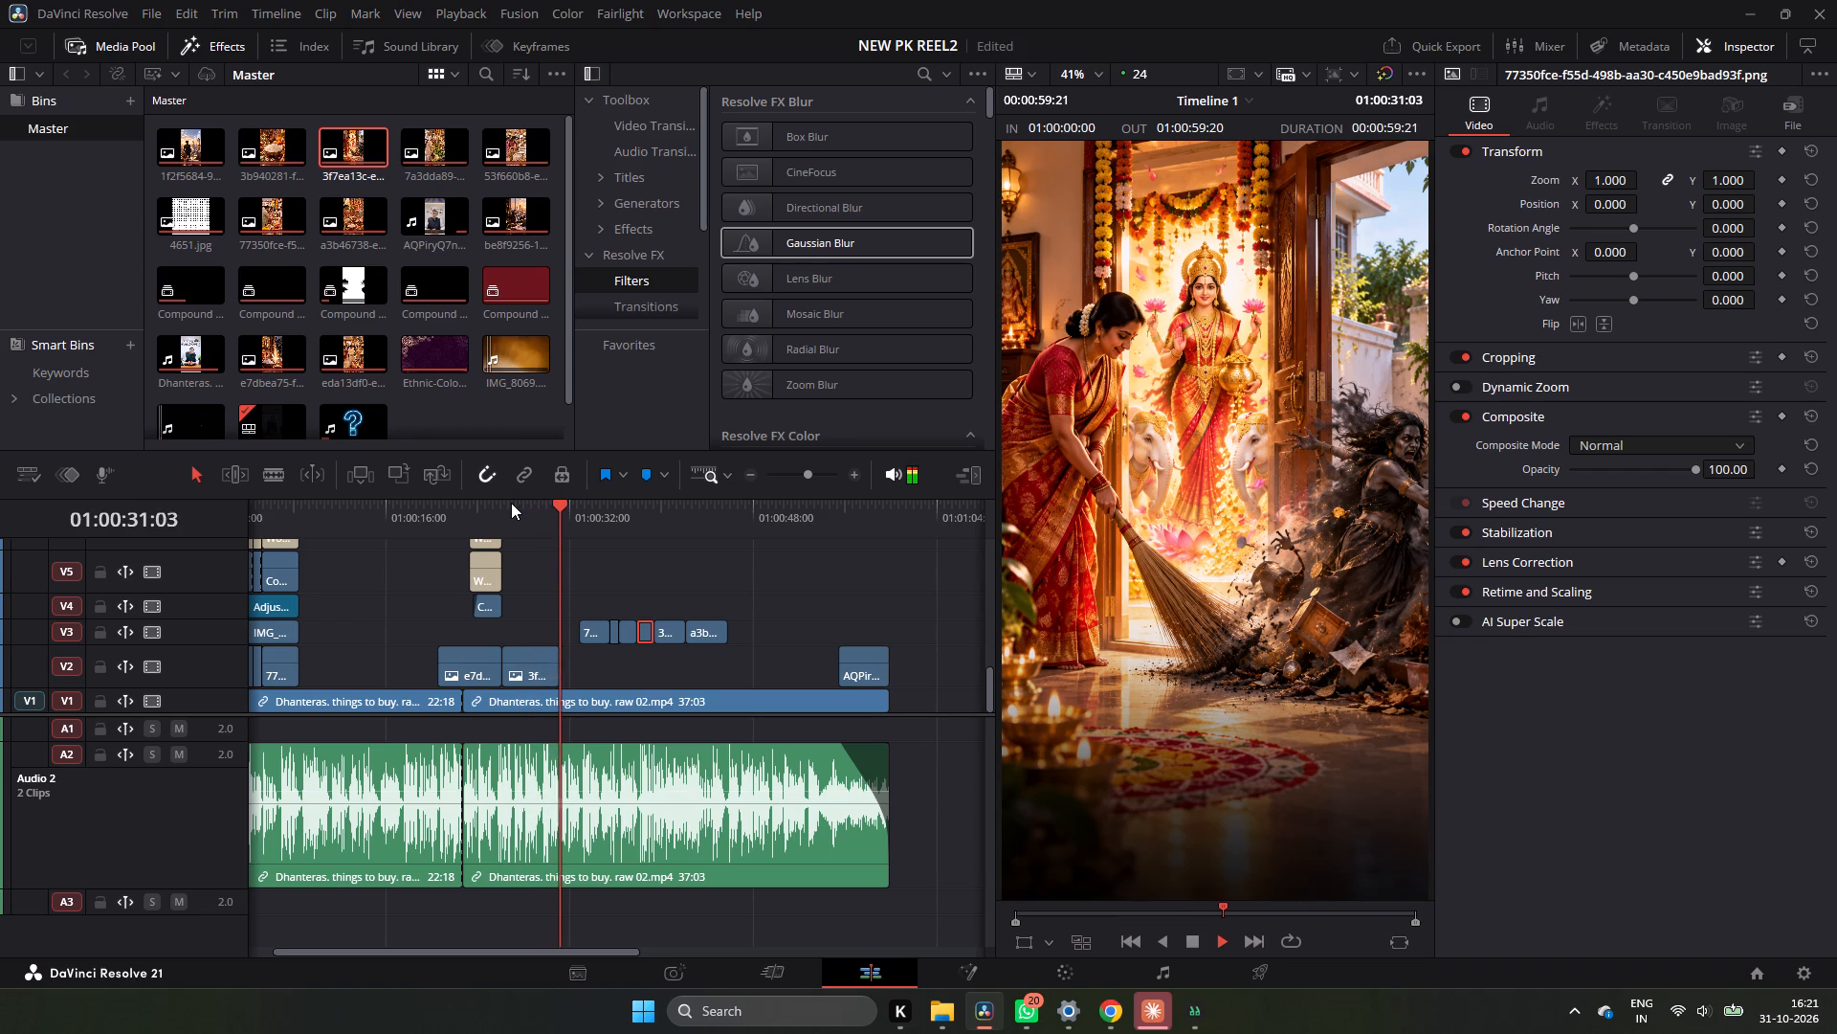
drag(549, 666, 566, 677)
click(515, 519)
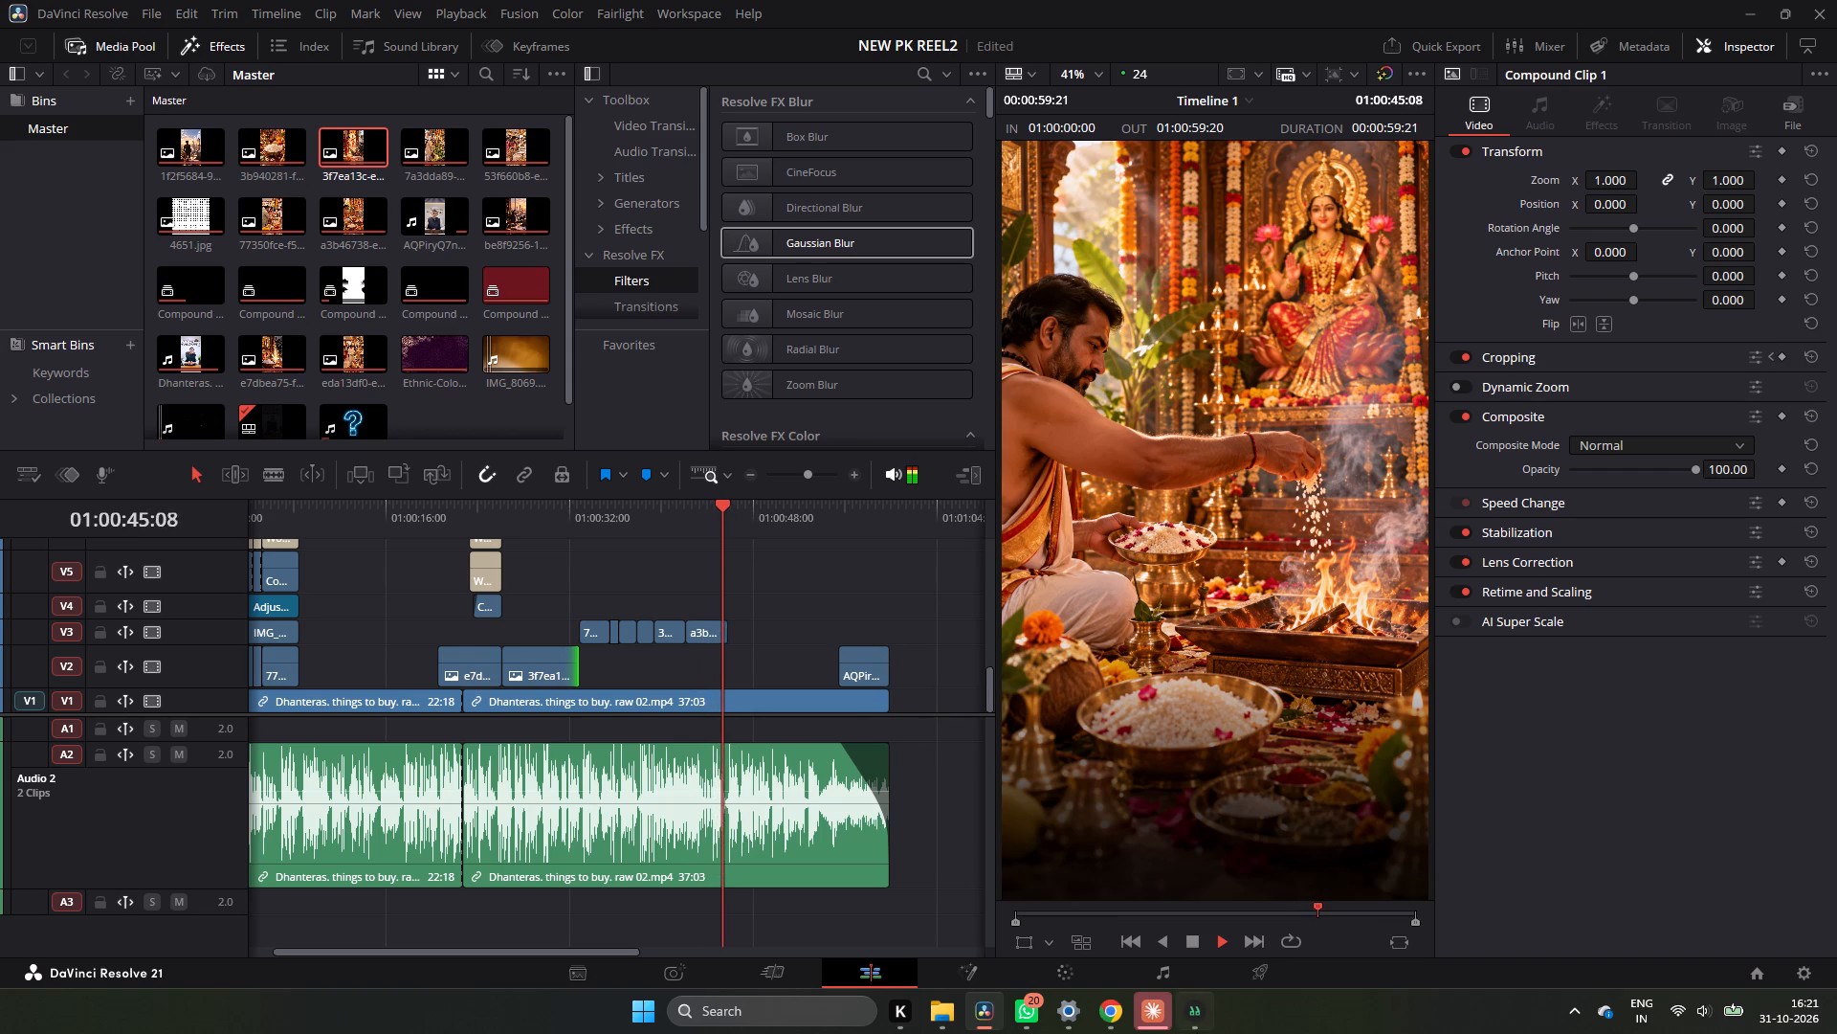
key(space)
Move the six consecutive image clips from 7a3dda89 through a3b46738 together from V3 down to V2, keeping their timing.
drag(747, 620, 644, 659)
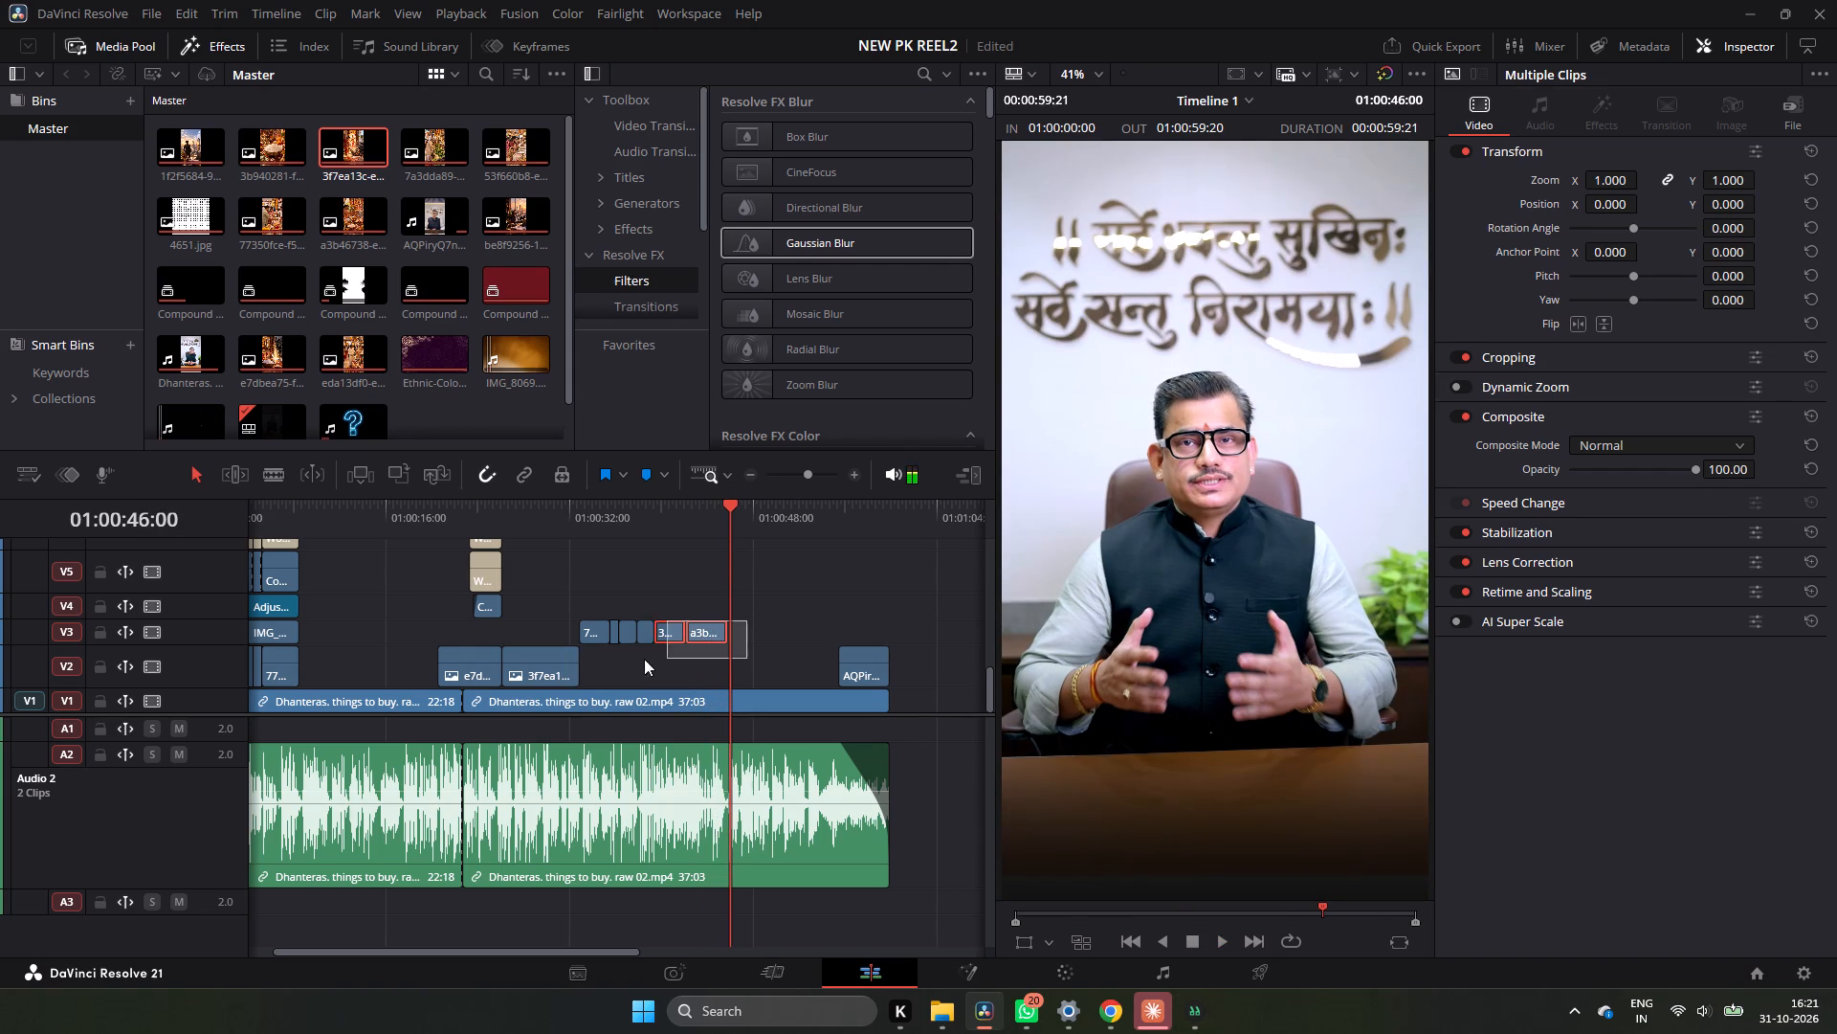
drag(644, 659, 585, 641)
drag(588, 640, 589, 655)
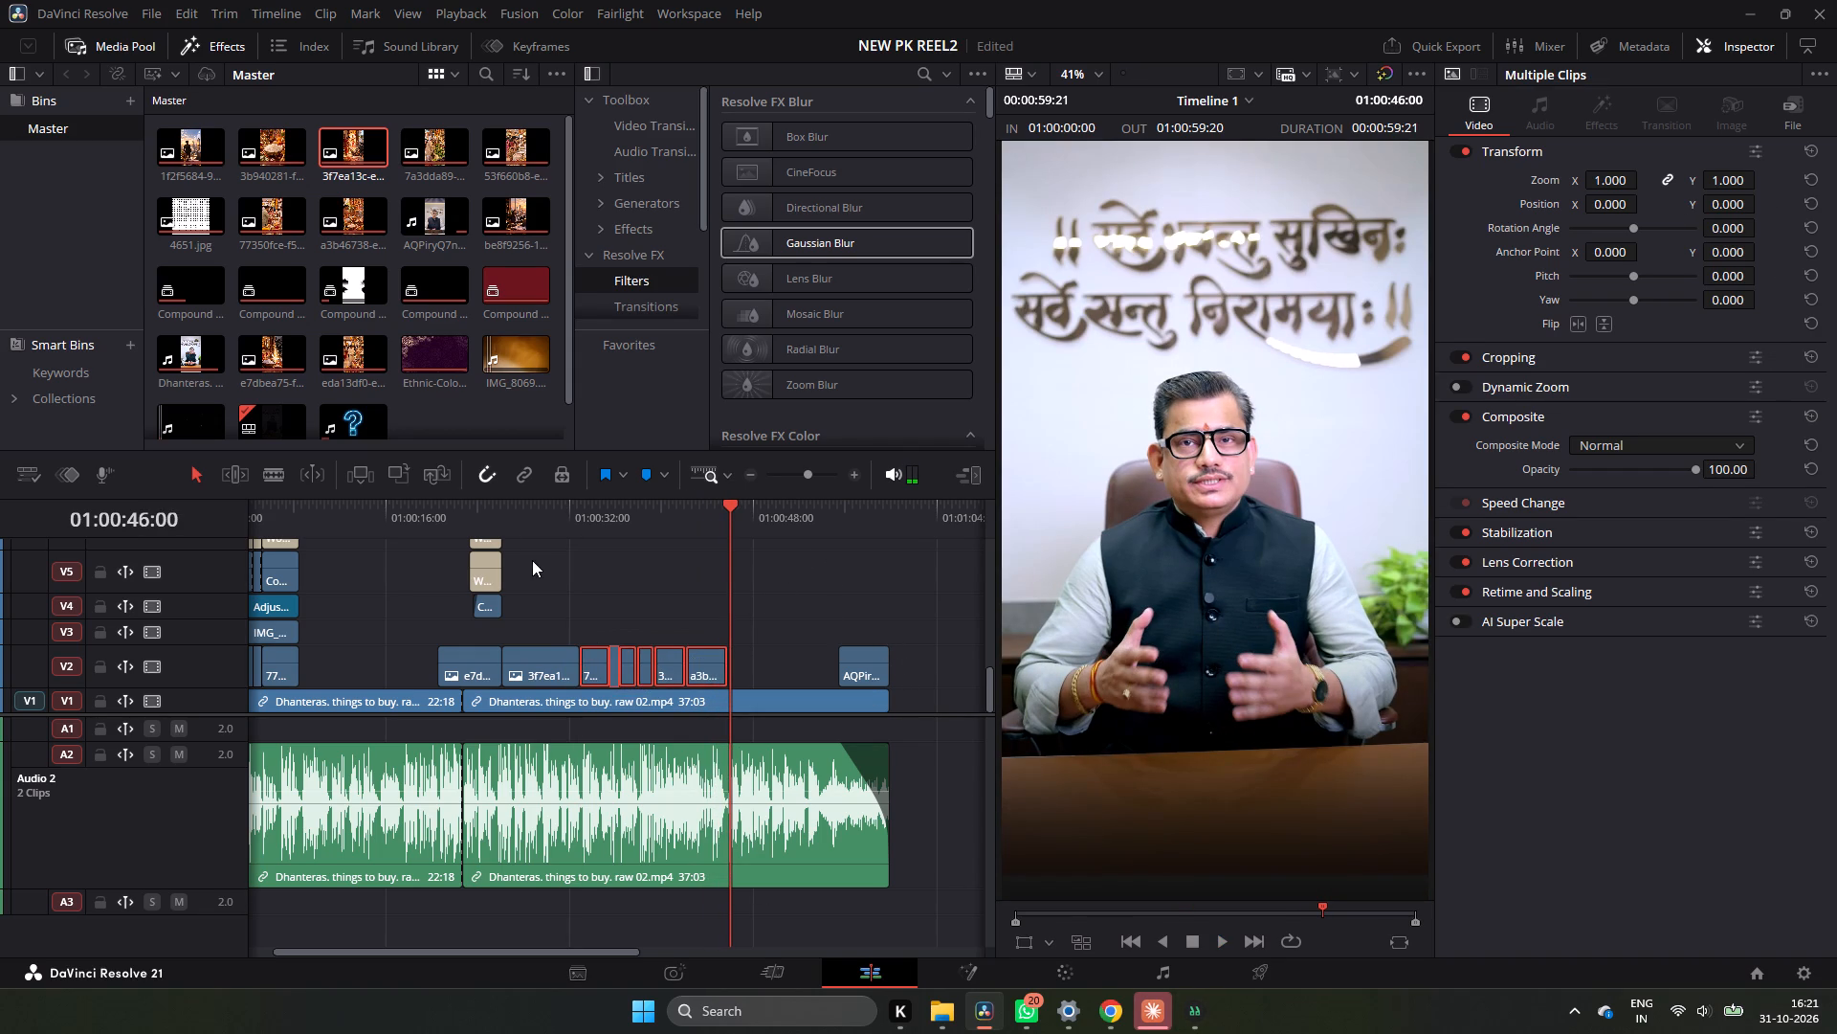
Replay the section around the e7dbea75 clip and its cut to 3f7ea13c to check the images against the narration.
click(434, 523)
key(space)
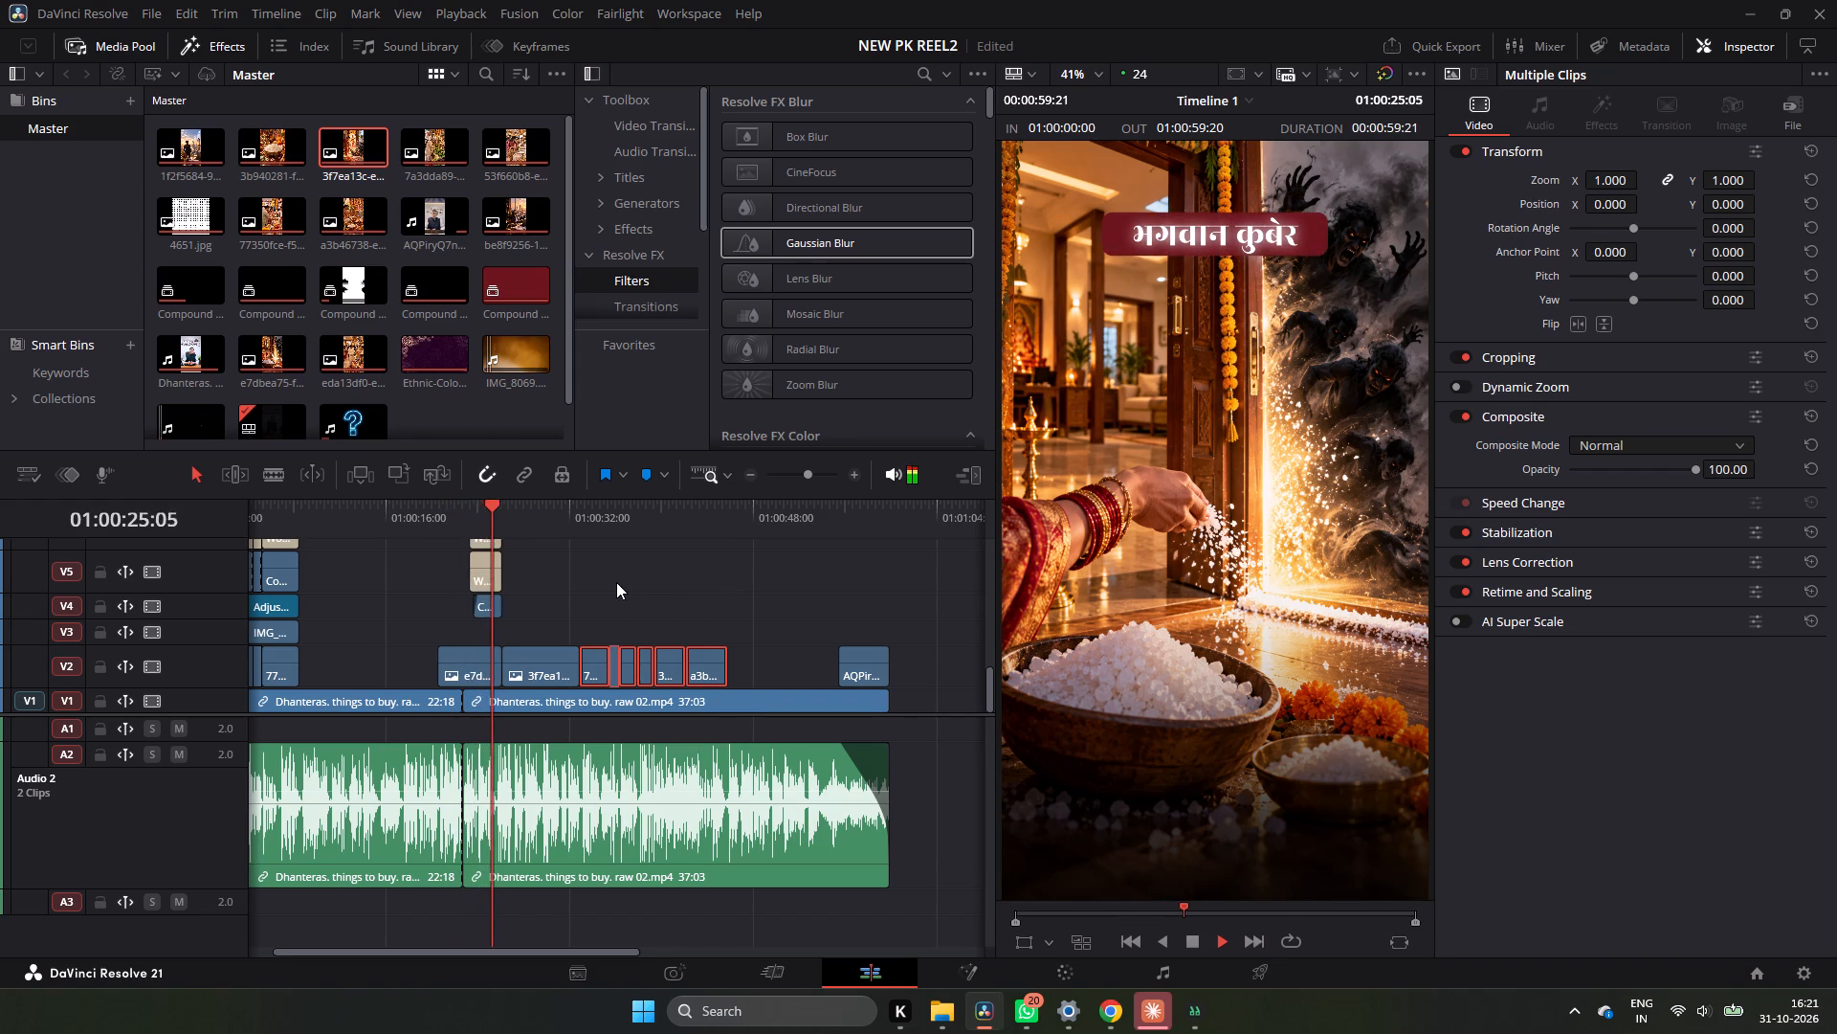
key(space)
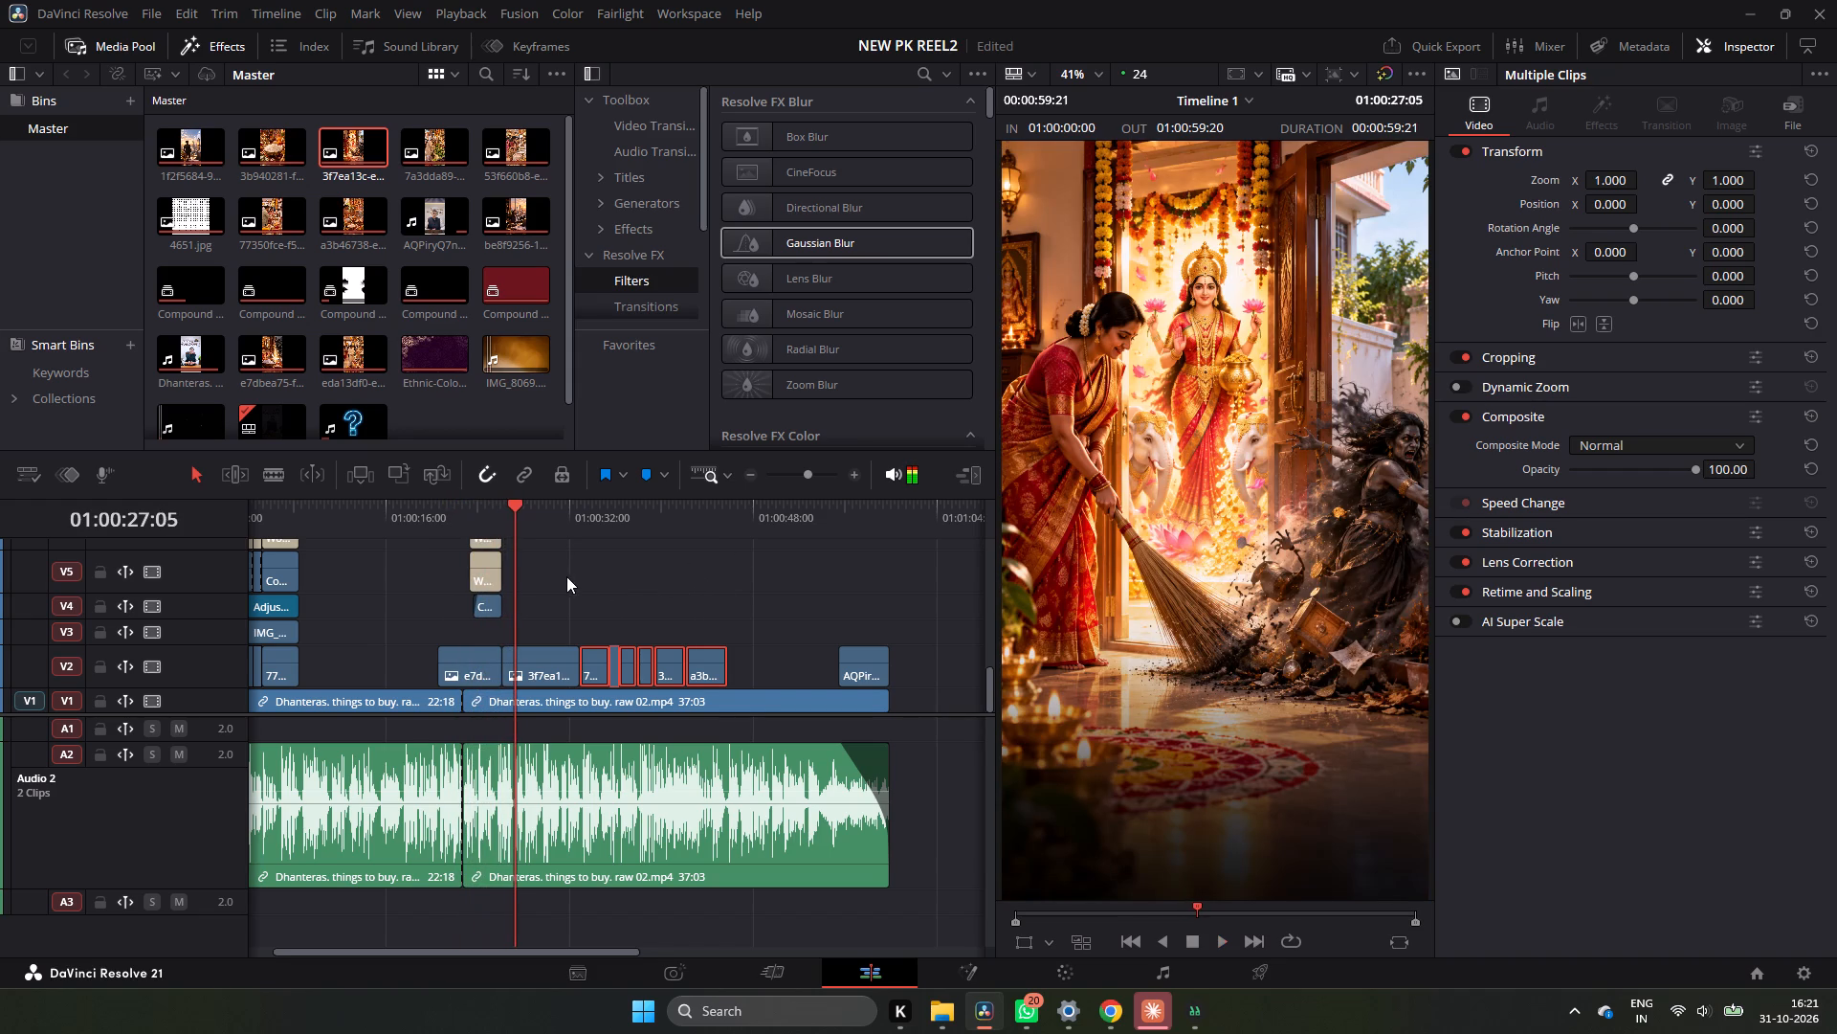
click(417, 509)
click(453, 522)
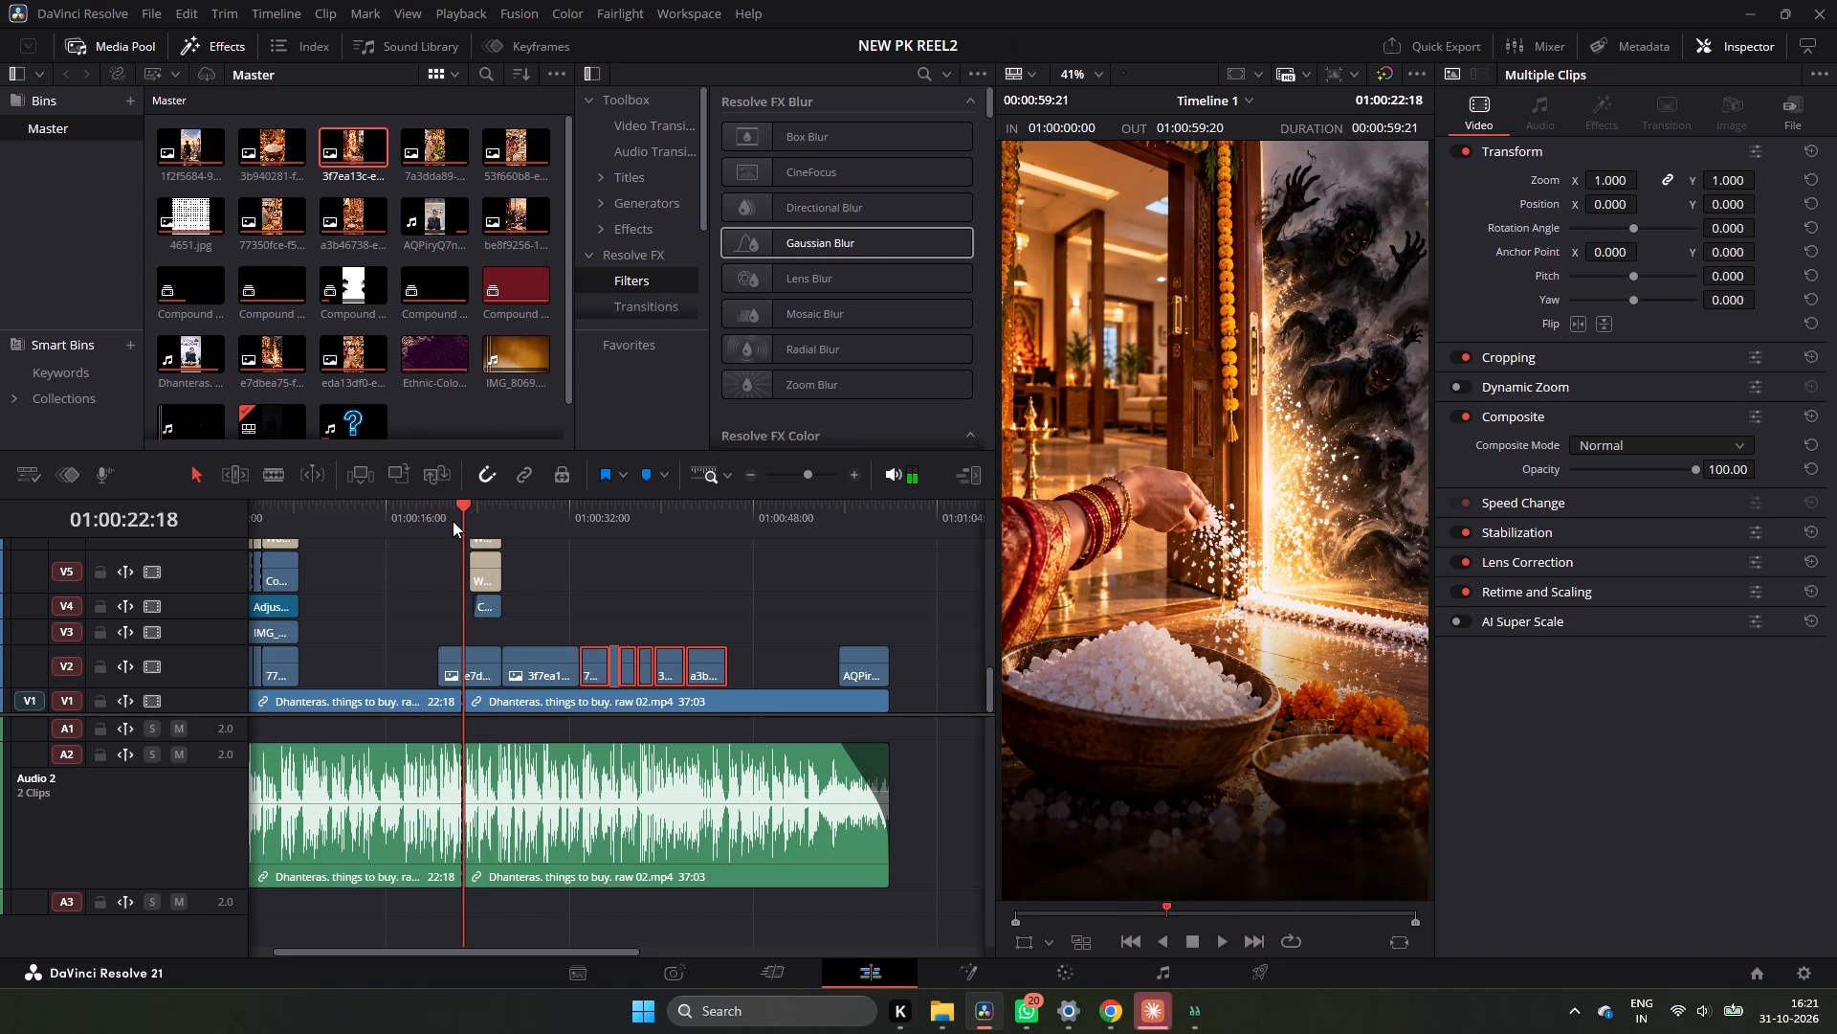
click(443, 519)
key(space)
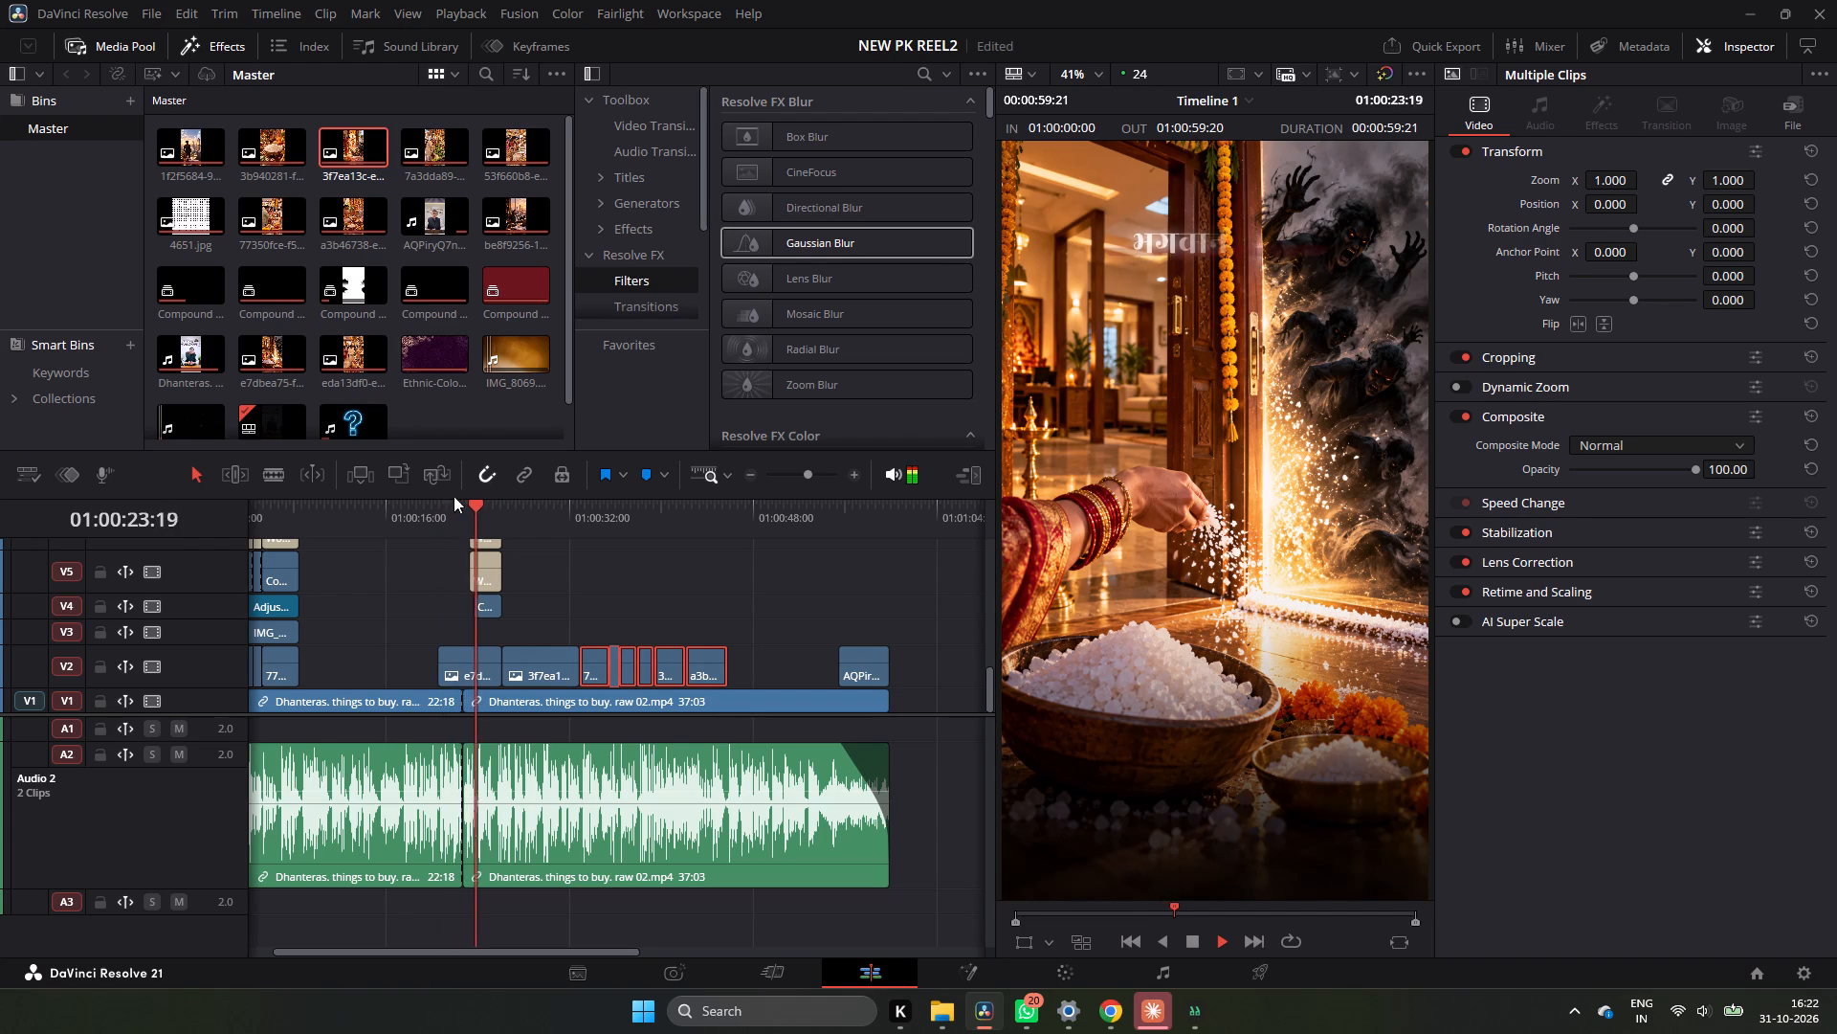
key(space)
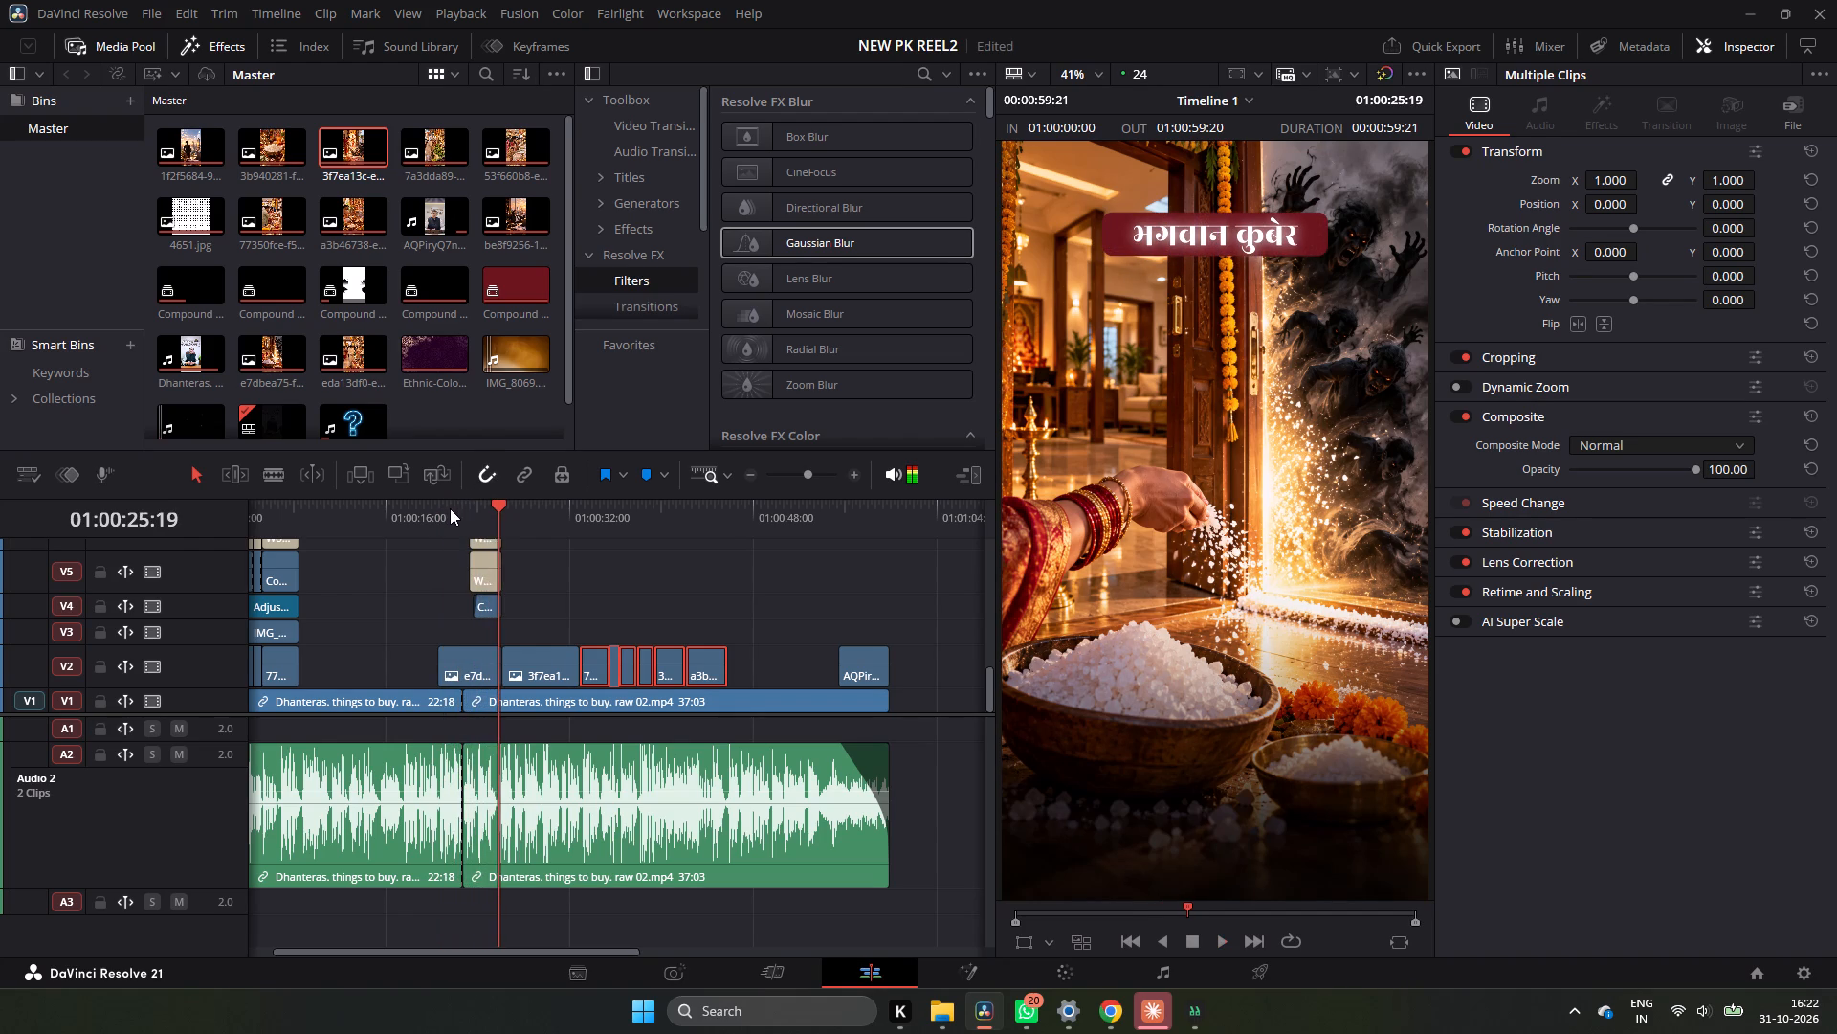
click(436, 515)
key(space)
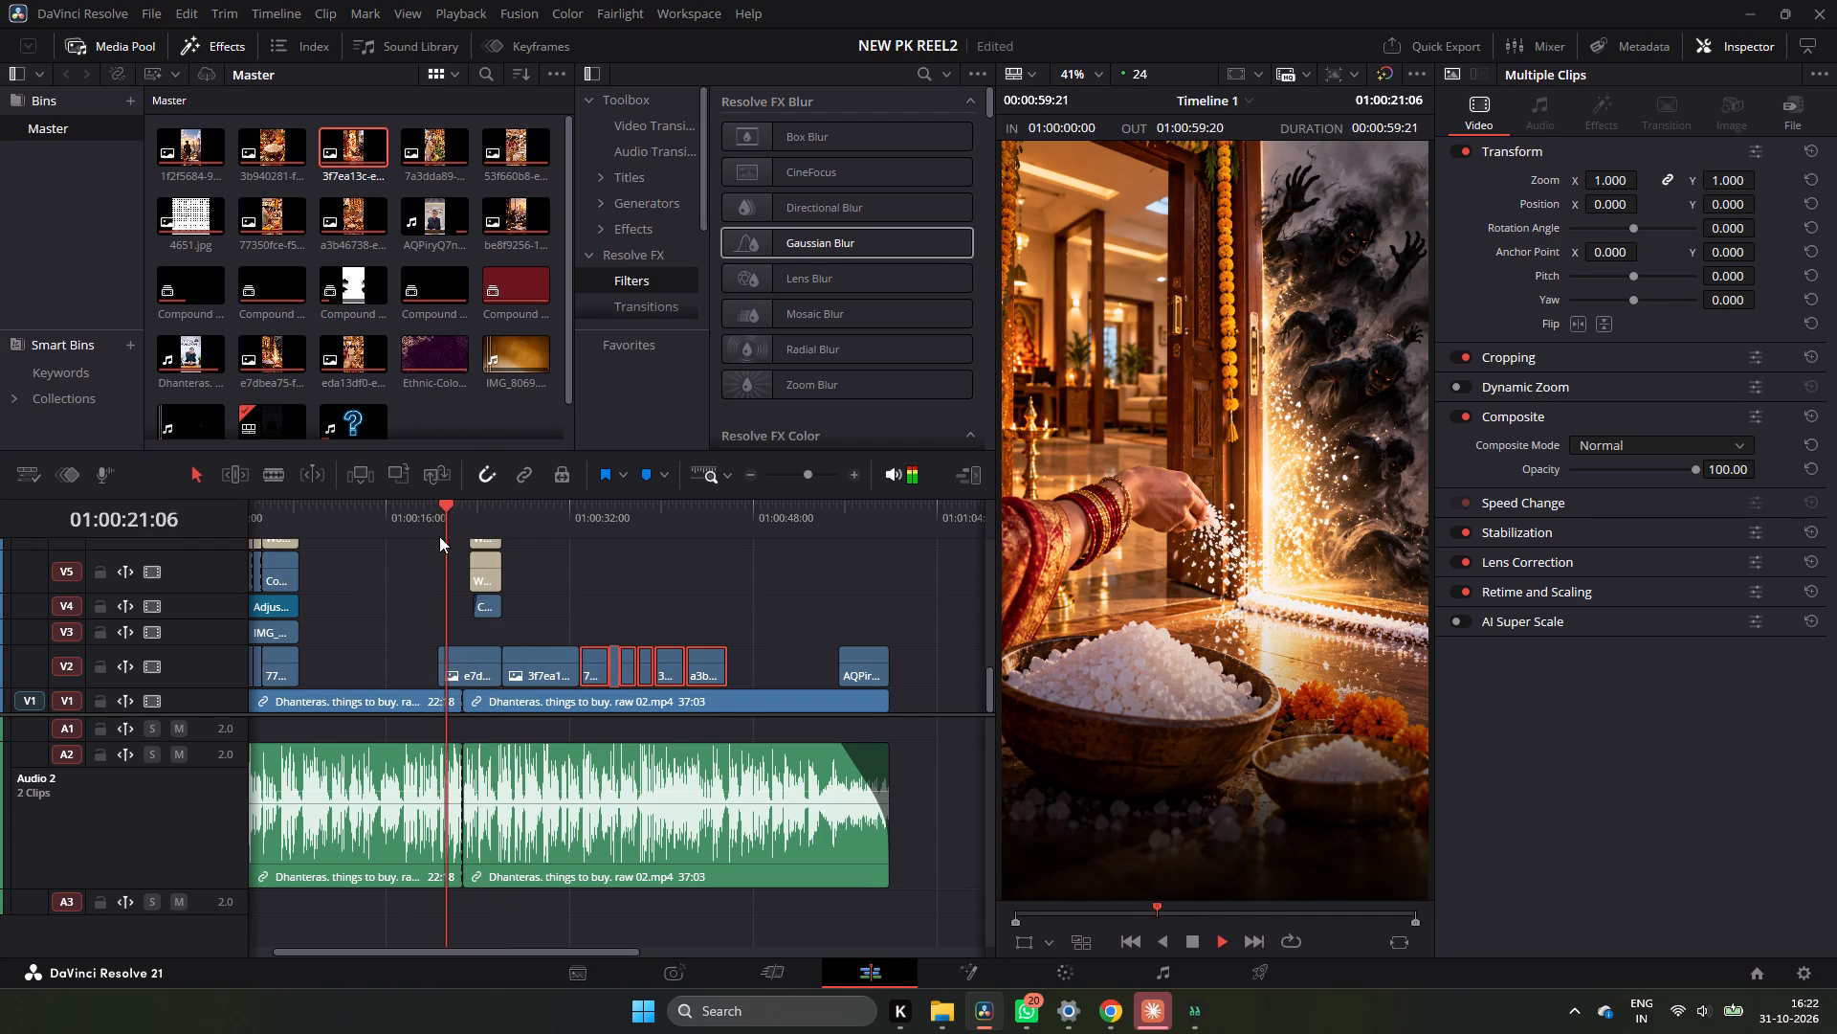
key(space)
key(space)
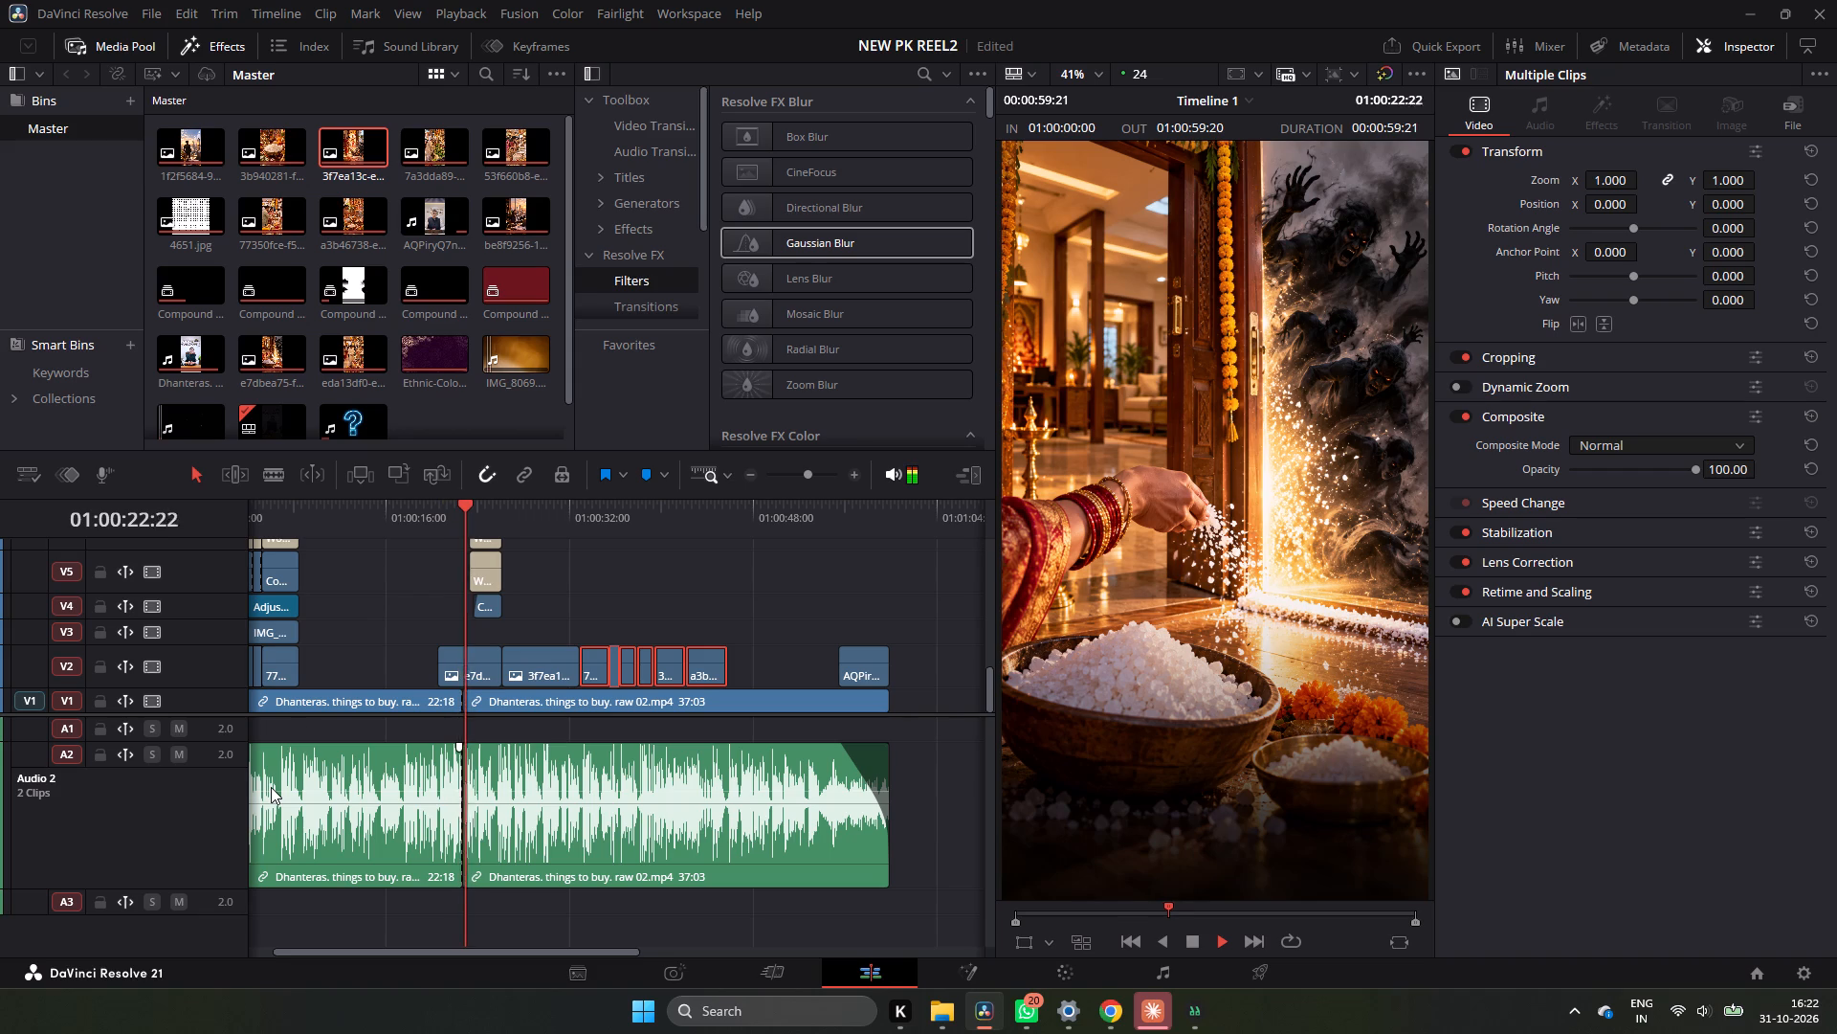
key(space)
key(space)
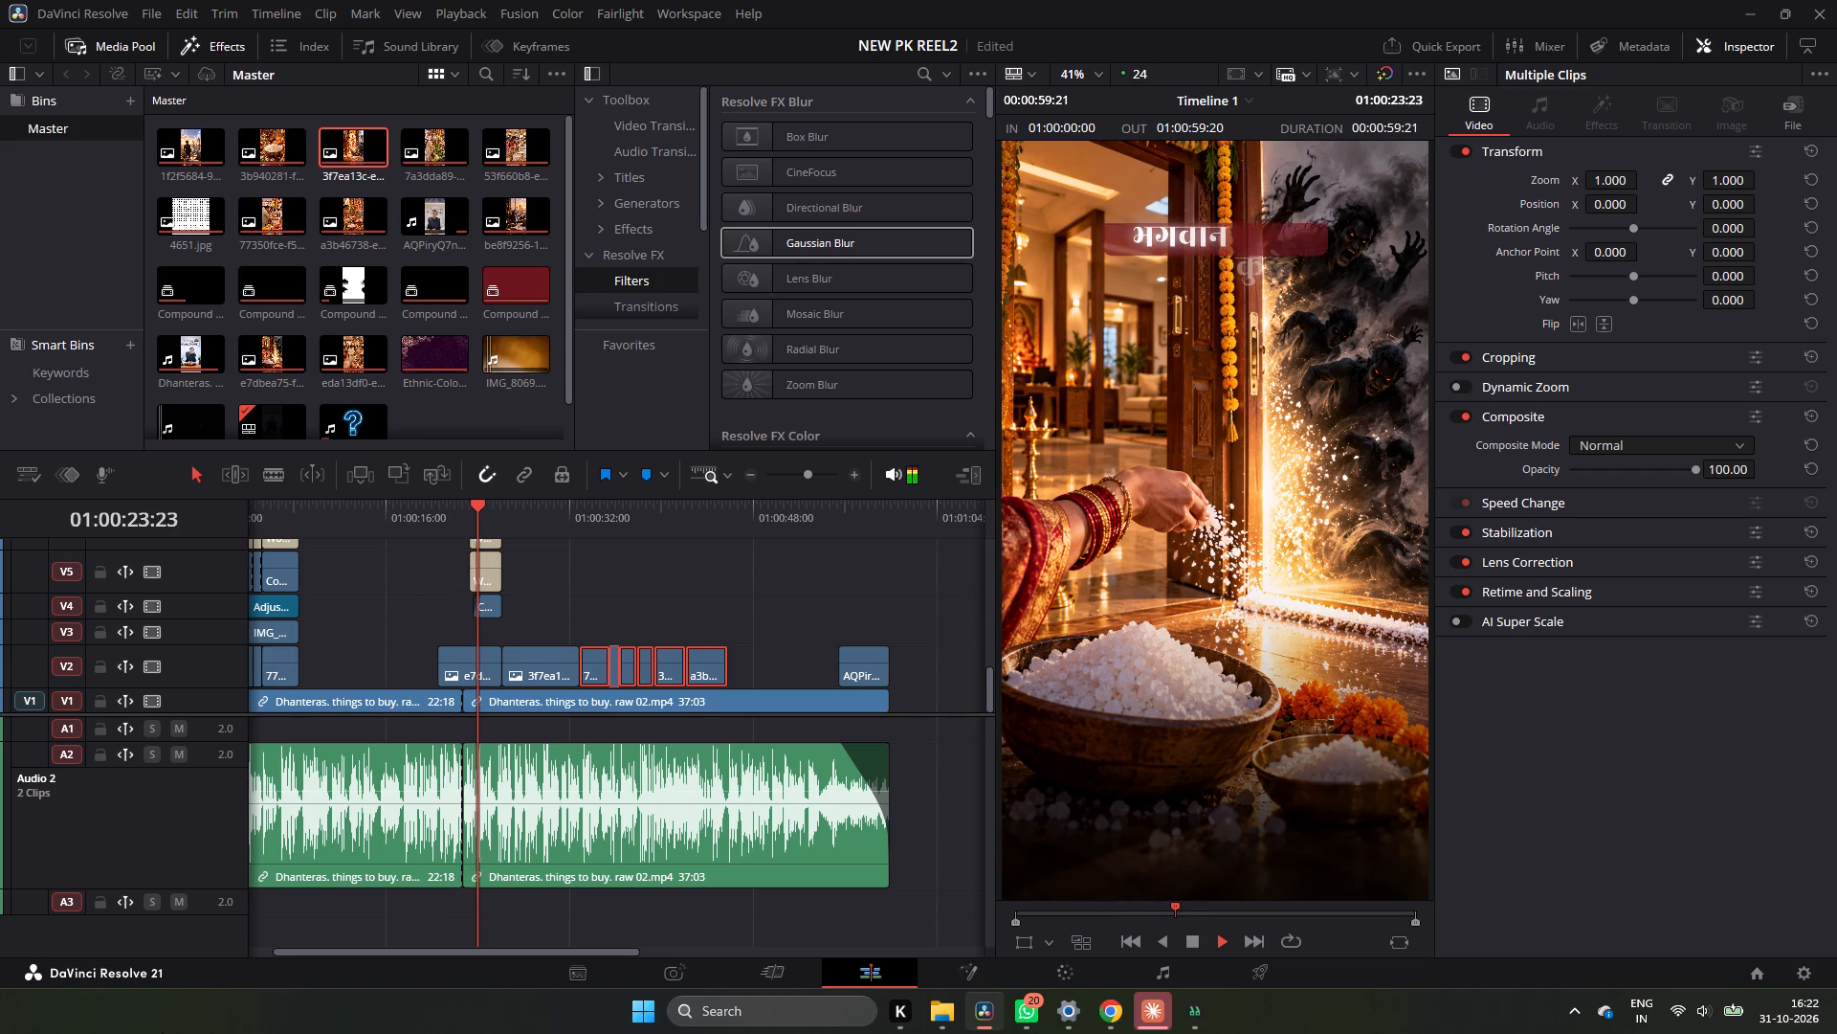
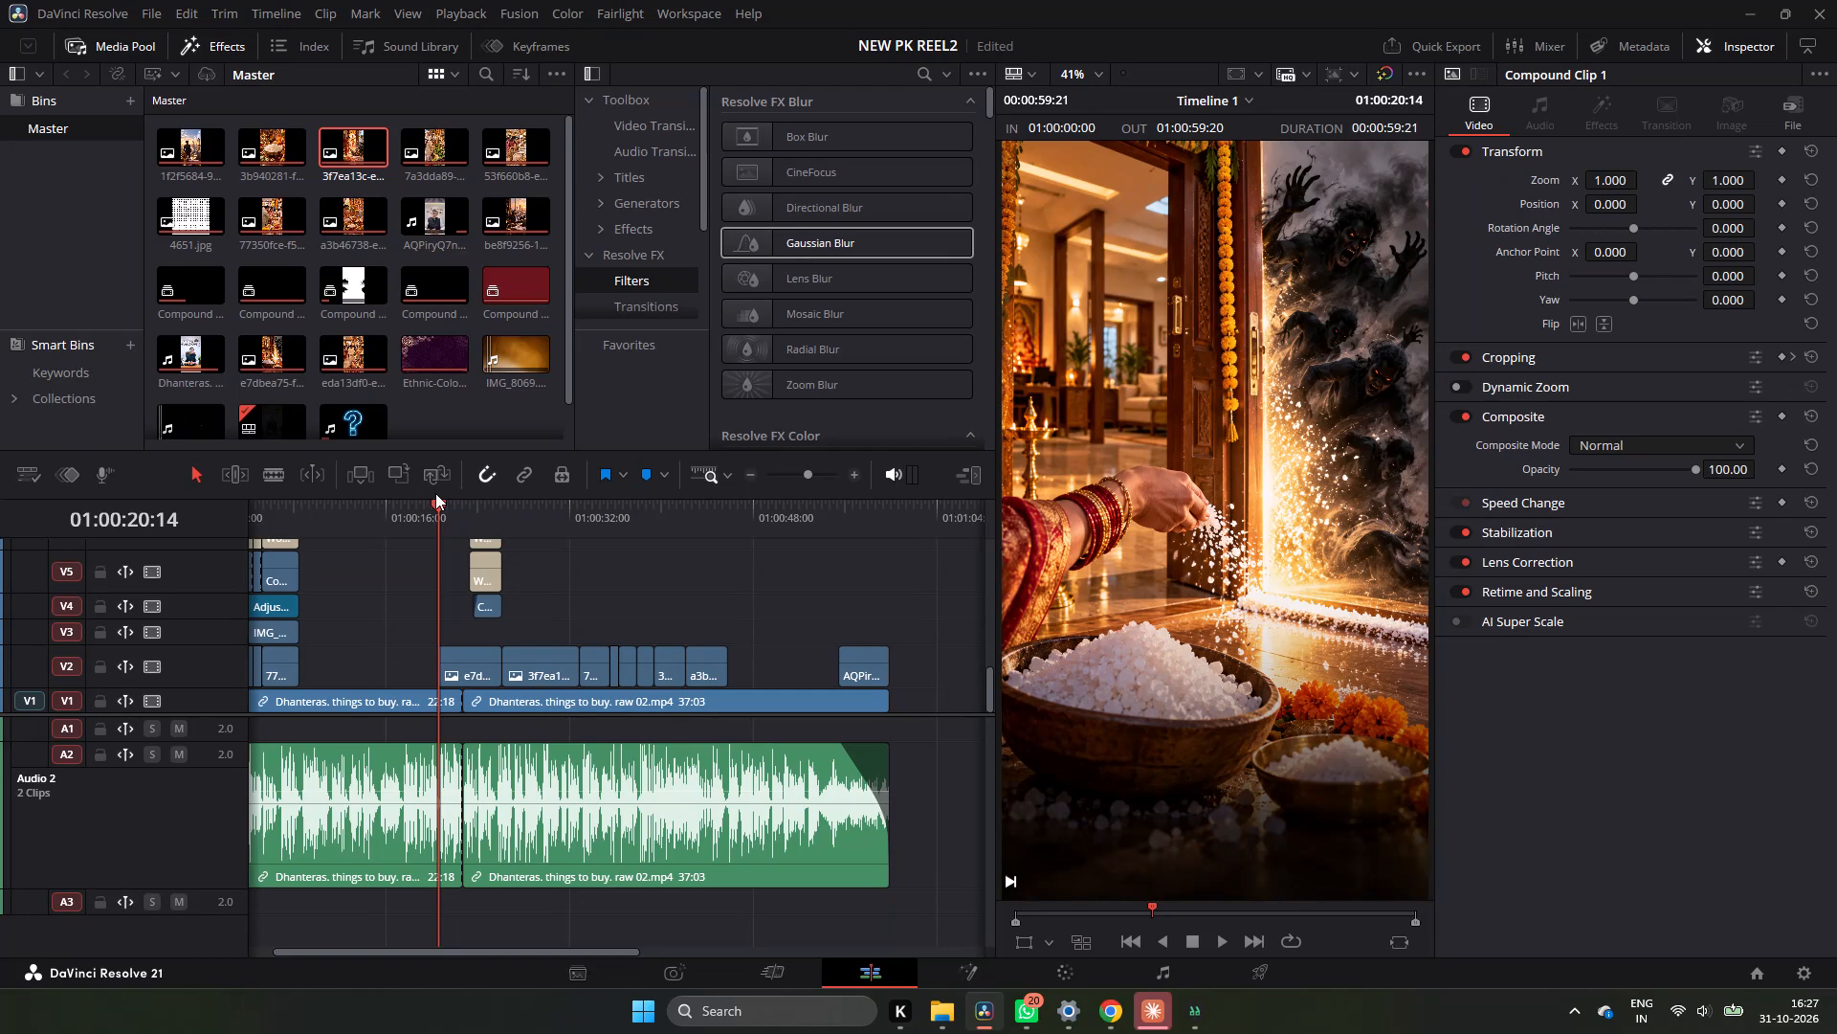
Play the narration from about 01:00:15:18 into the salt-bowl image clip on V2 to check where the illustration starts.
click(313, 519)
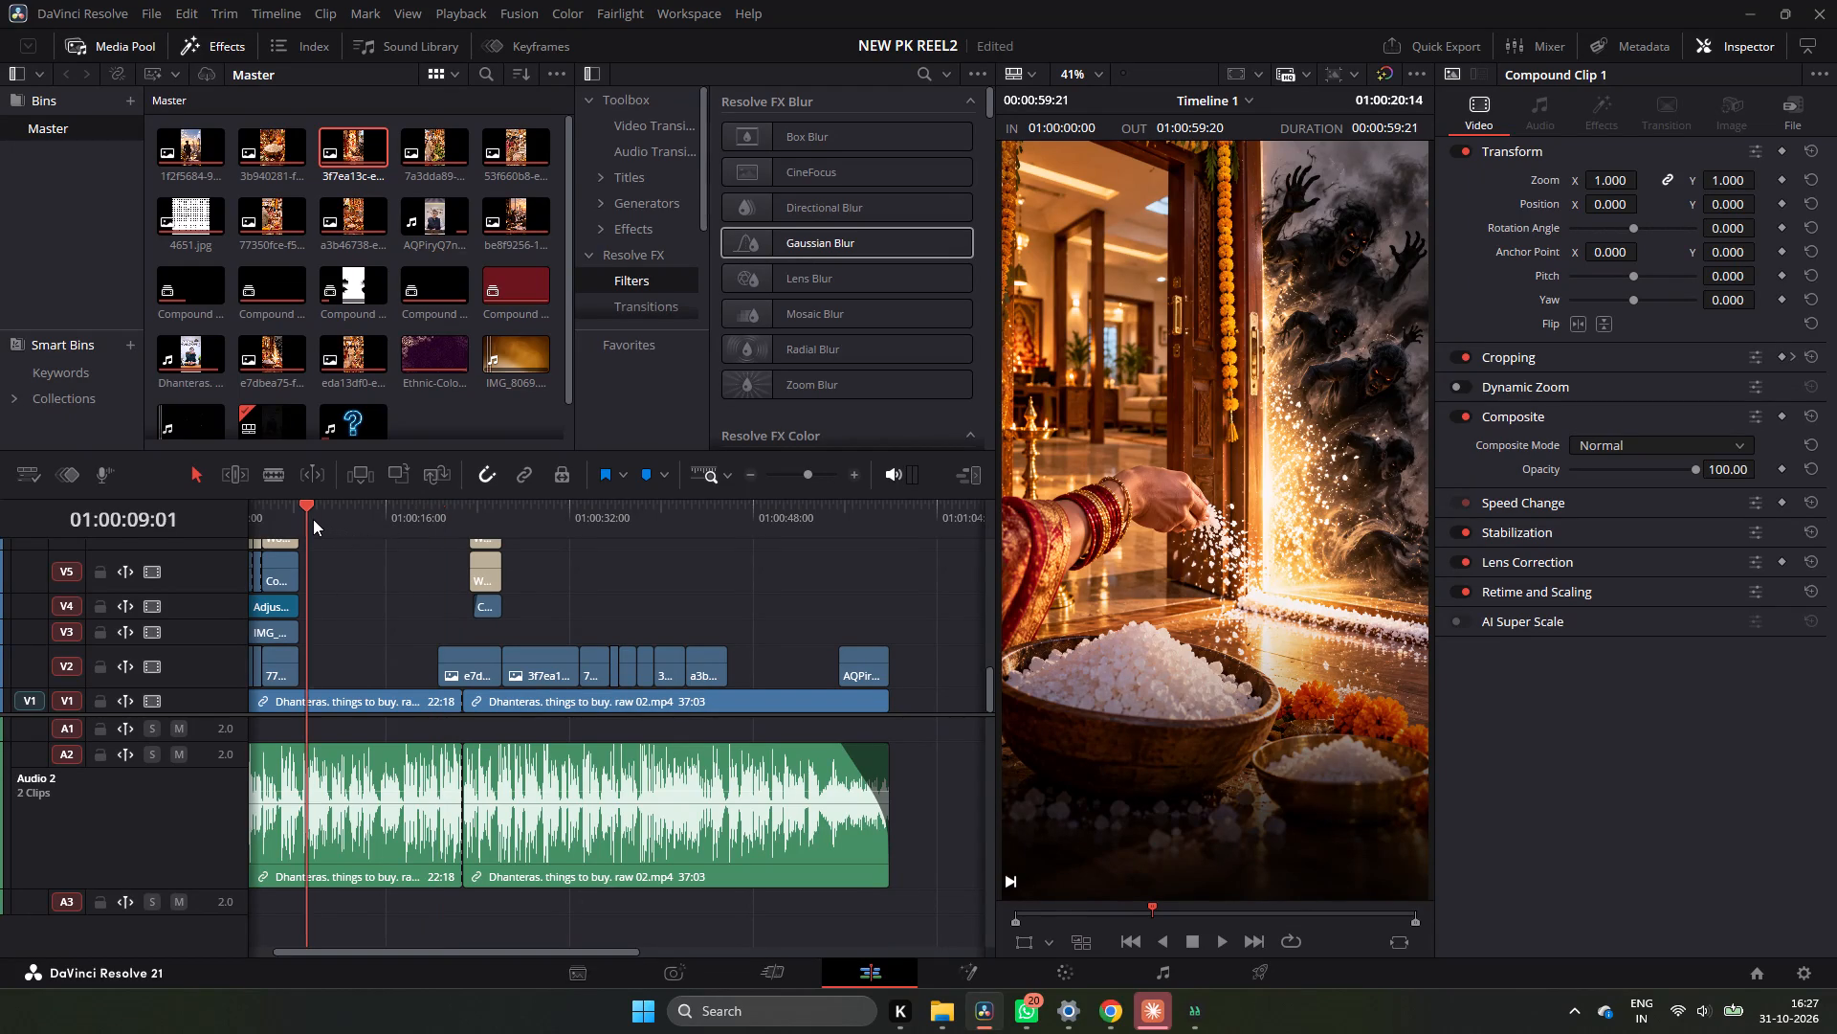
click(383, 522)
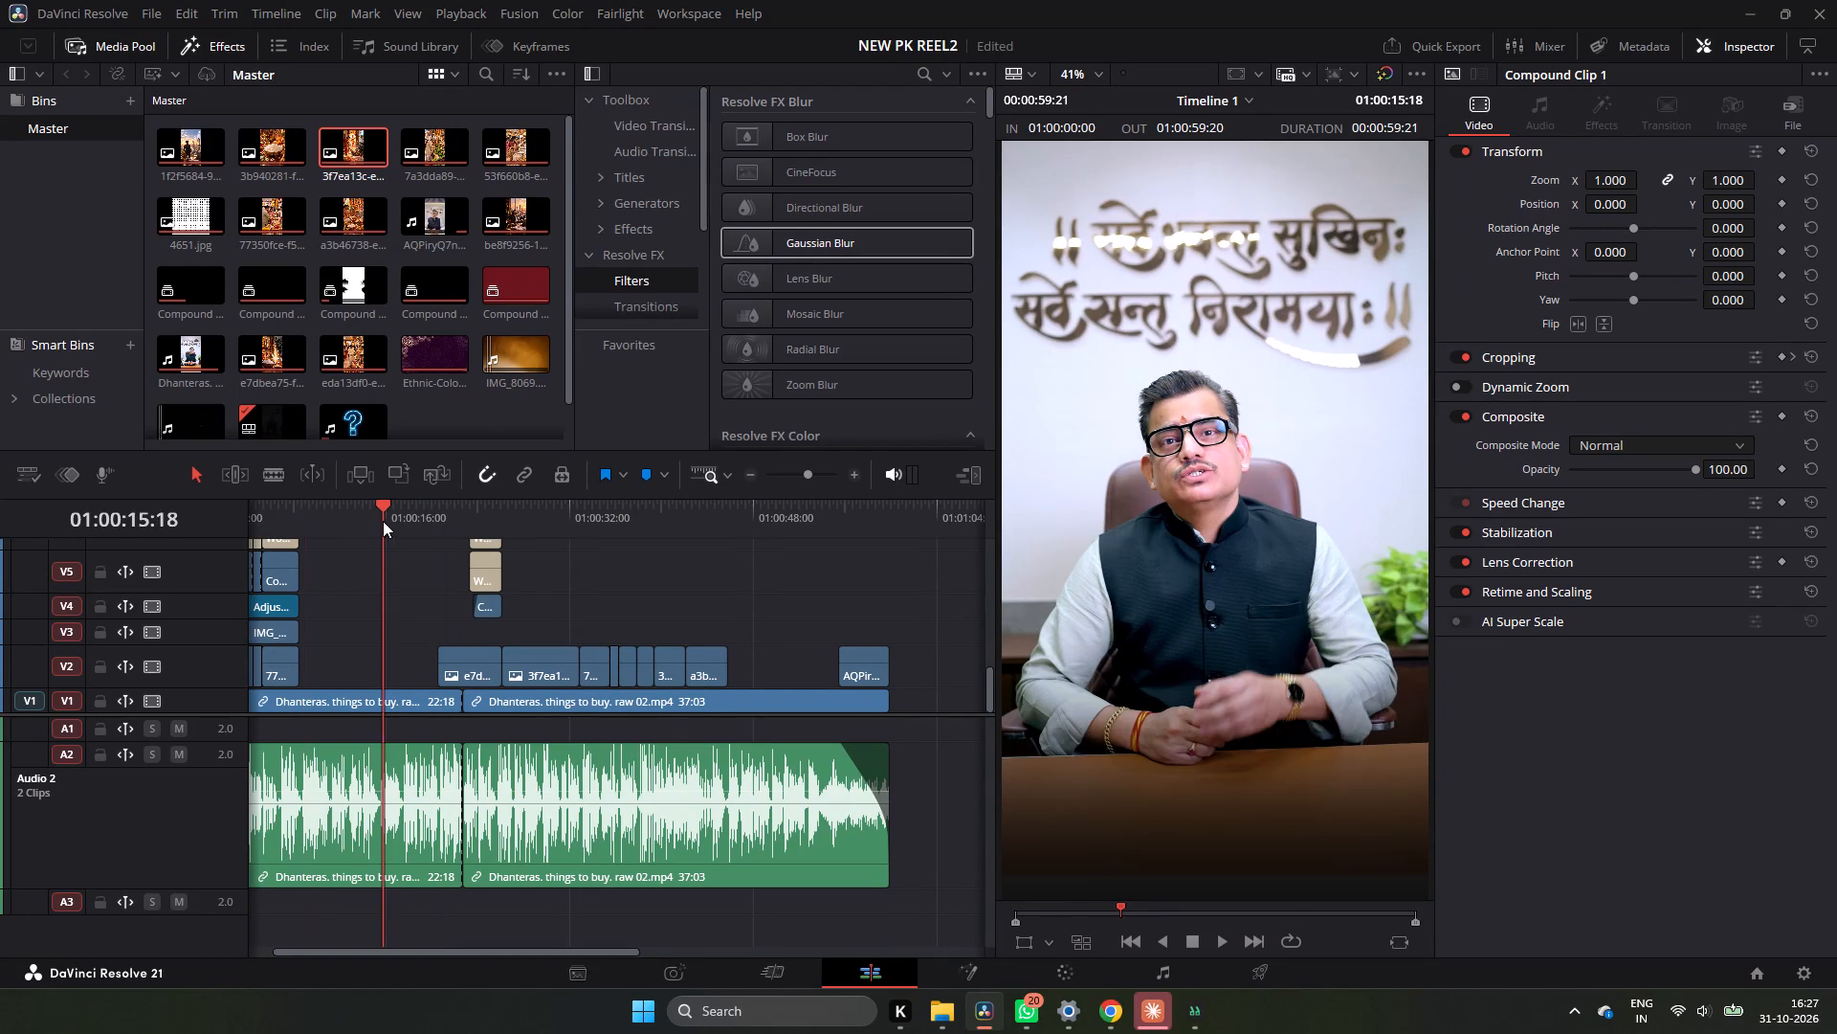
key(space)
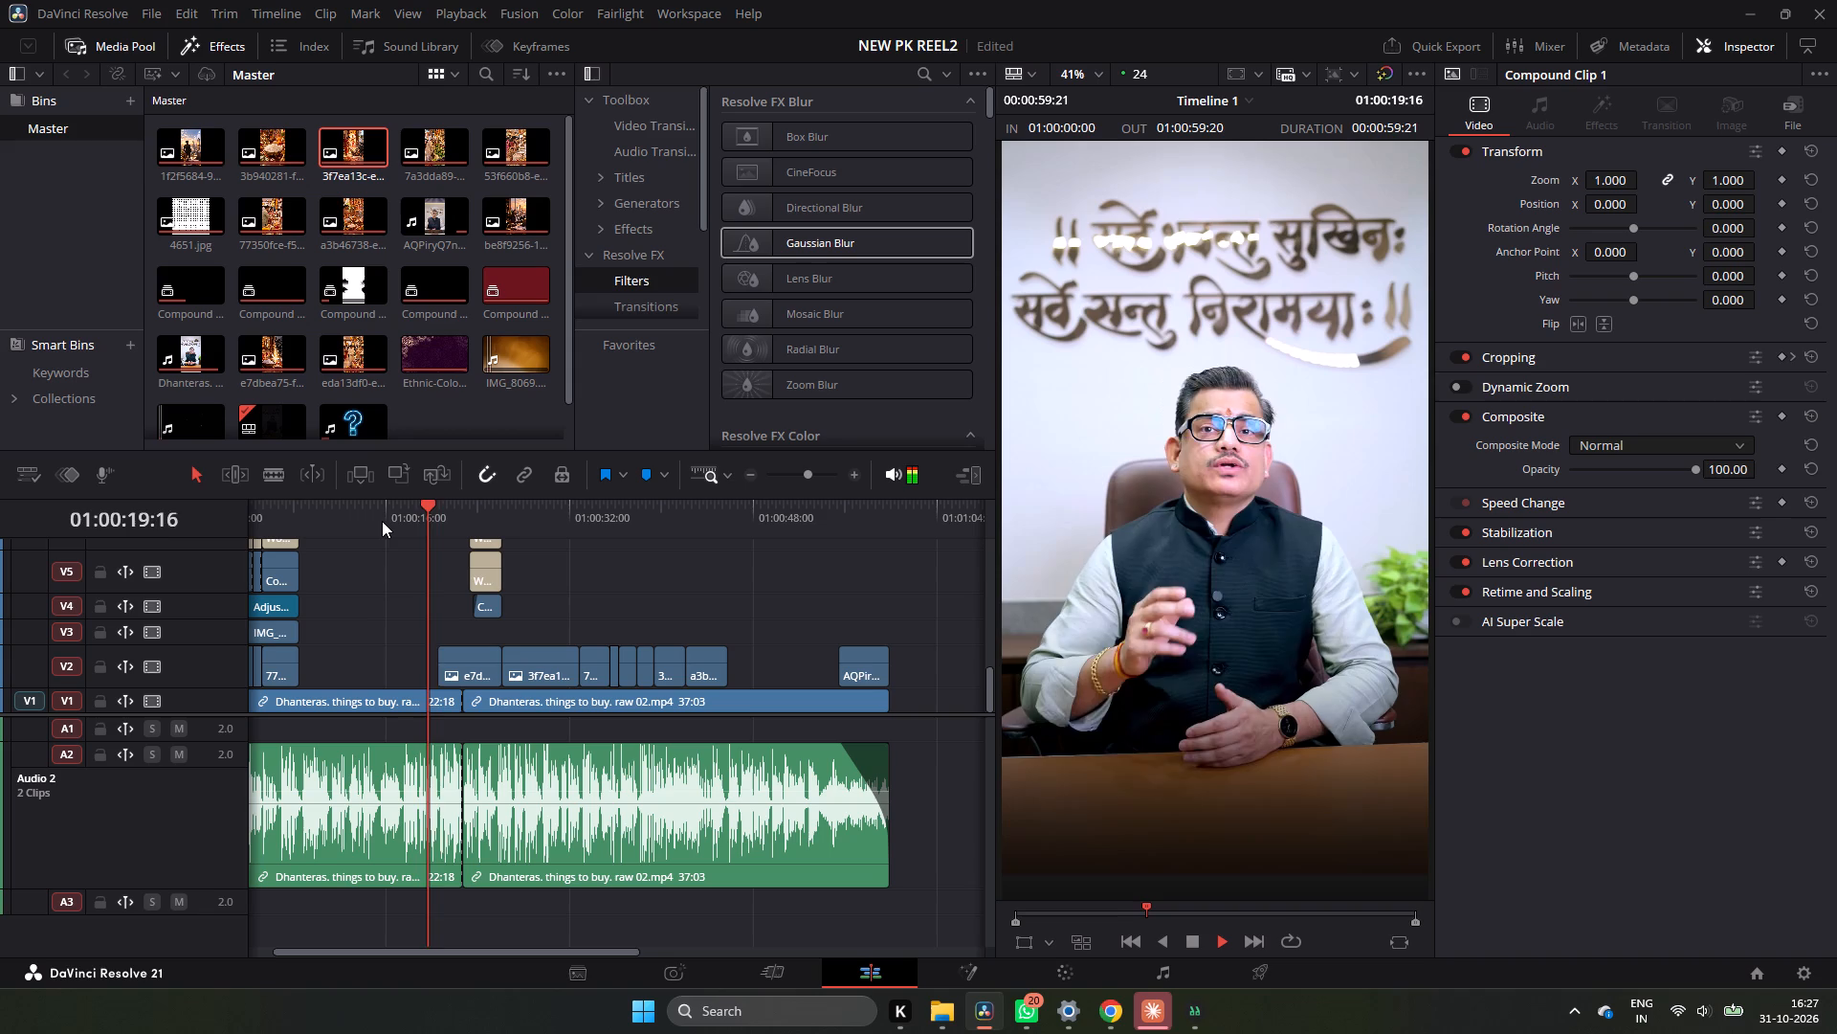
key(space)
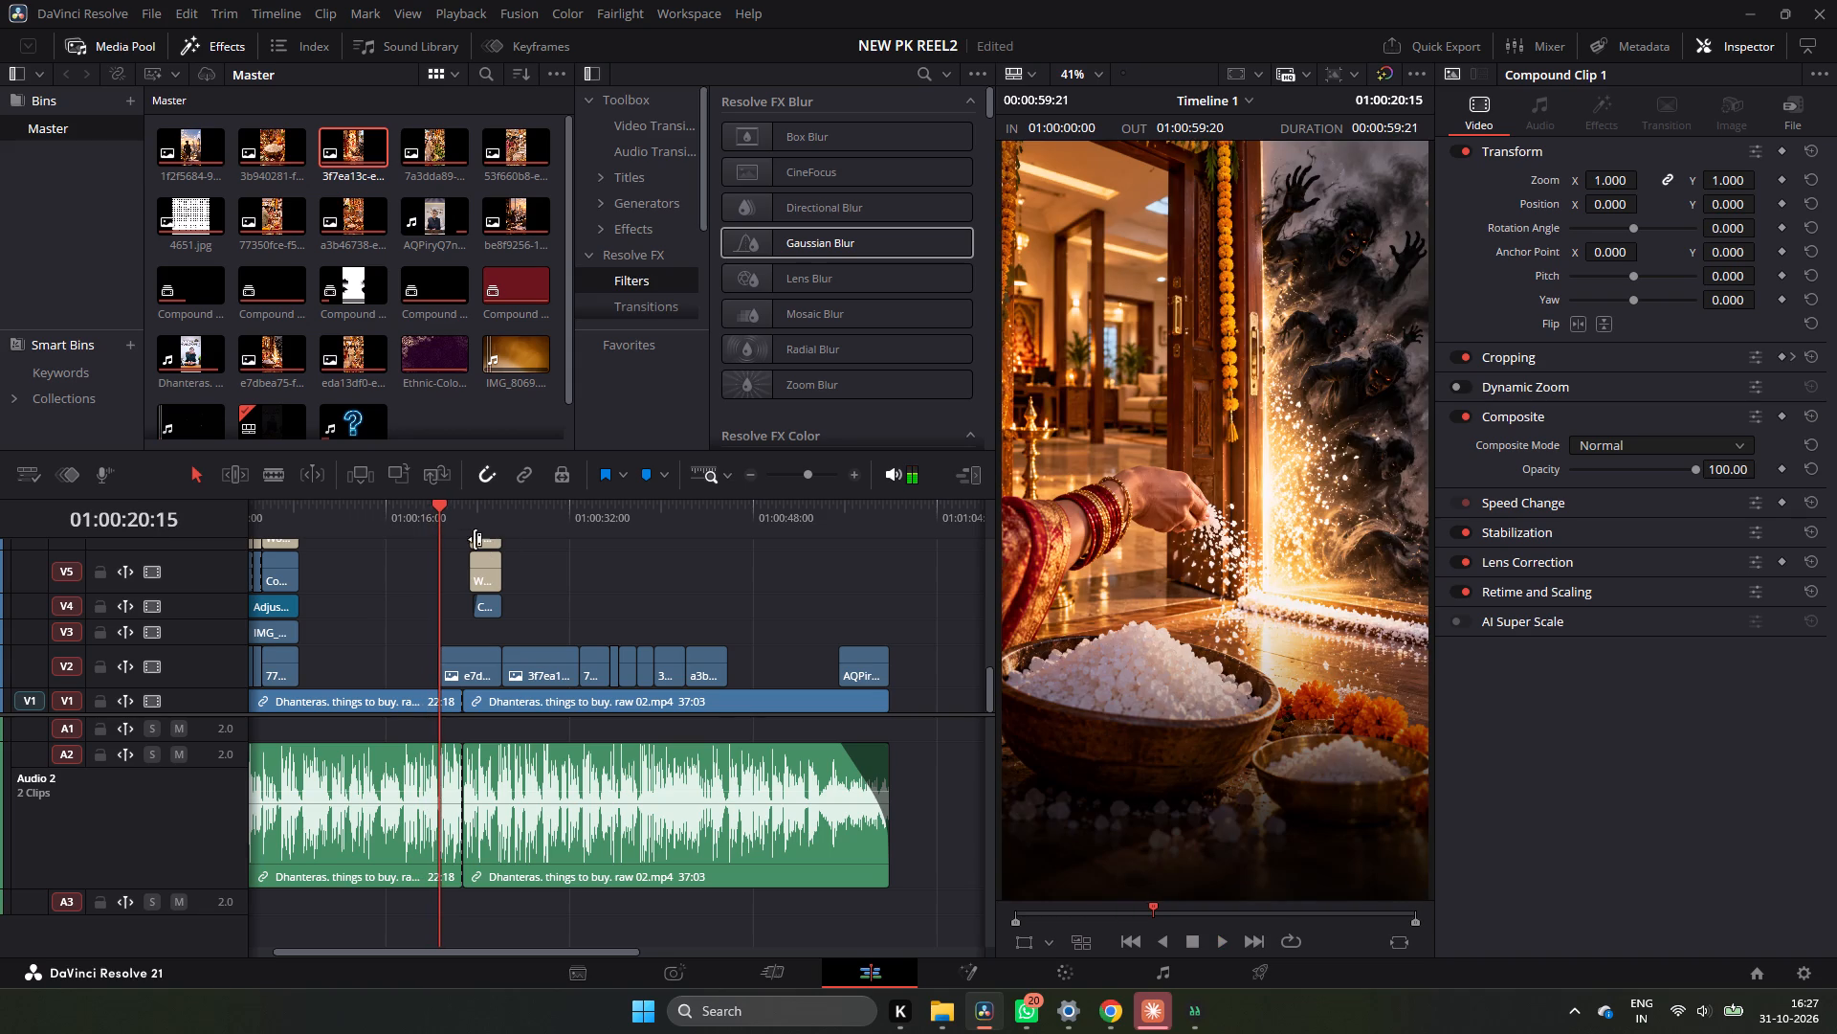
click(442, 529)
key(space)
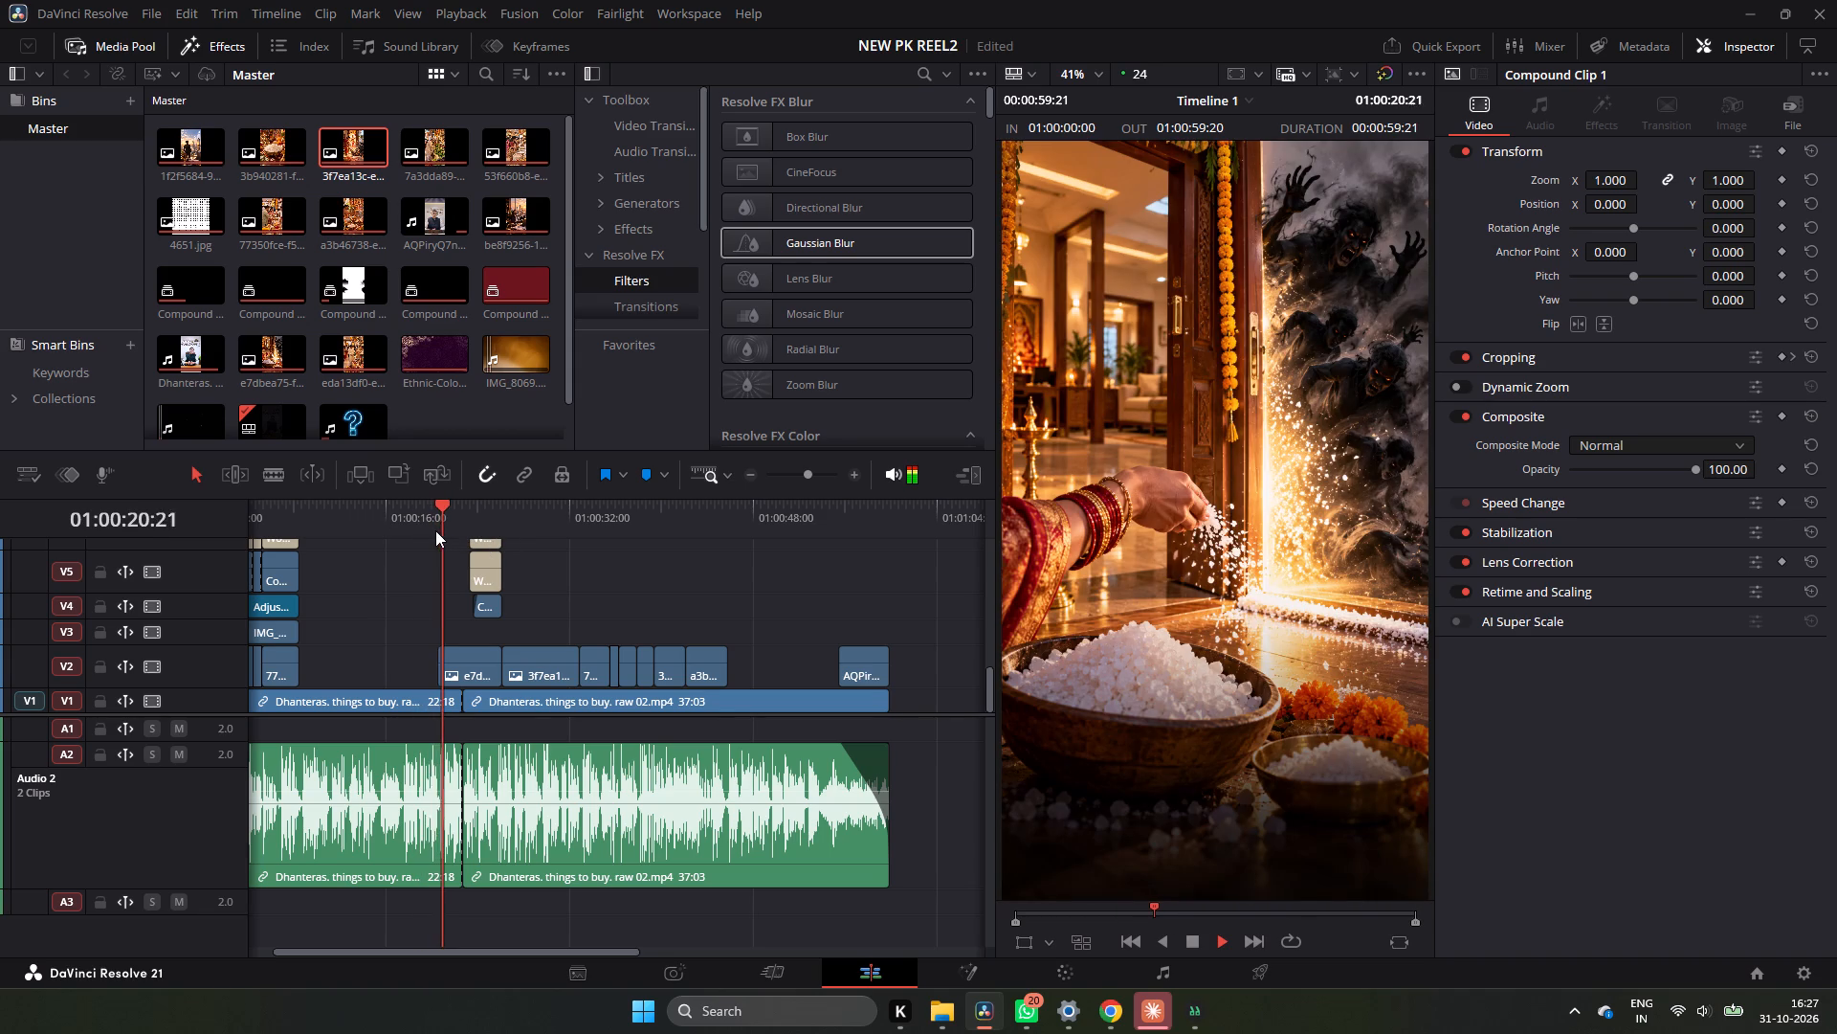
key(space)
Import the saved image of the woman pouring salt at the doorway from the dhanteras folder into the Master bin.
right_click(495, 408)
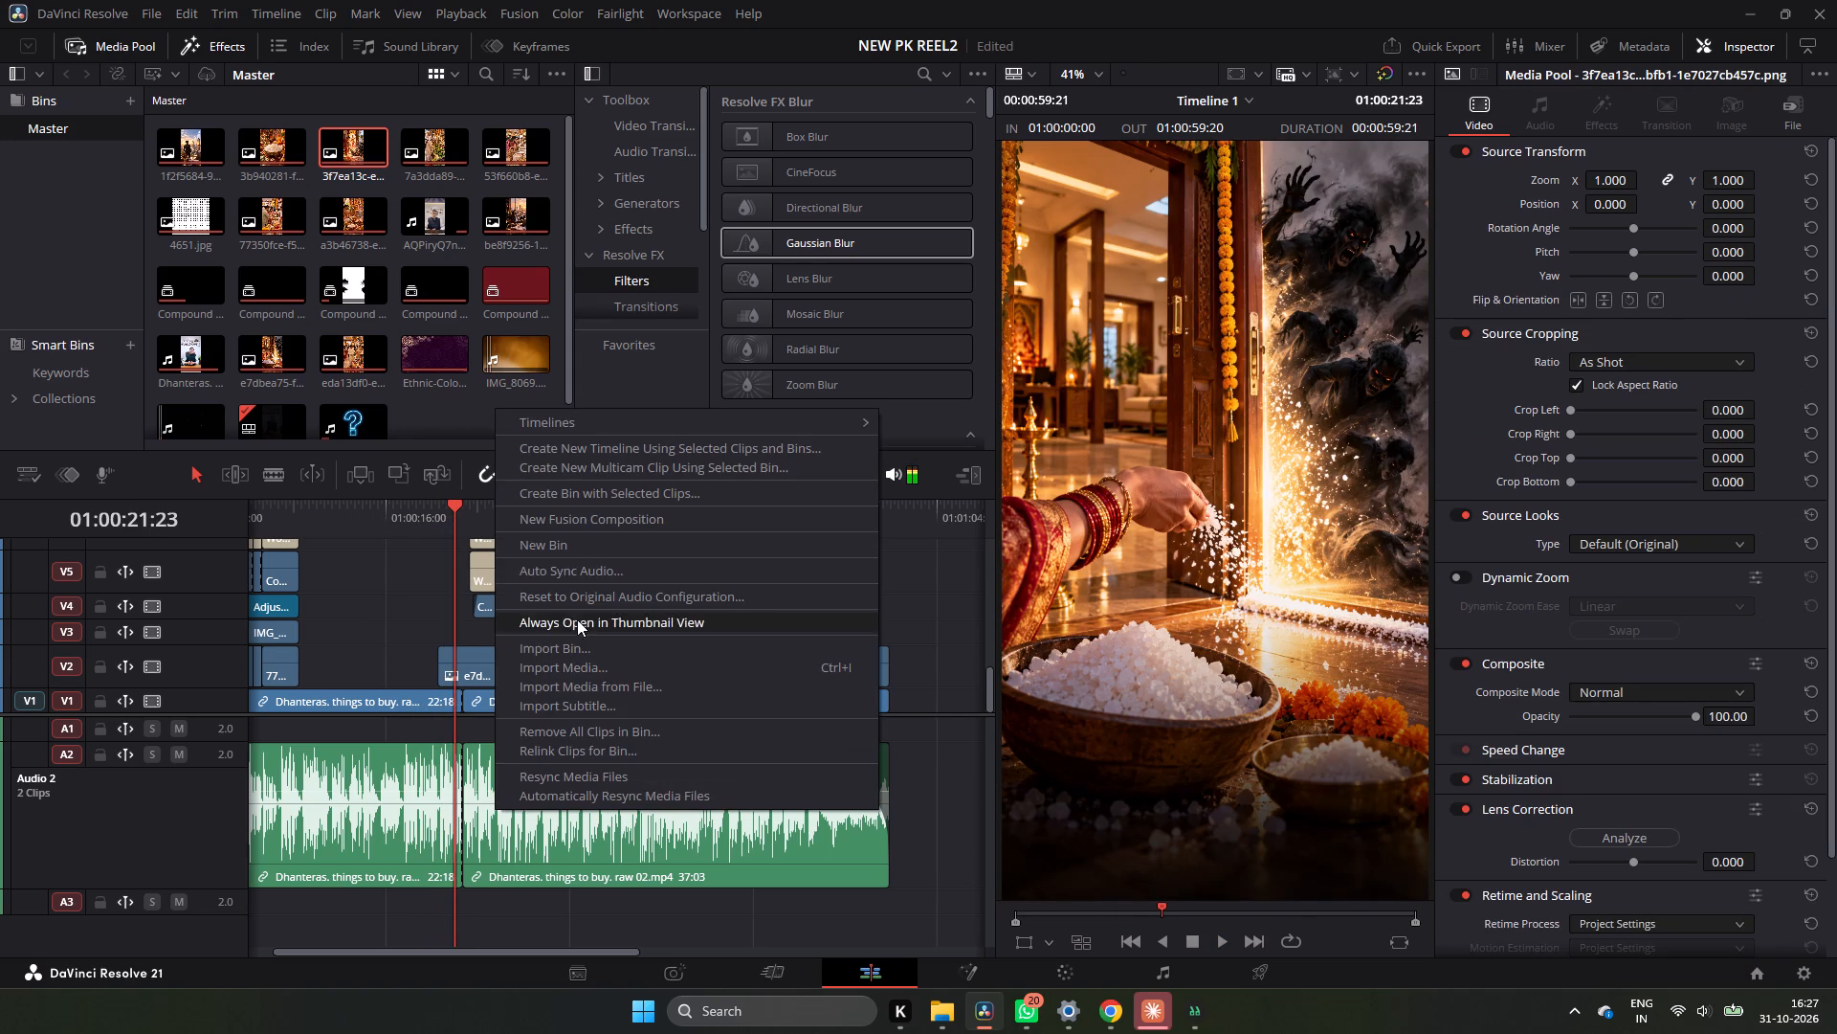
click(569, 660)
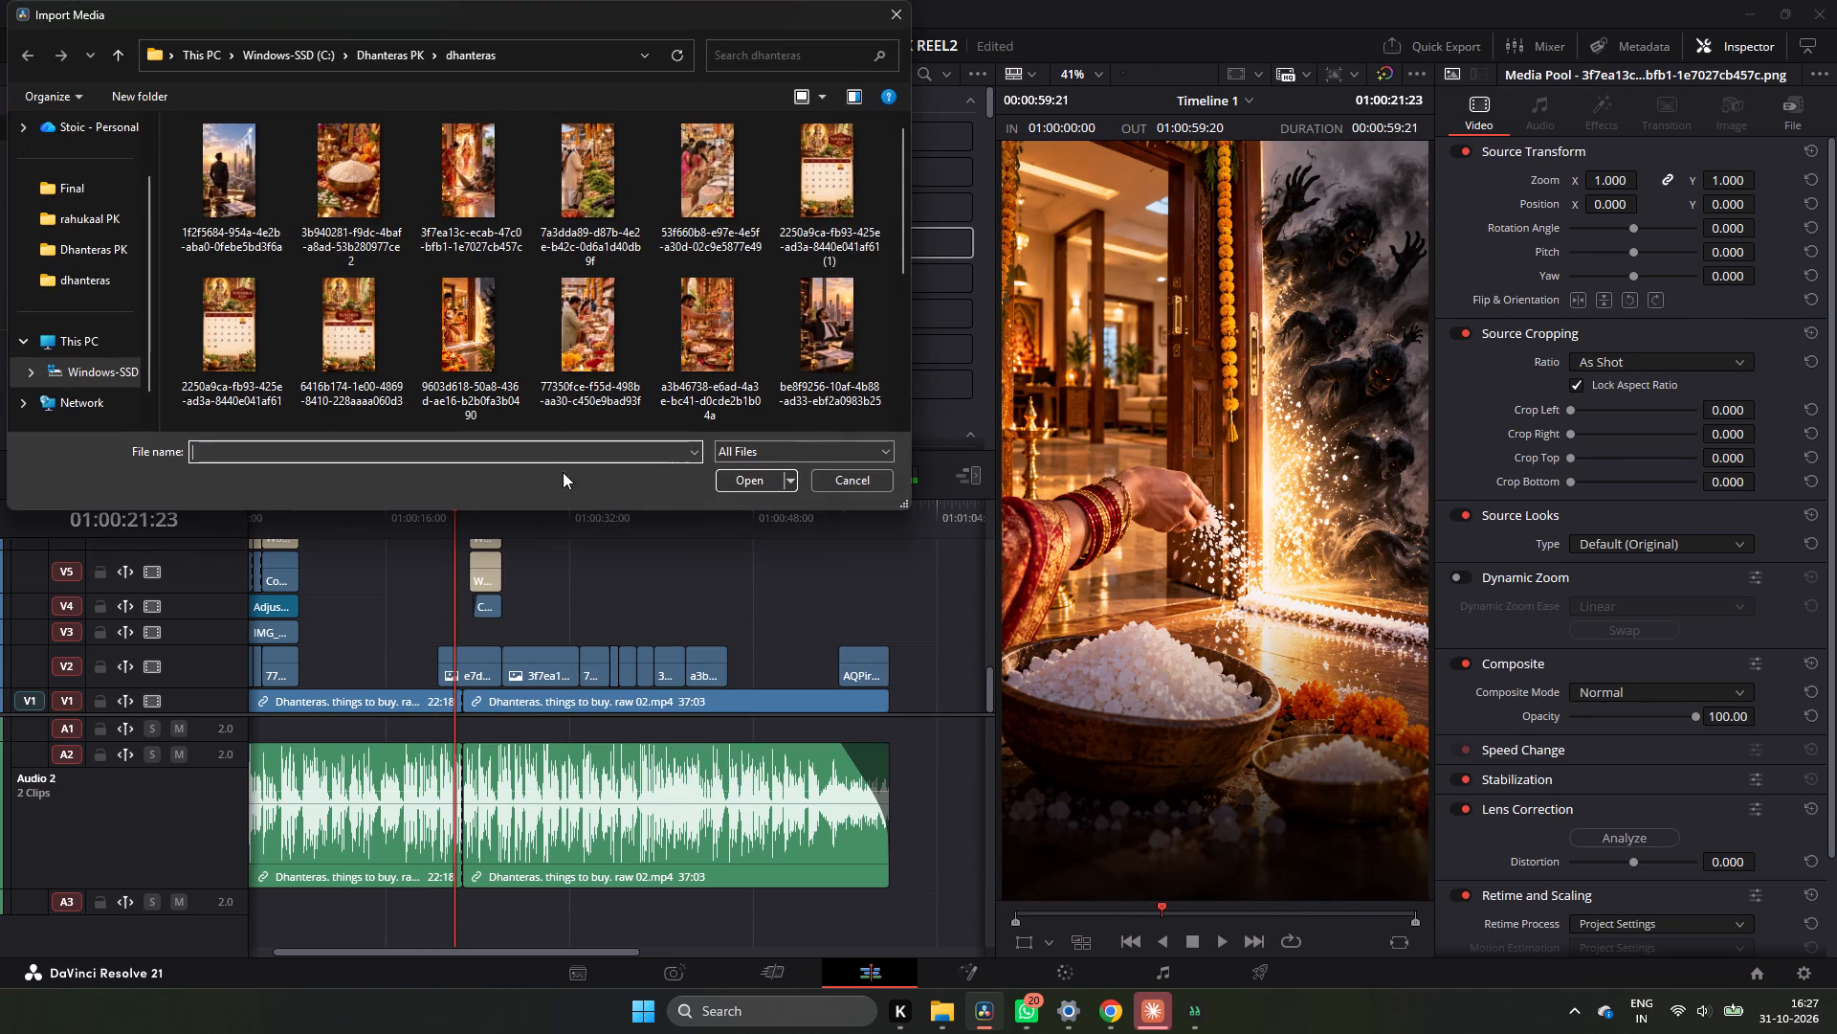
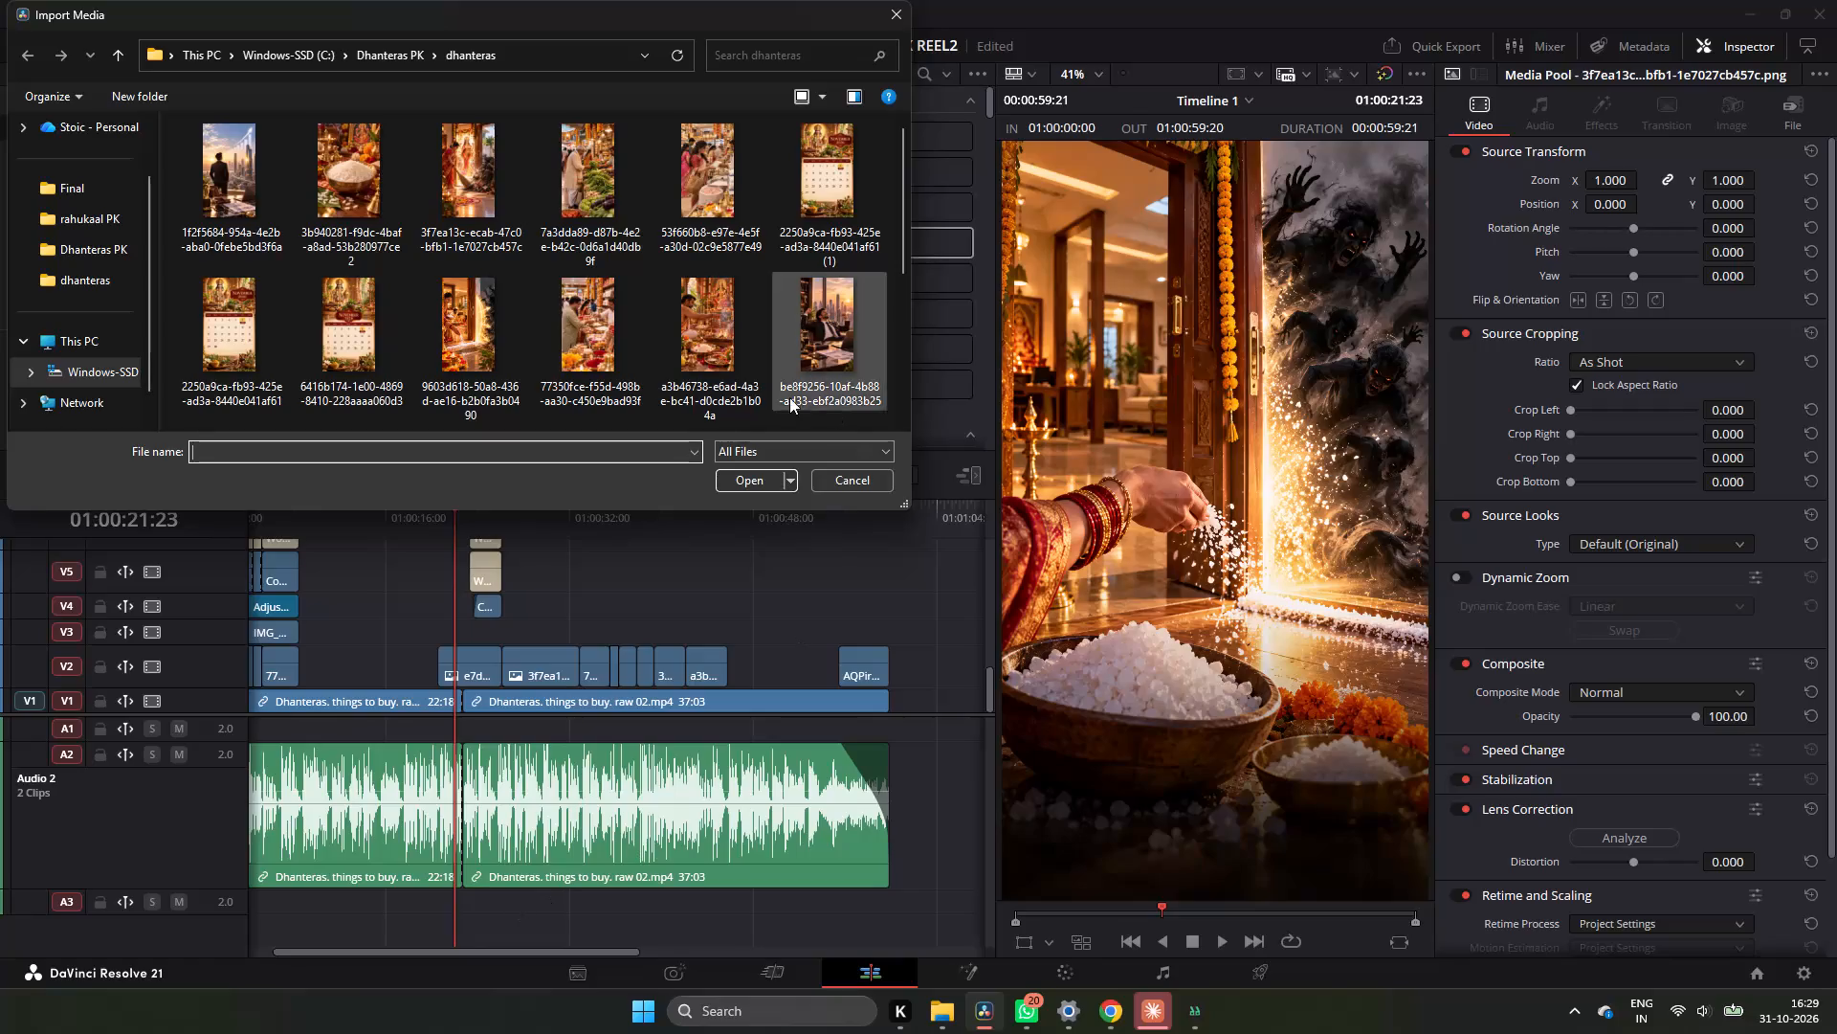
Import the doorway salt-pouring image 9603d618-50a8-436d-ae16-b2b0fa3b0490 from the dhanteras folder into the Master bin.
scroll(629, 345, down, 4)
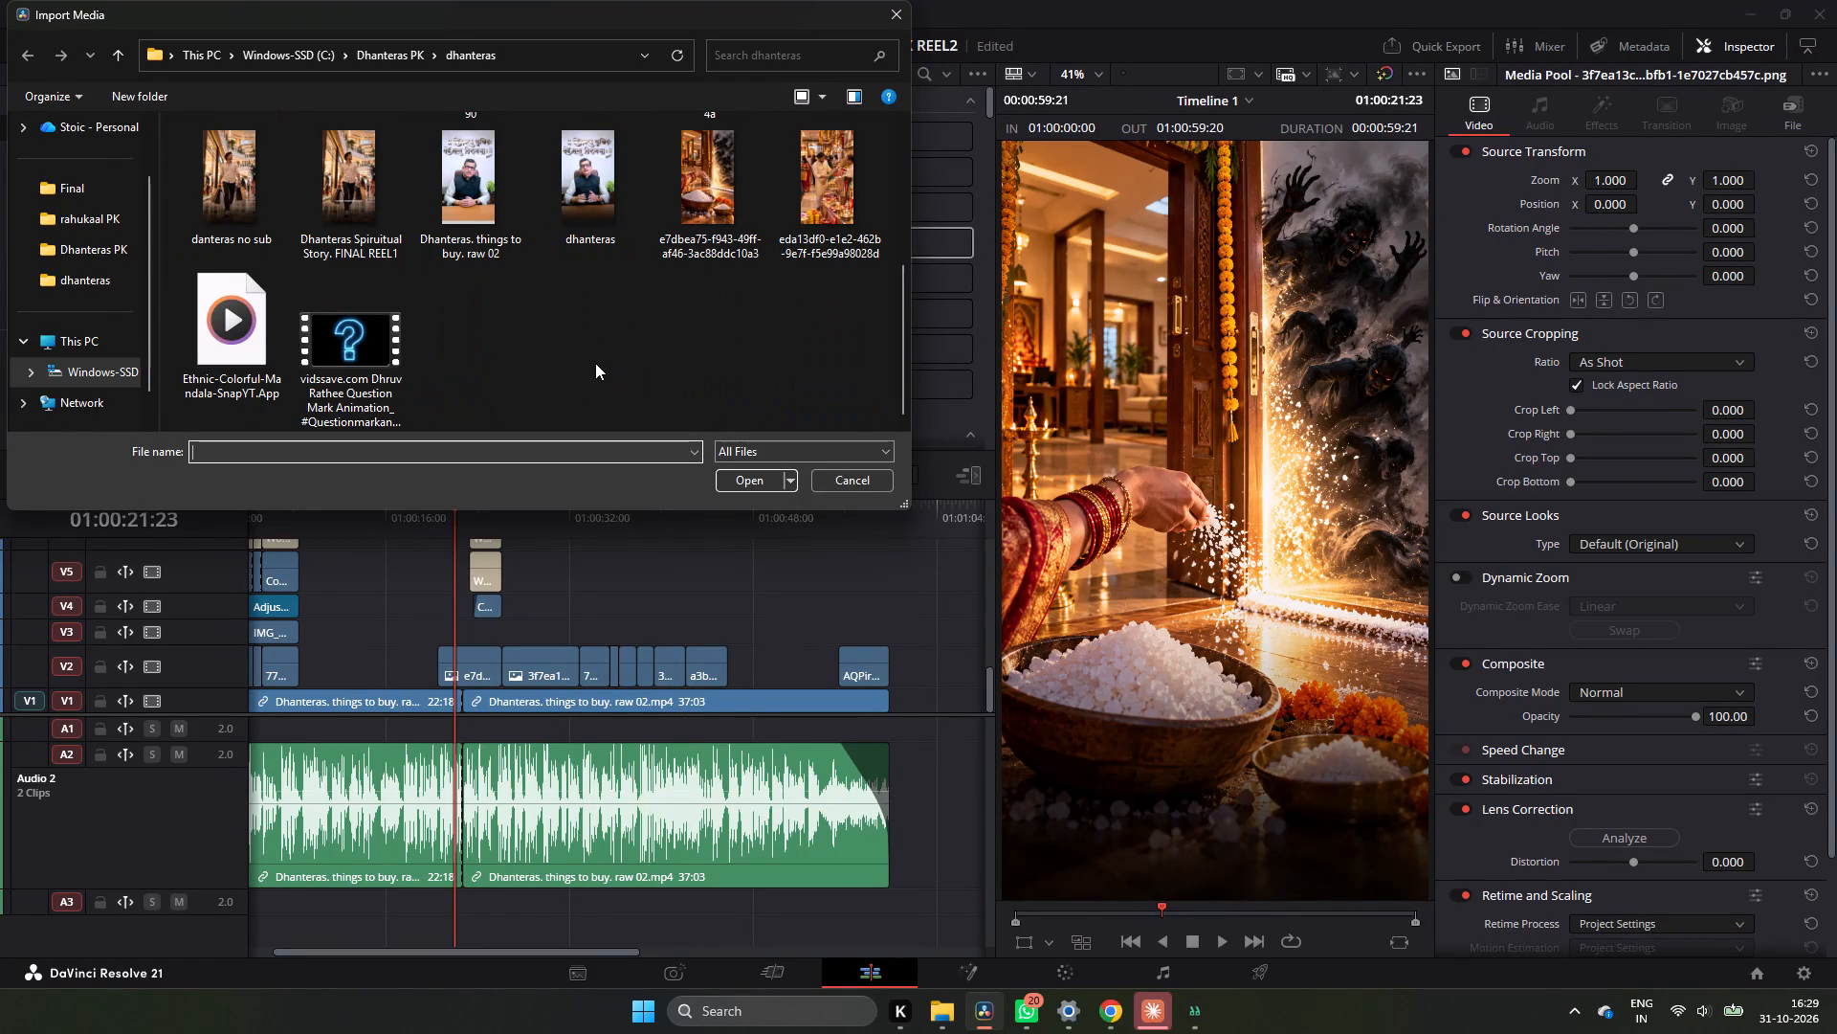
scroll(686, 294, up, 4)
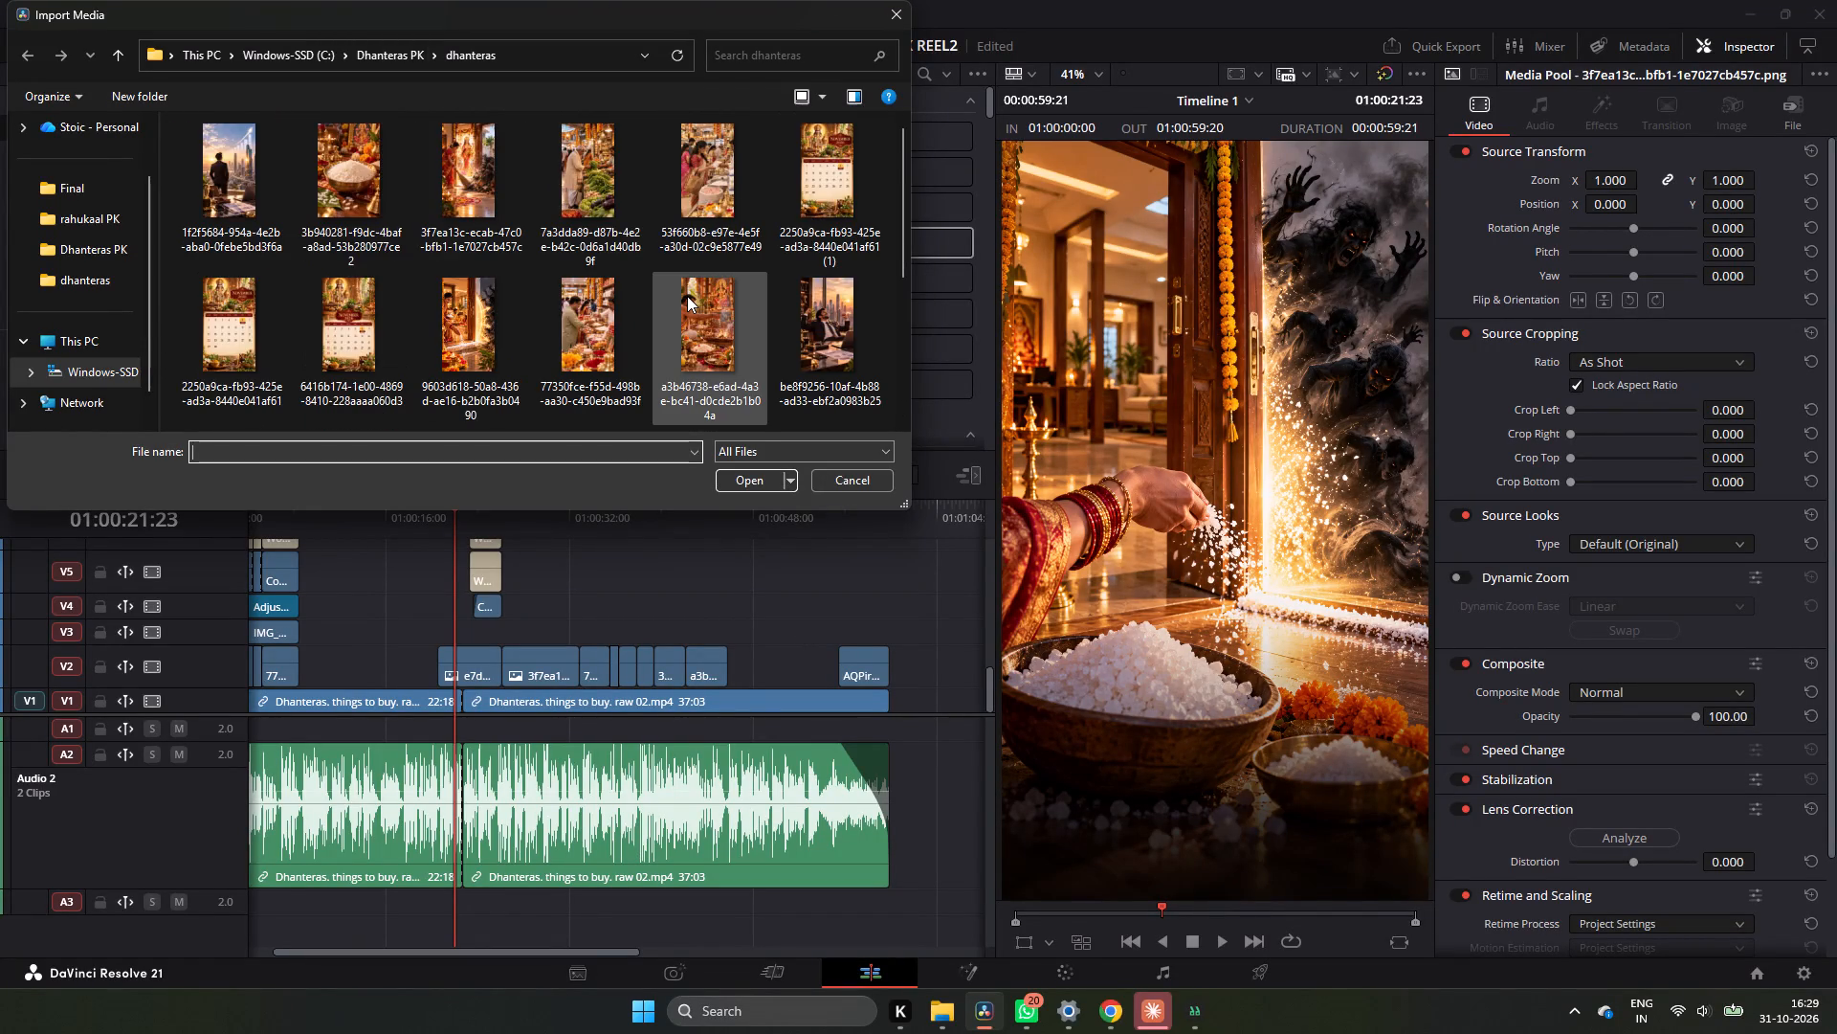
scroll(687, 303, down, 5)
scroll(507, 407, up, 5)
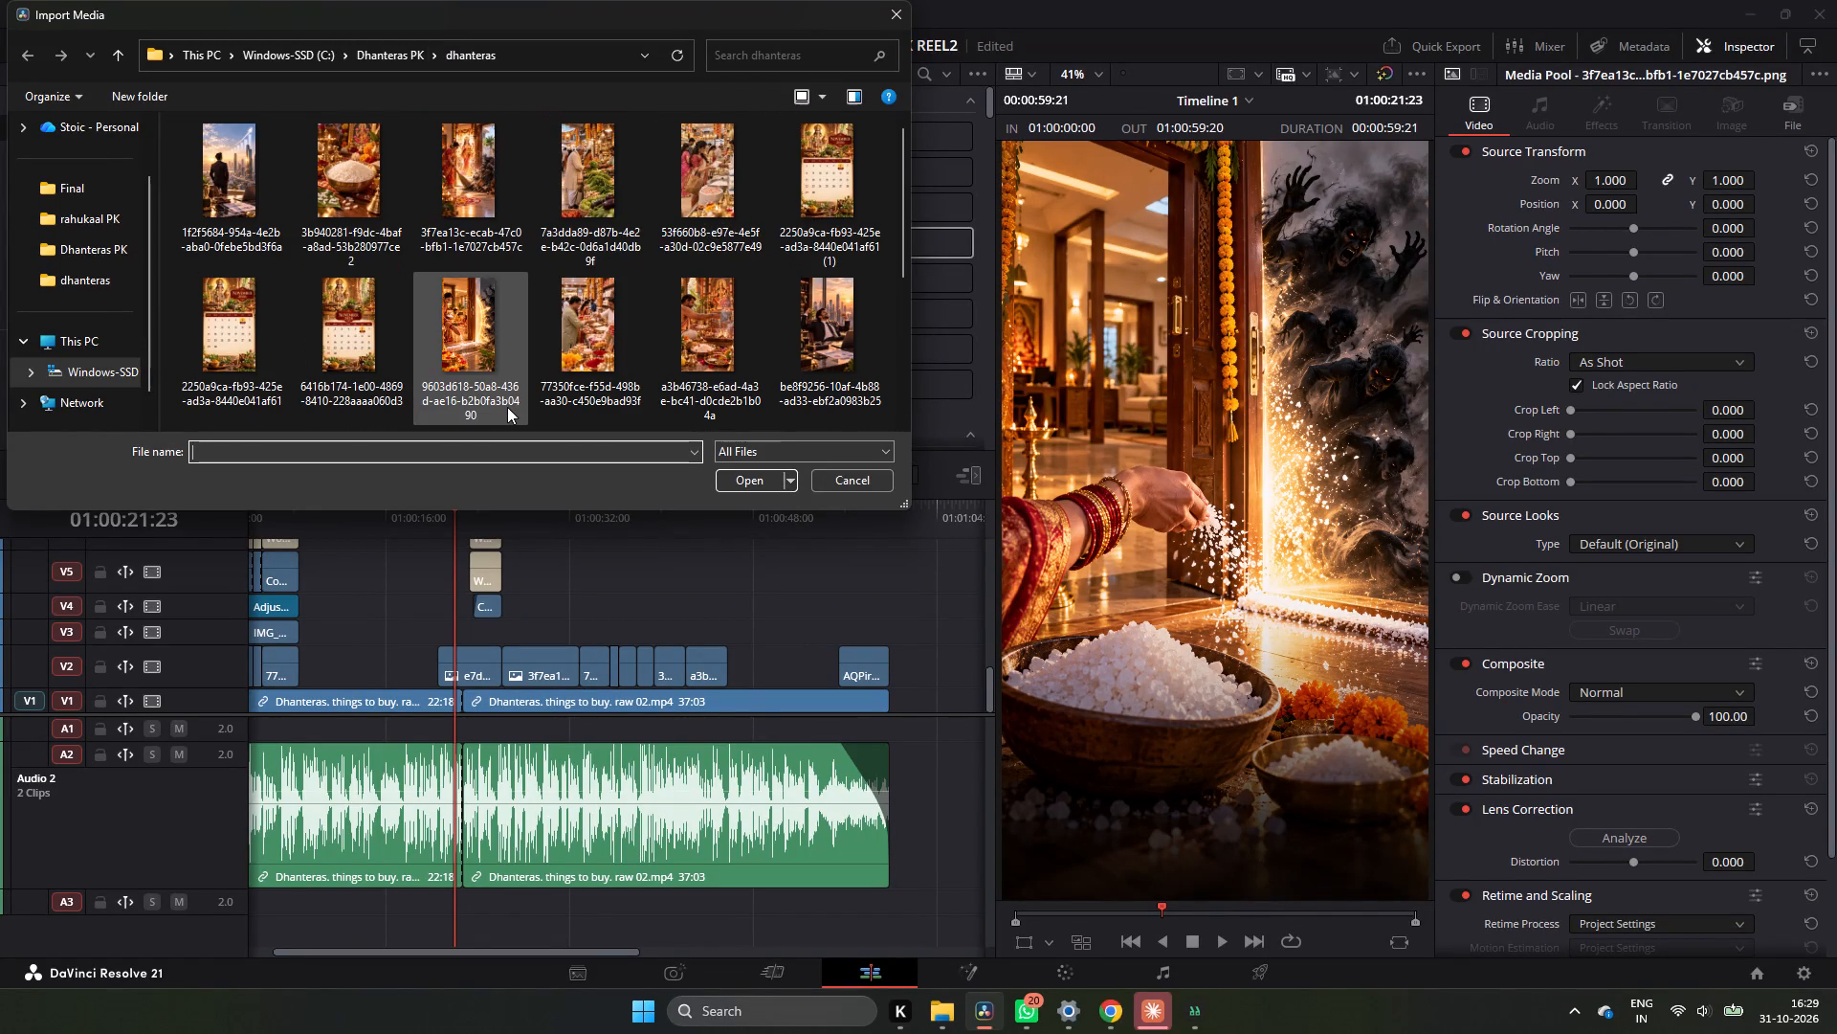
click(506, 318)
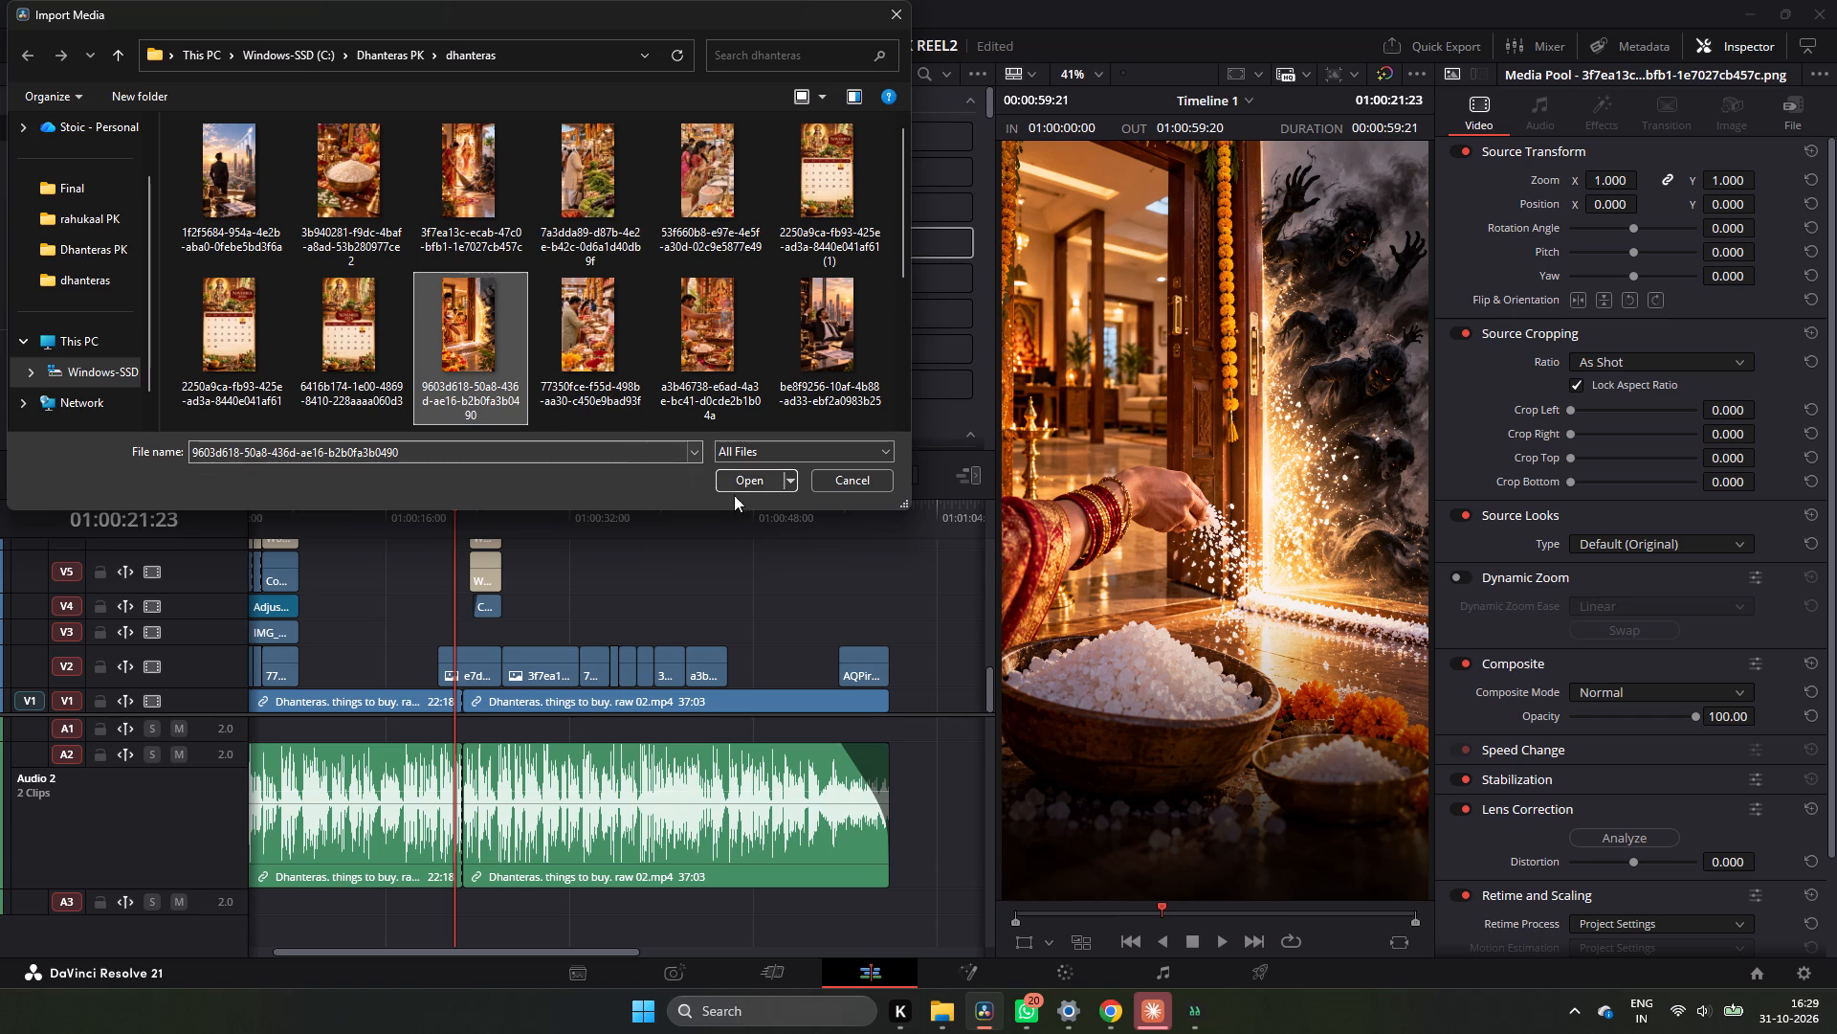
click(746, 483)
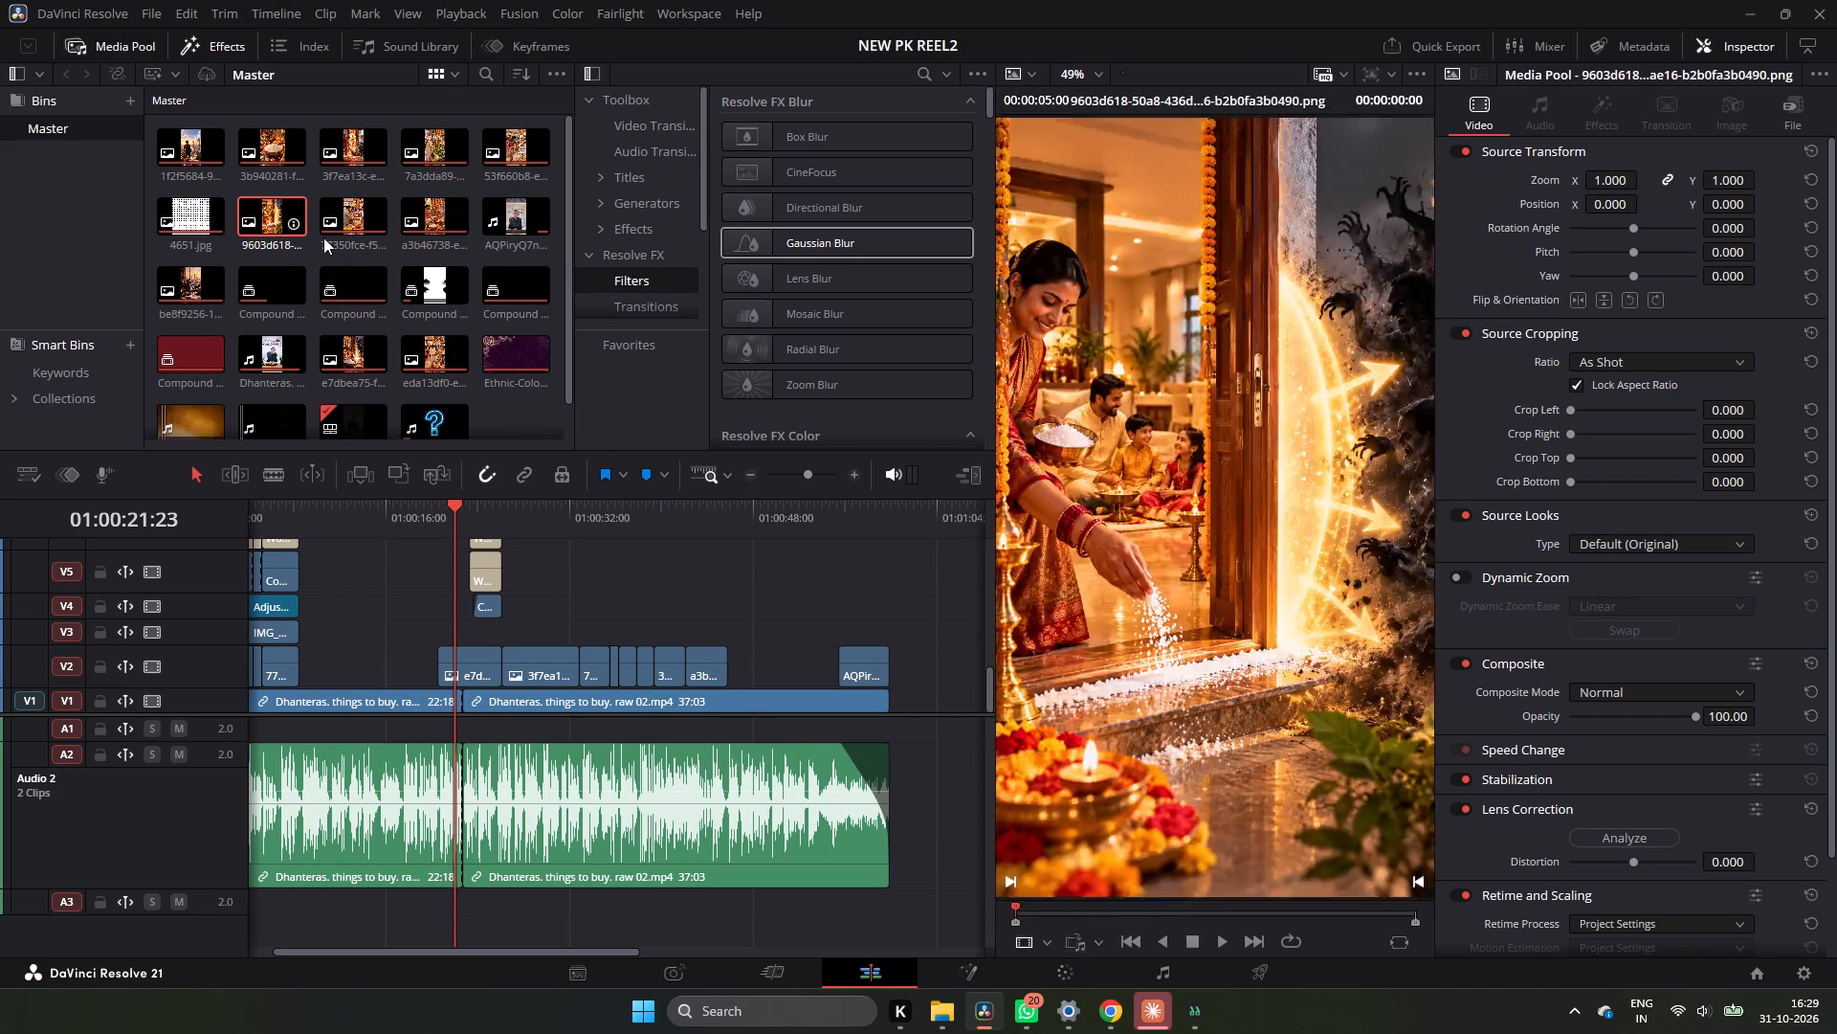
Place the imported doorway salt-pouring image on V3, above the 3f7ea13c clip, starting at about 01:00:28.
scroll(335, 248, up, 3)
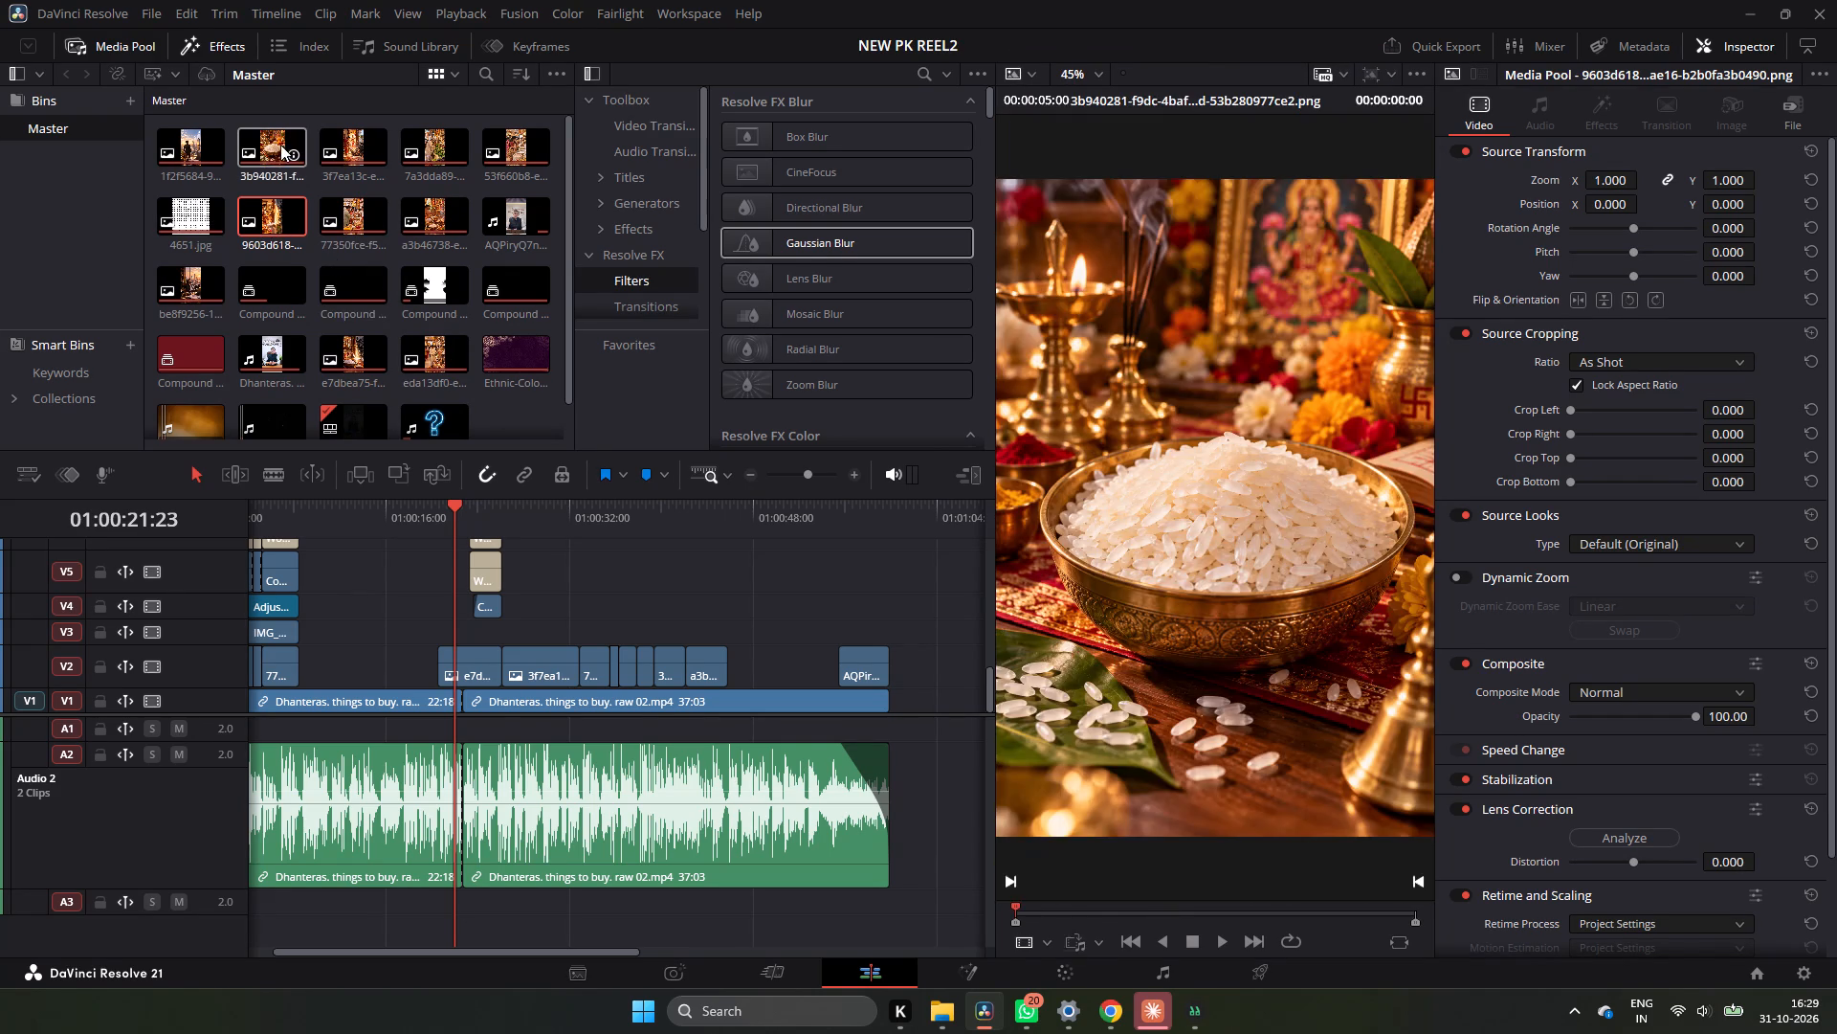
scroll(499, 456, down, 3)
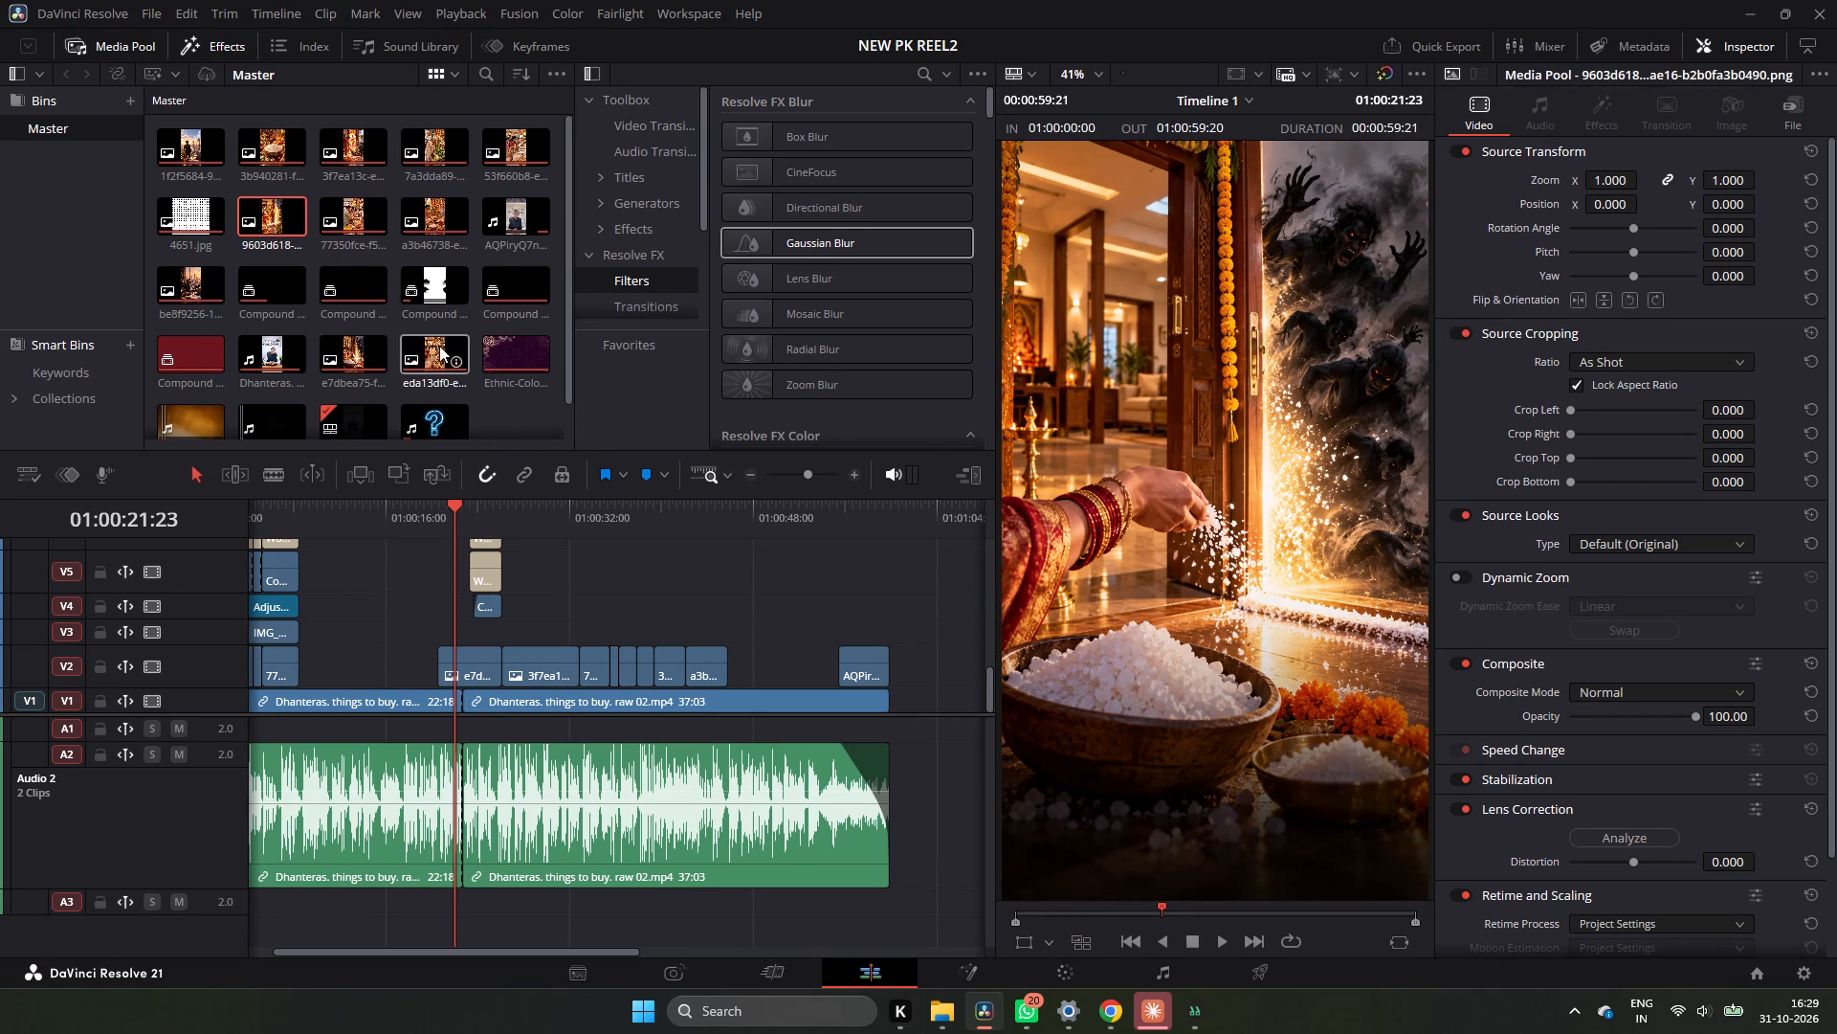
scroll(417, 400, down, 5)
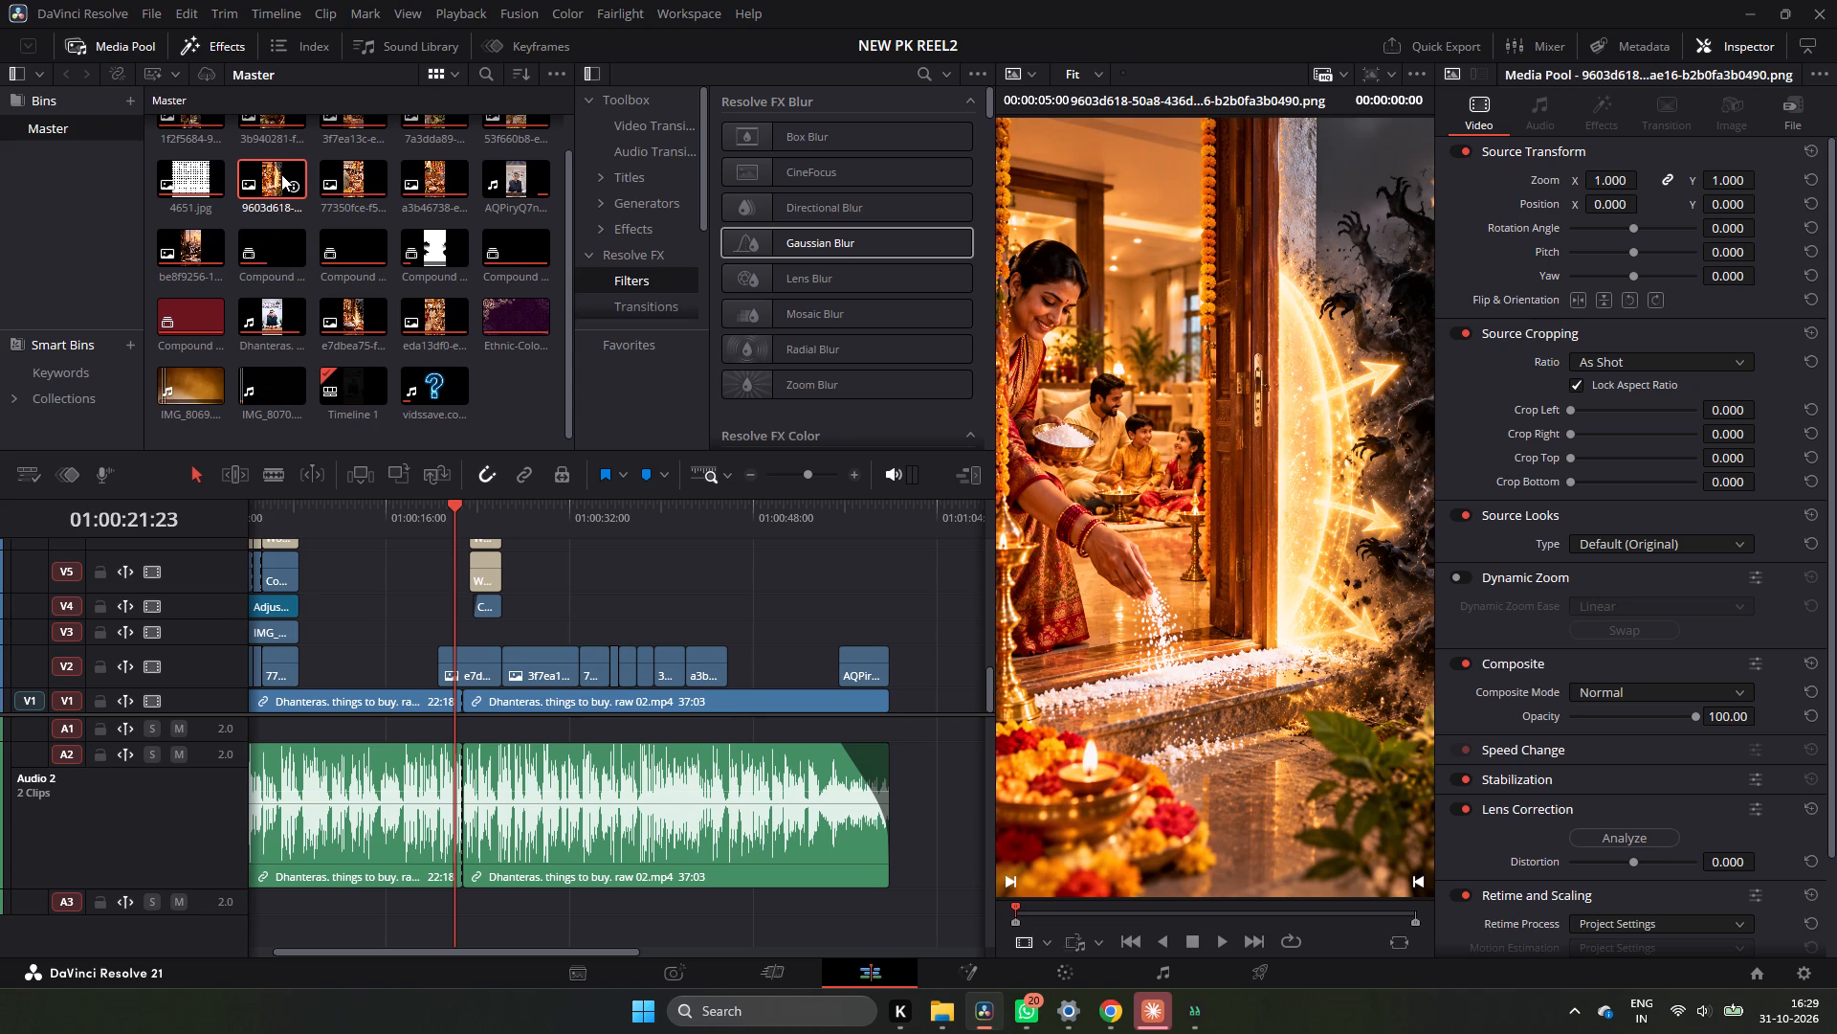
drag(267, 182, 510, 604)
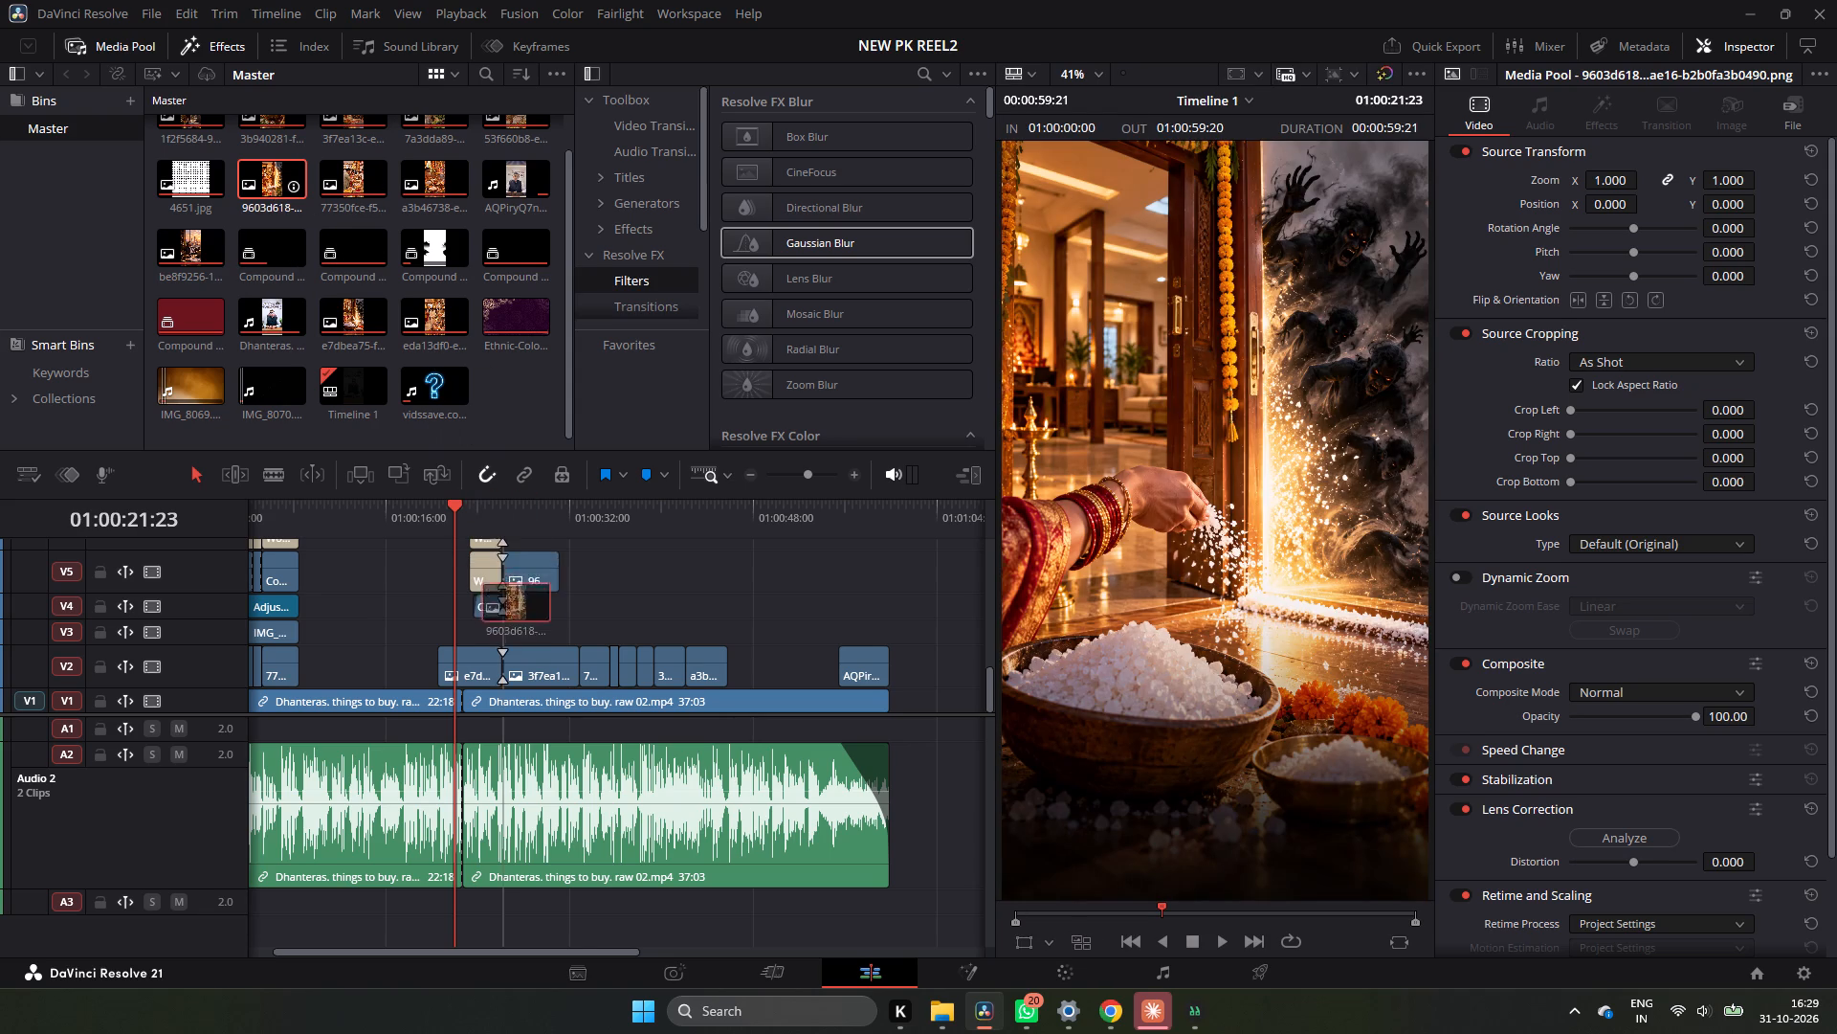
drag(510, 604, 493, 641)
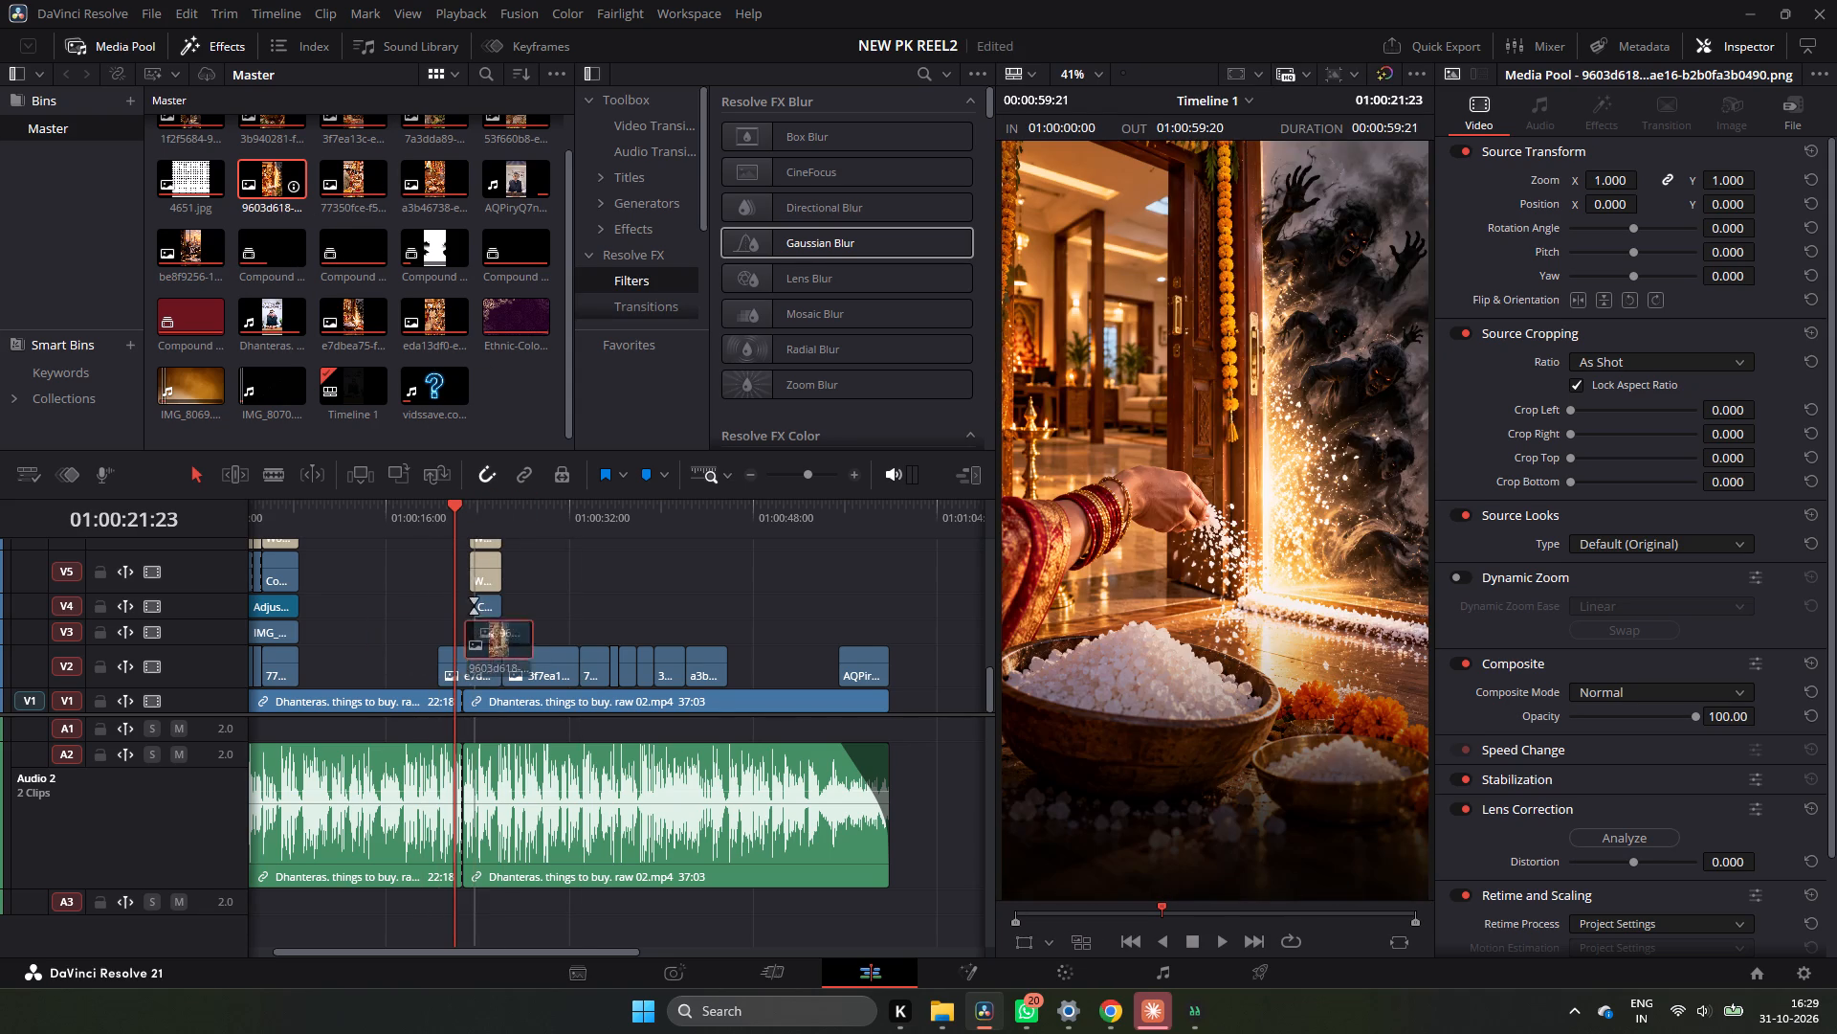
drag(493, 641, 528, 640)
Play the narration from near the start of the salt-bowl clip and park the playhead at the change of topic, 01:00:23:23.
click(440, 514)
key(space)
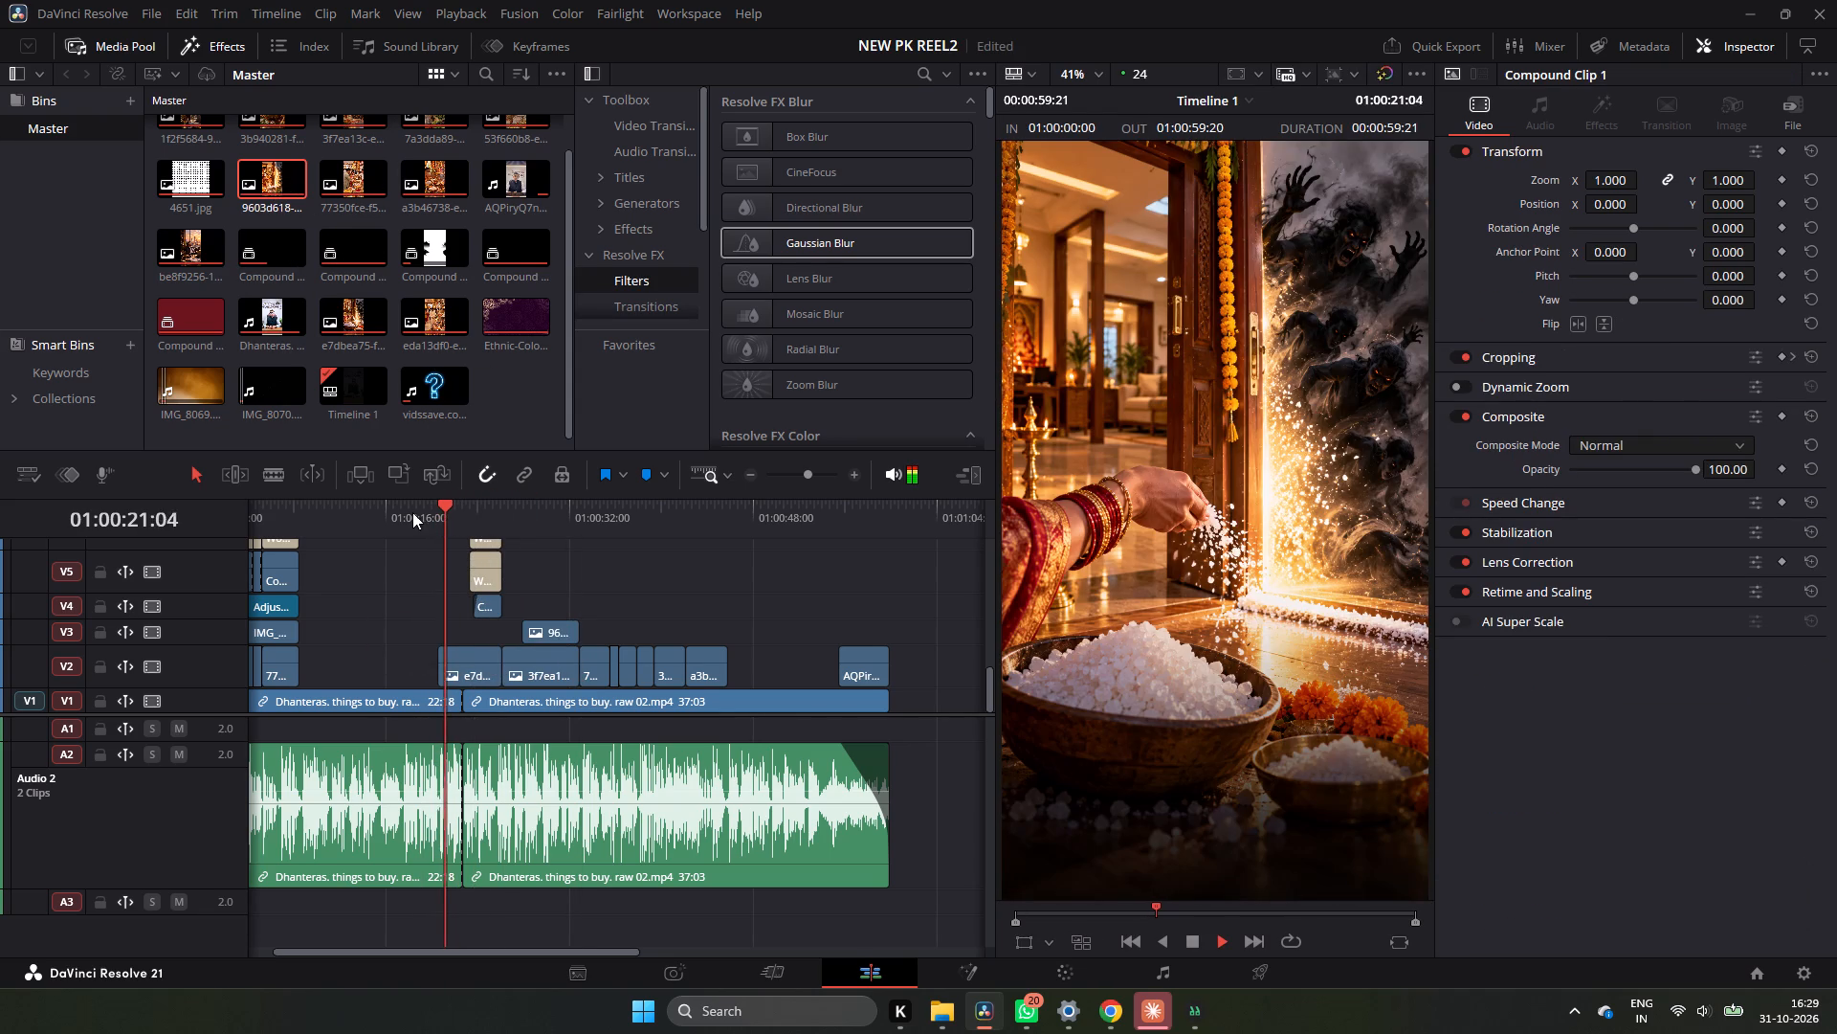
key(space)
key(space)
key(space)
key(space)
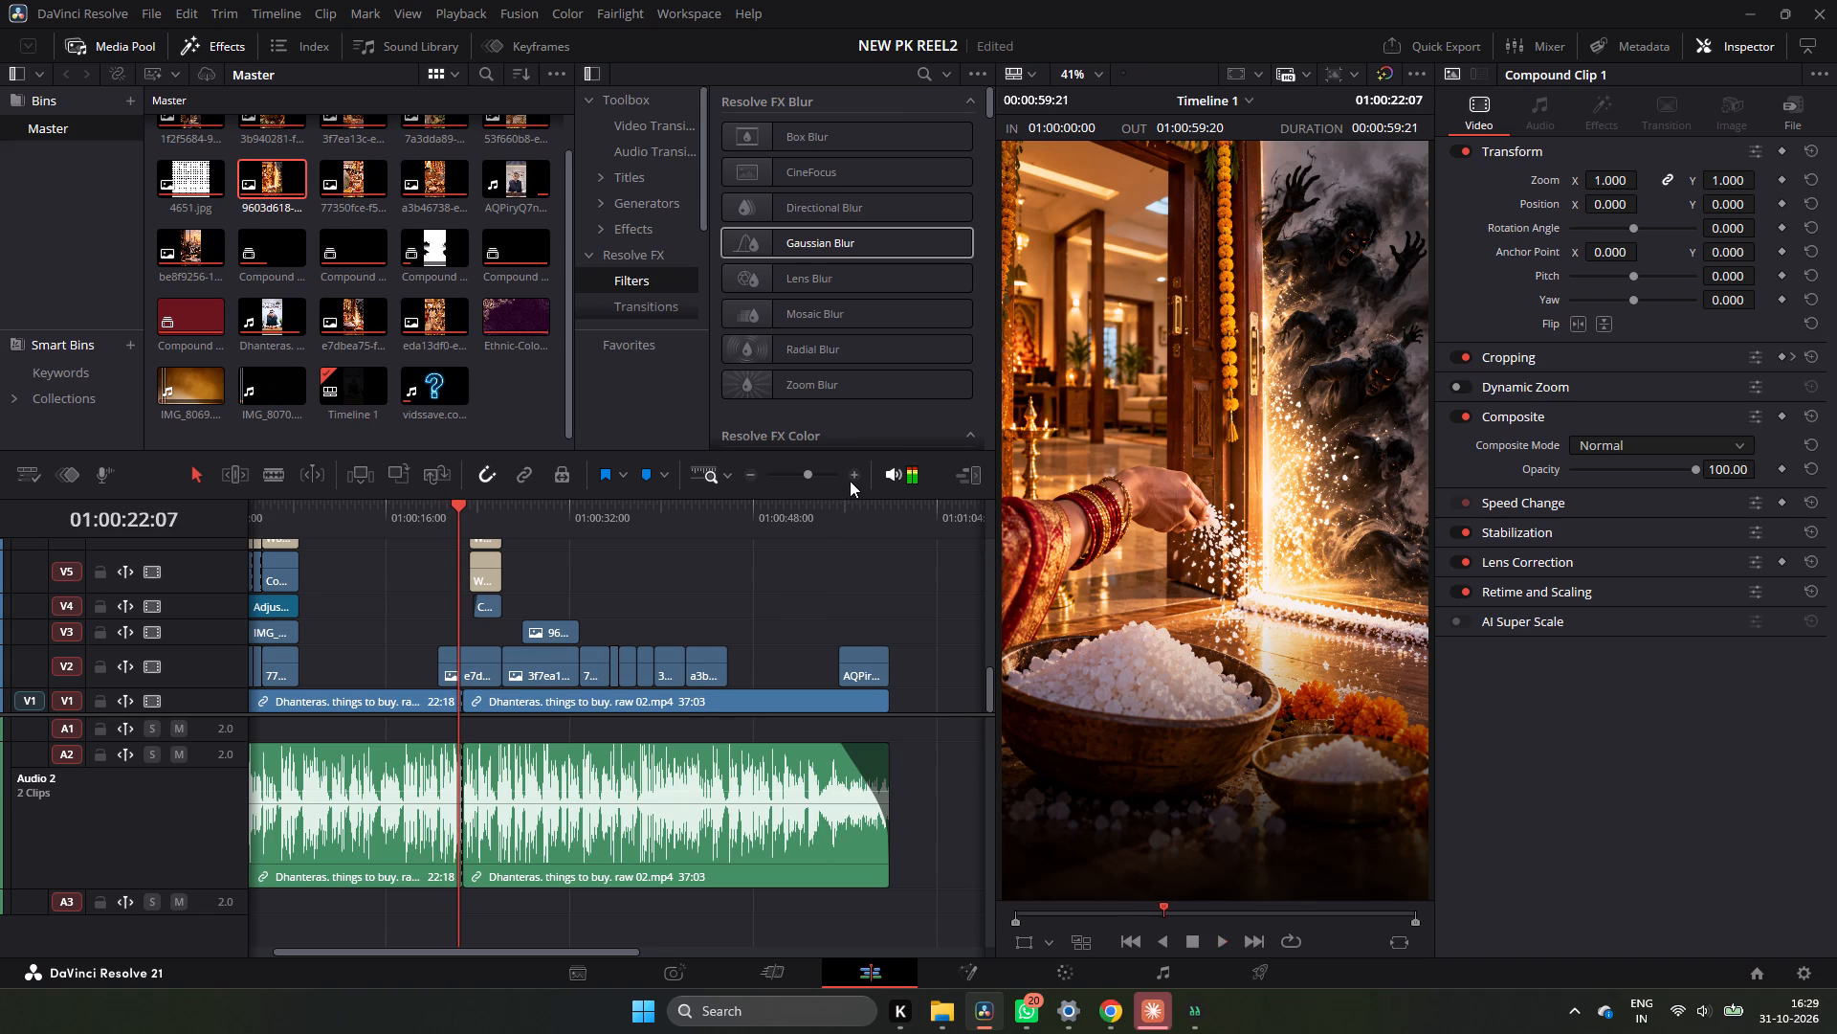
key(space)
key(space)
key(space)
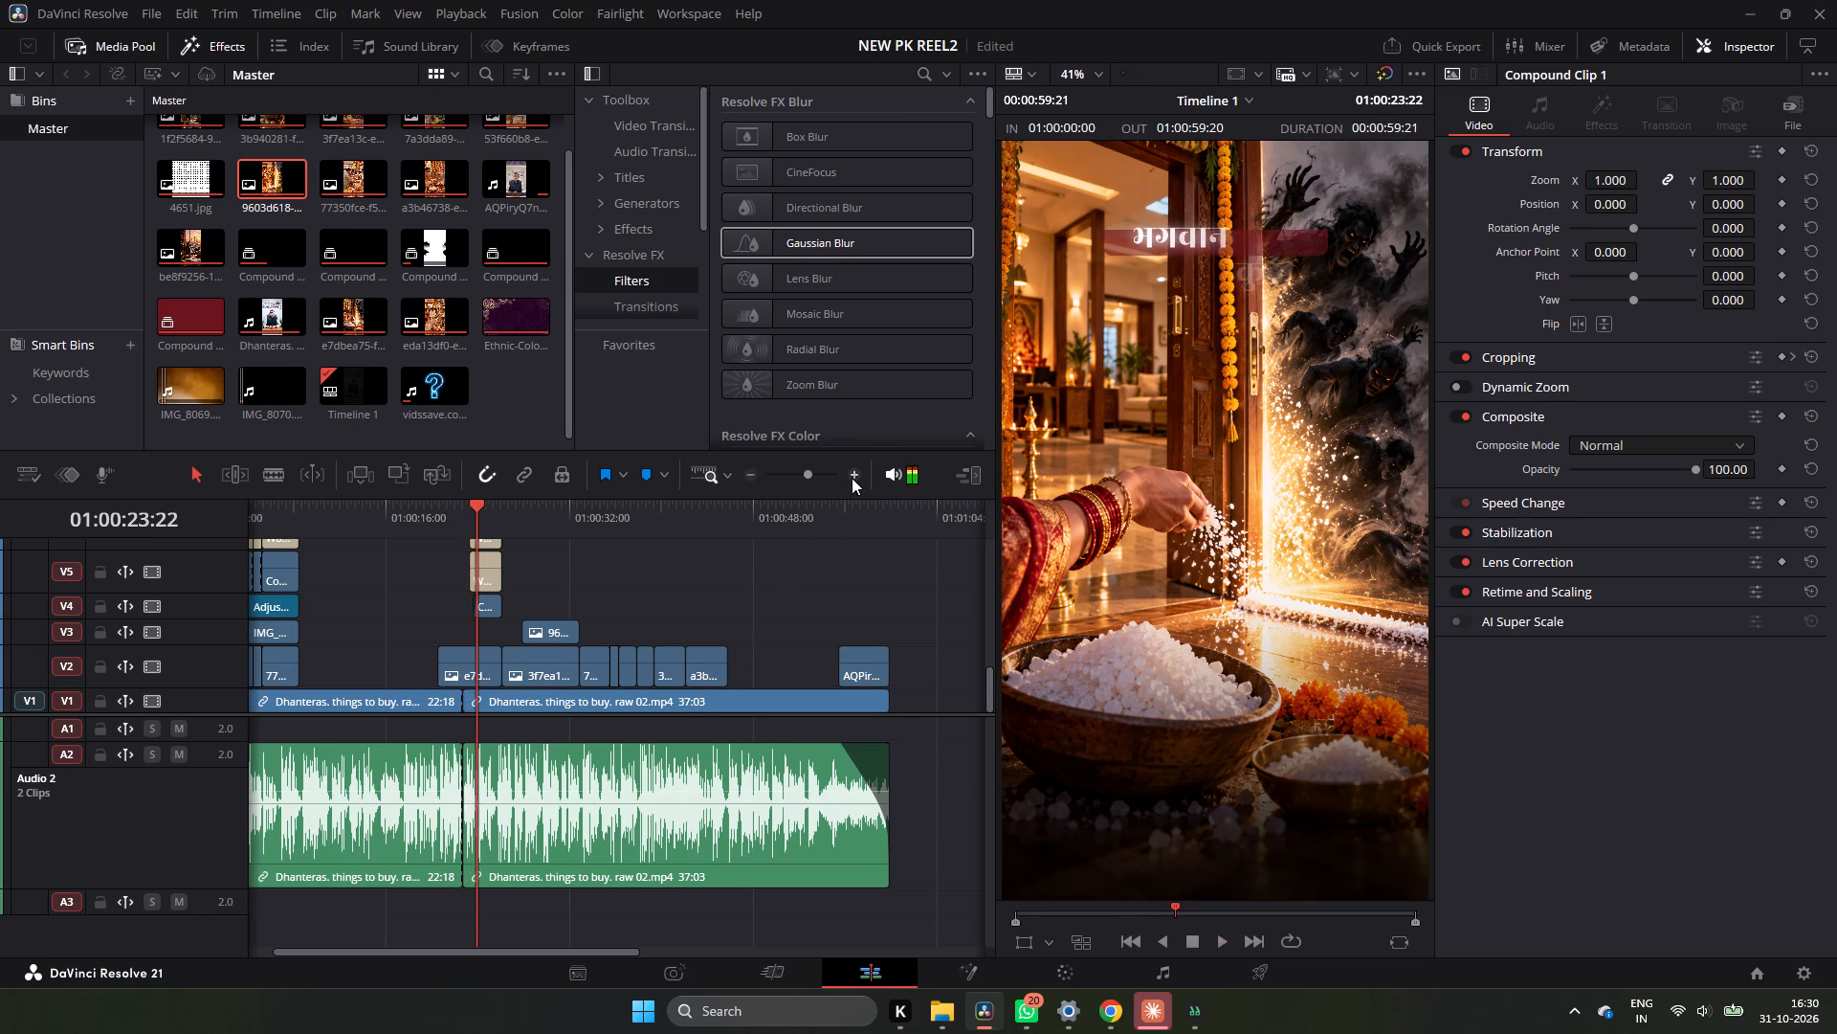
click(852, 478)
click(852, 478)
double_click(852, 478)
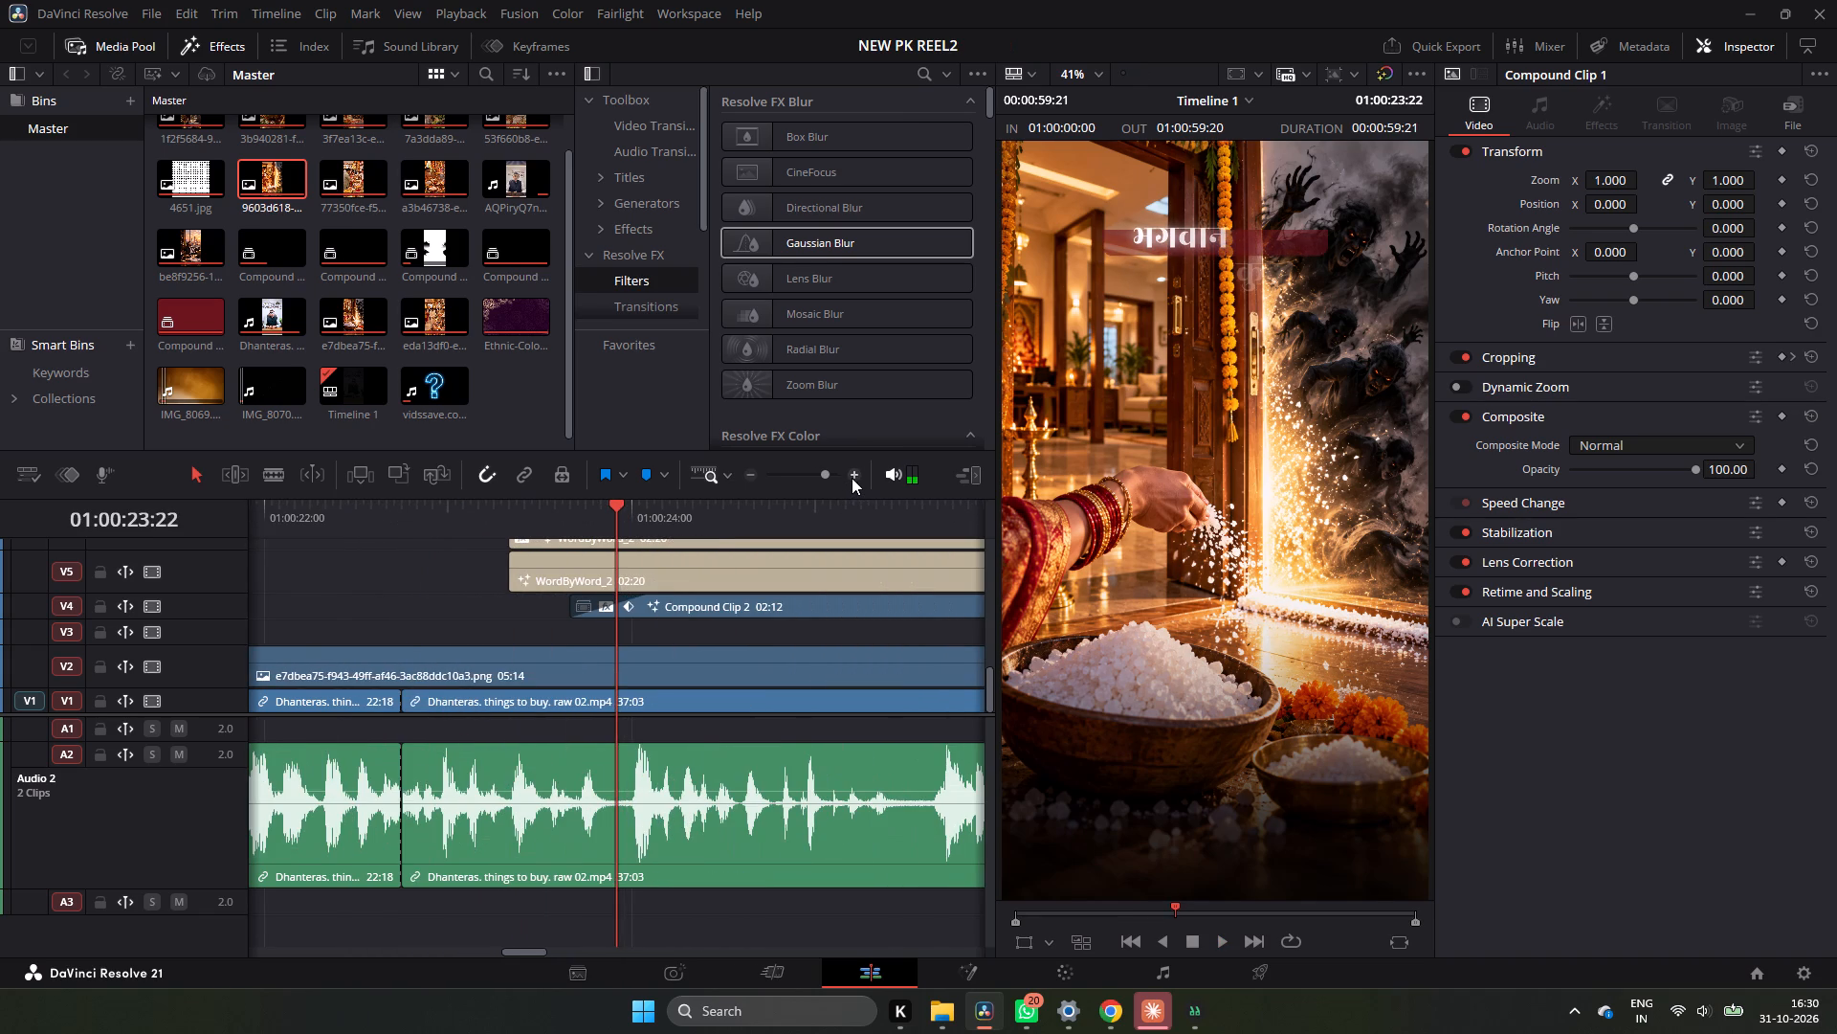
key(space)
key(space)
drag(688, 529, 624, 561)
Split the salt-bowl clip e7dbea75 on V2 at 01:00:23:23 and delete the part after the cut.
double_click(748, 479)
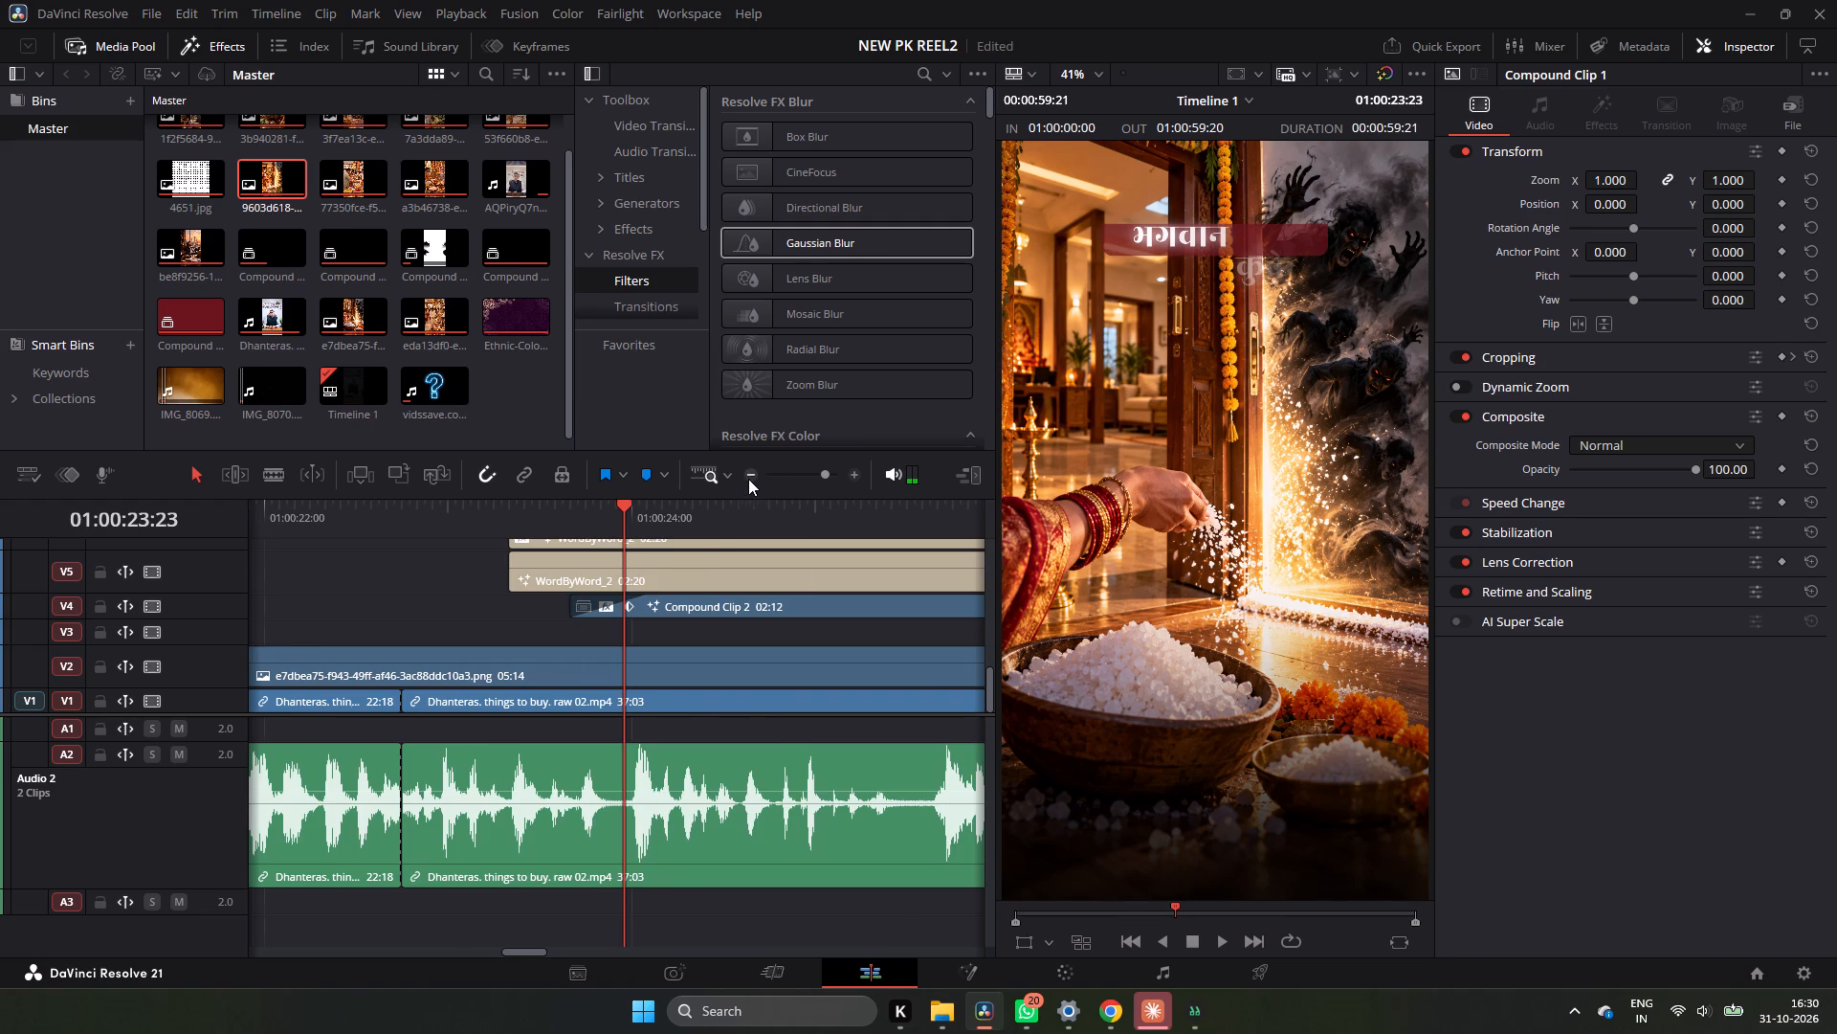
click(691, 672)
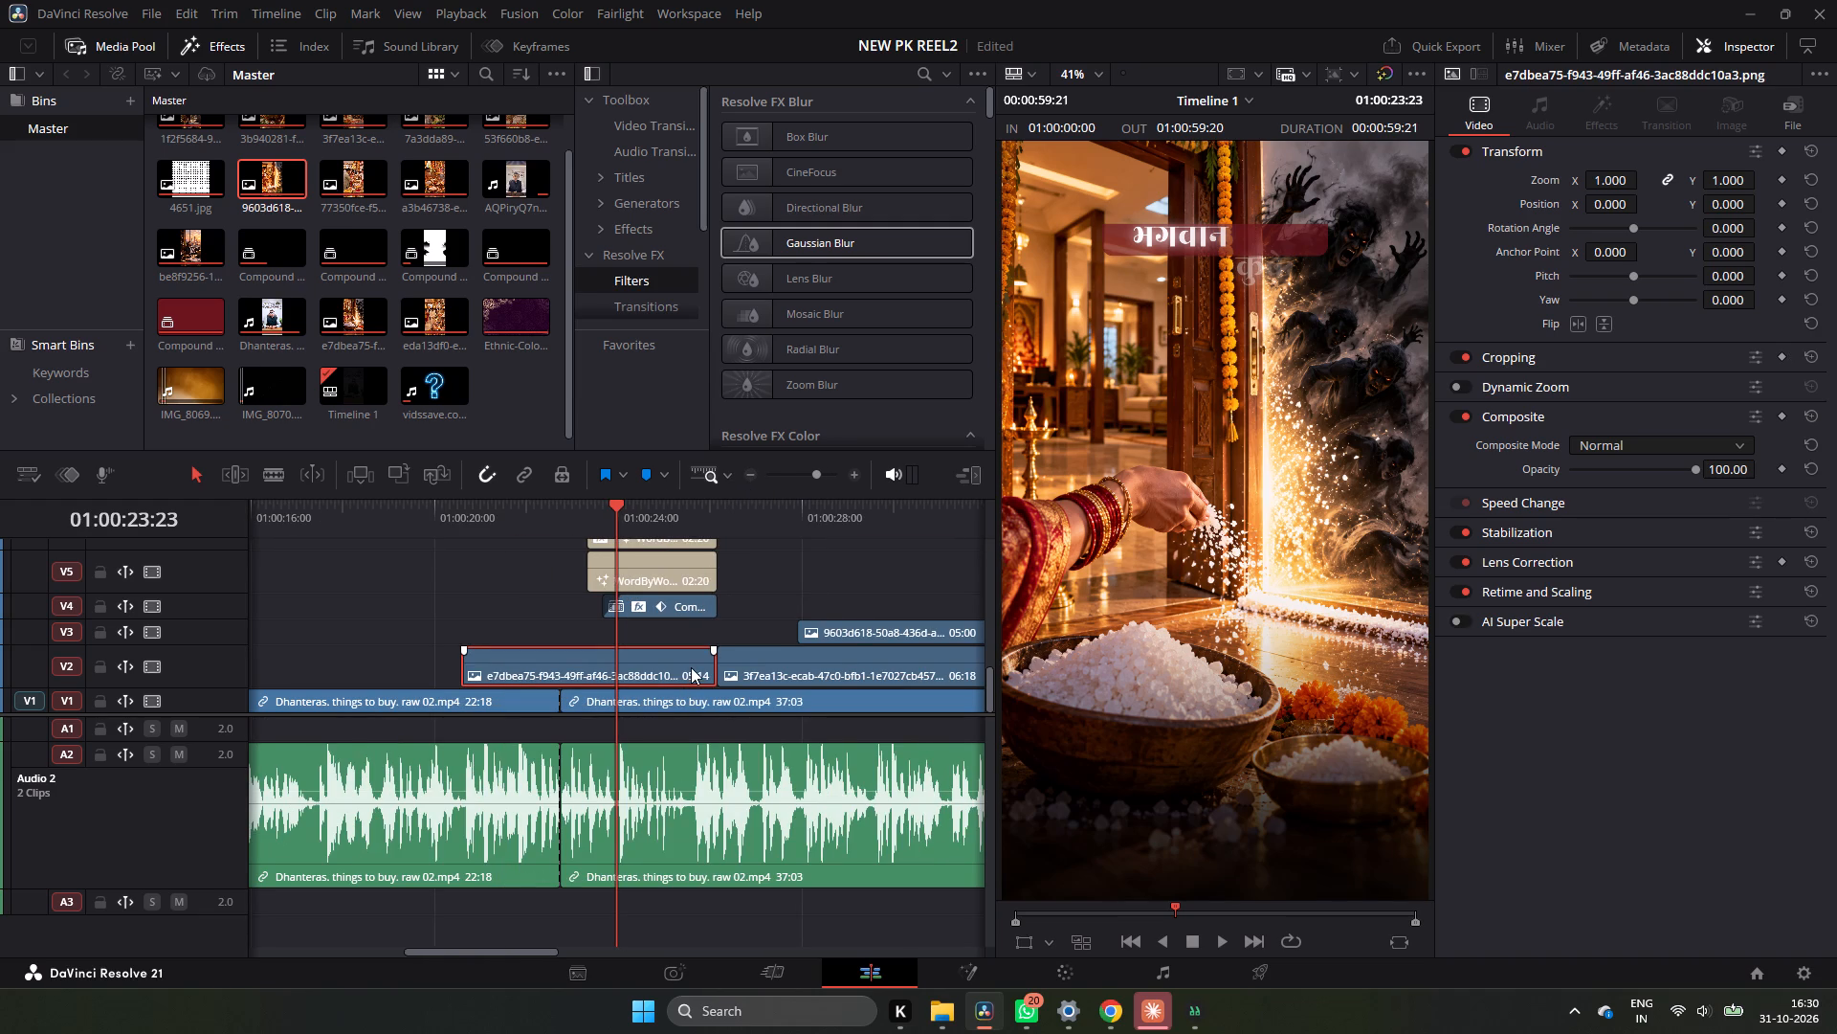
key(ctrl+b)
click(691, 667)
key(equal)
key(BackSpace)
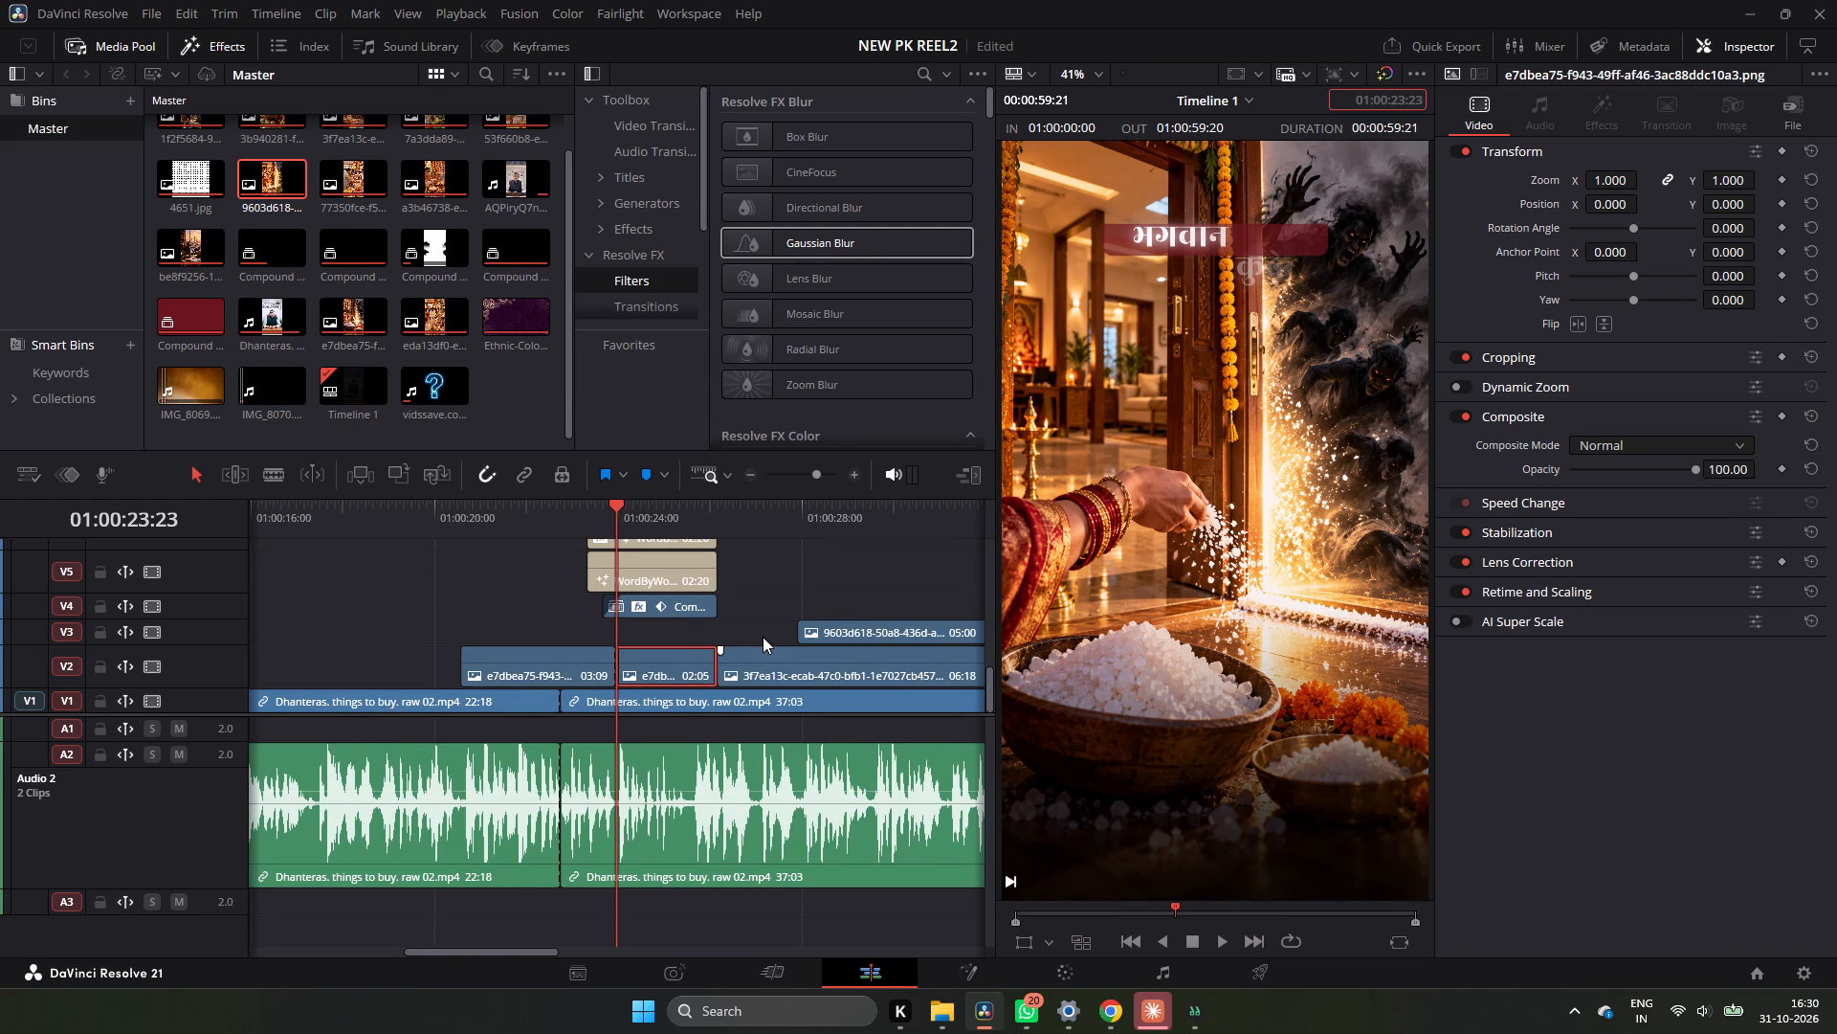
key(BackSpace)
click(680, 675)
key(BackSpace)
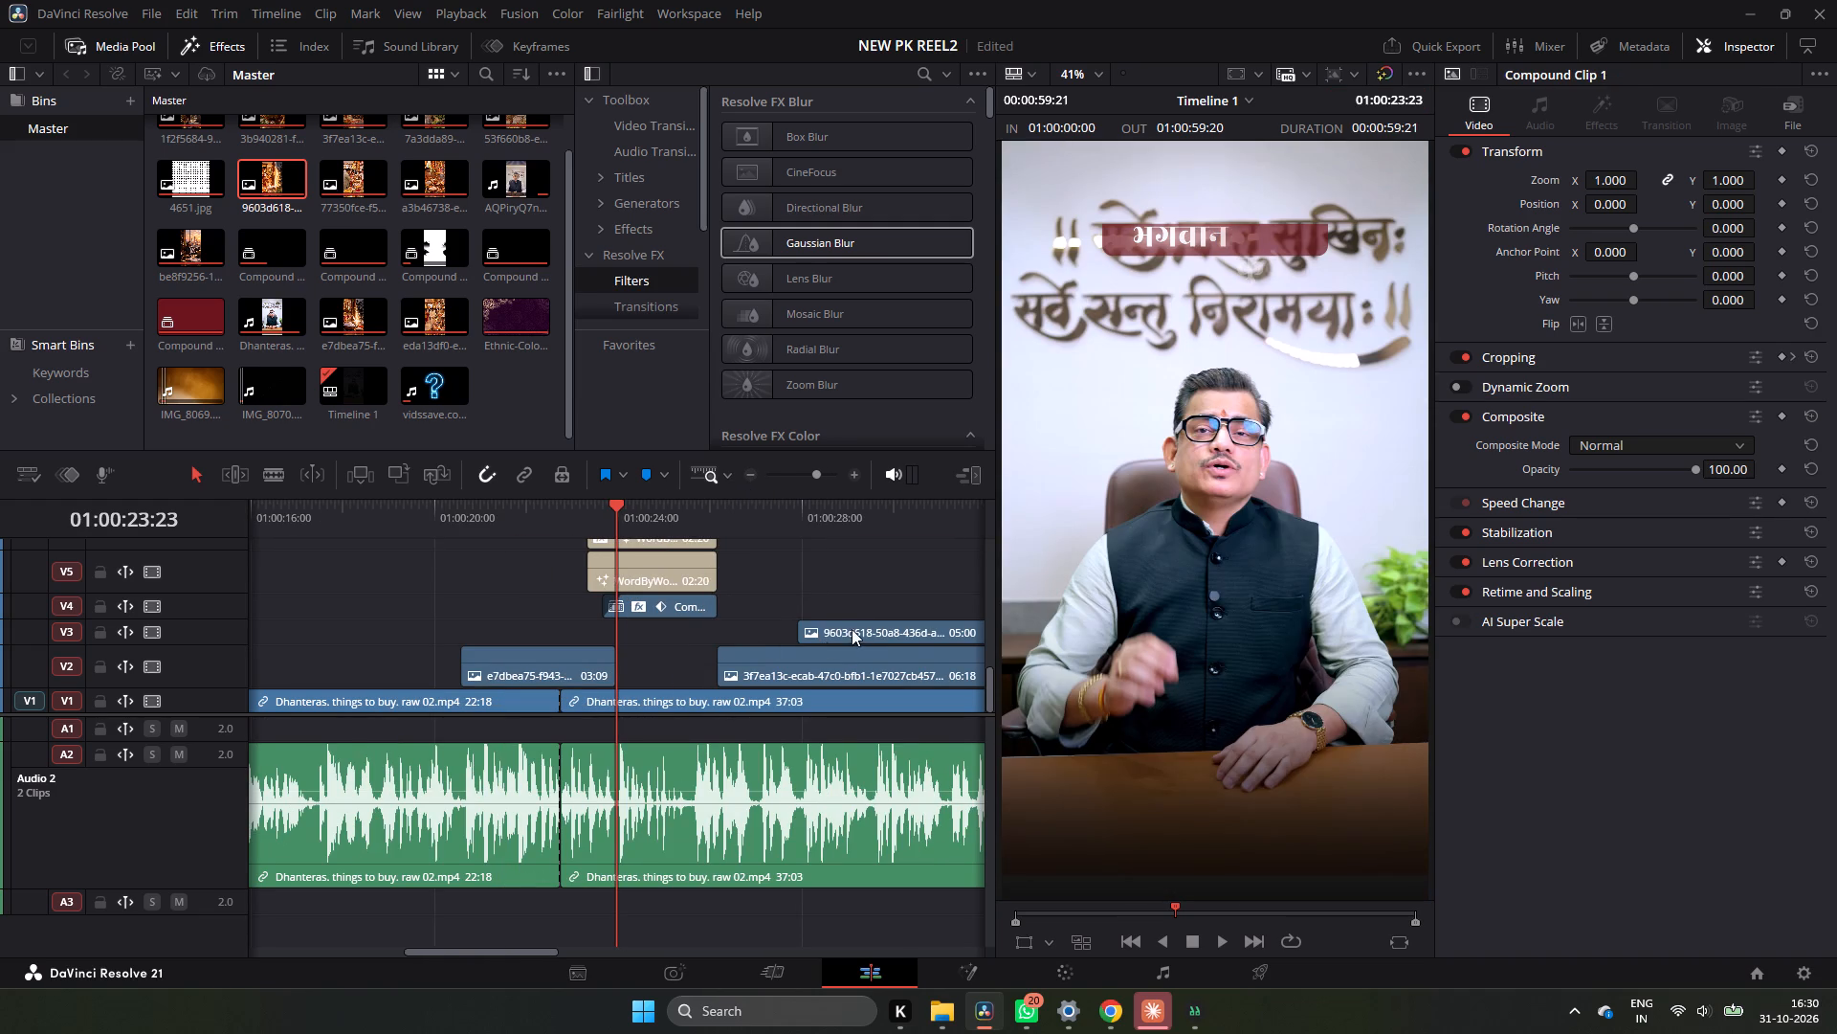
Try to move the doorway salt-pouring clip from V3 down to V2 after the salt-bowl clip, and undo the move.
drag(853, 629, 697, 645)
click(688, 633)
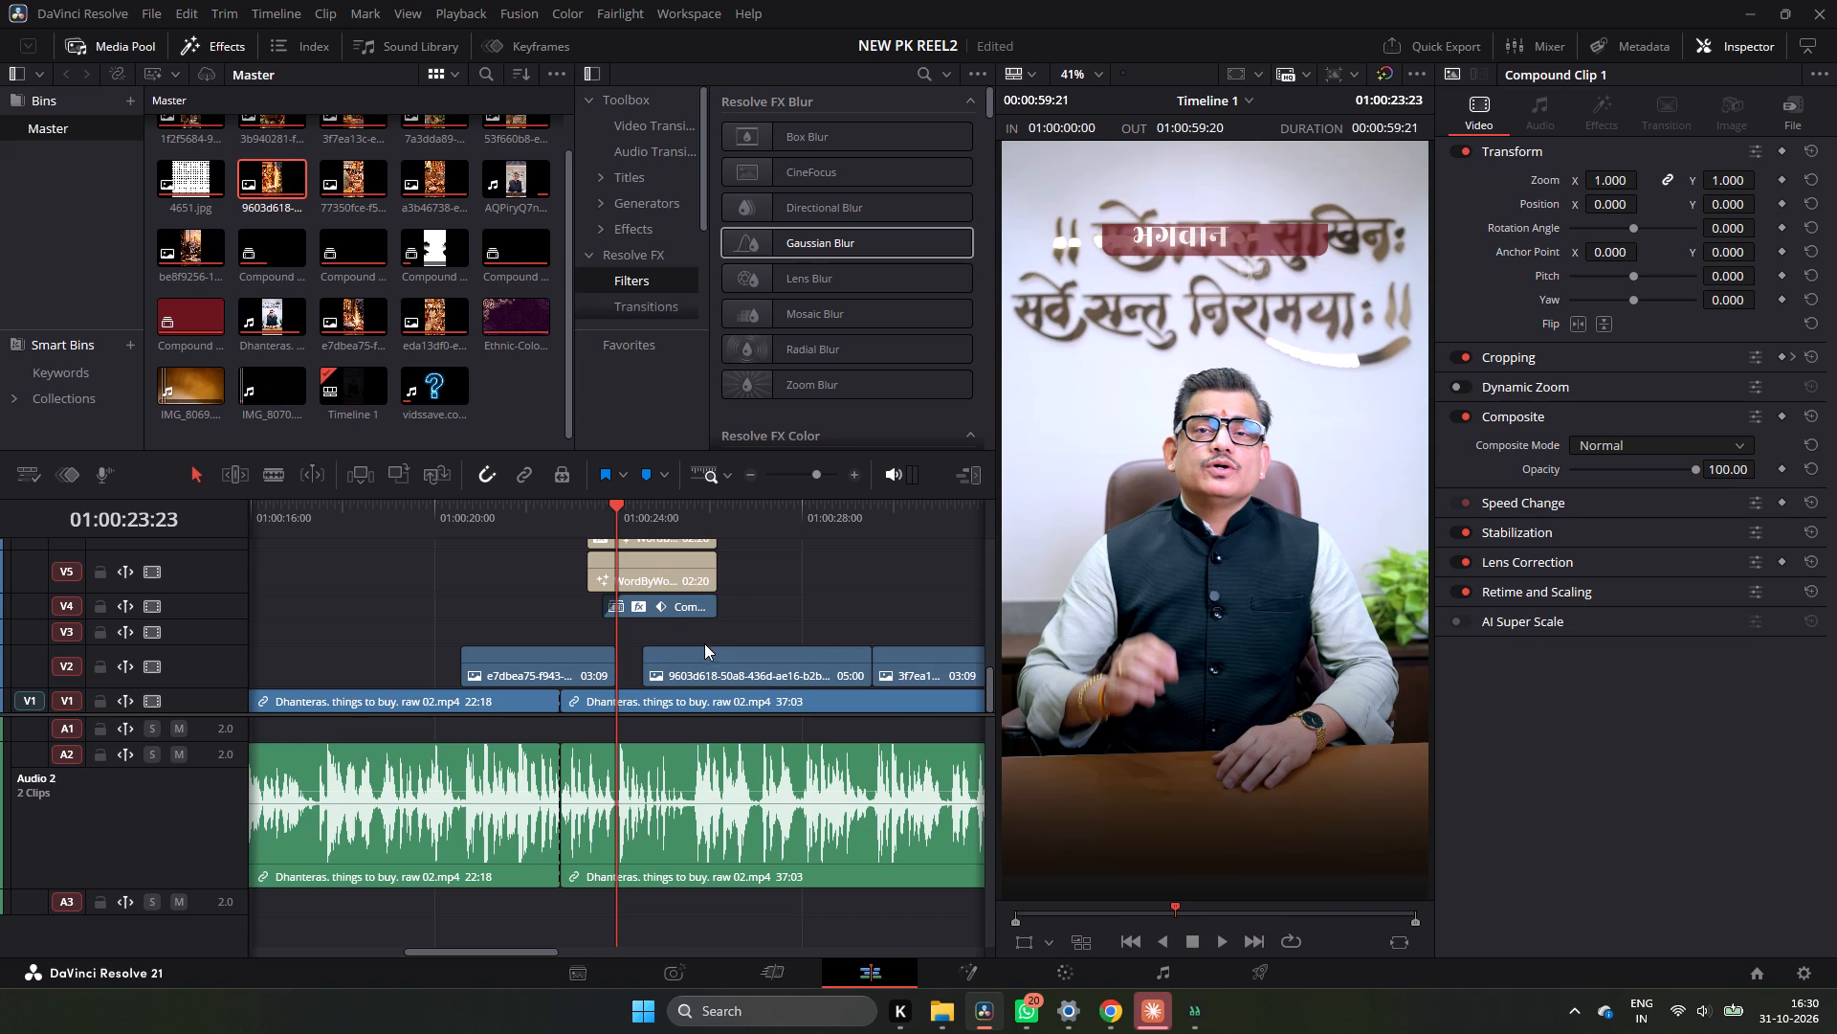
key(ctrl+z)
Move the doorway salt-pouring clip earlier on V3 so it starts at the playhead, 01:00:23:23.
drag(839, 631, 672, 639)
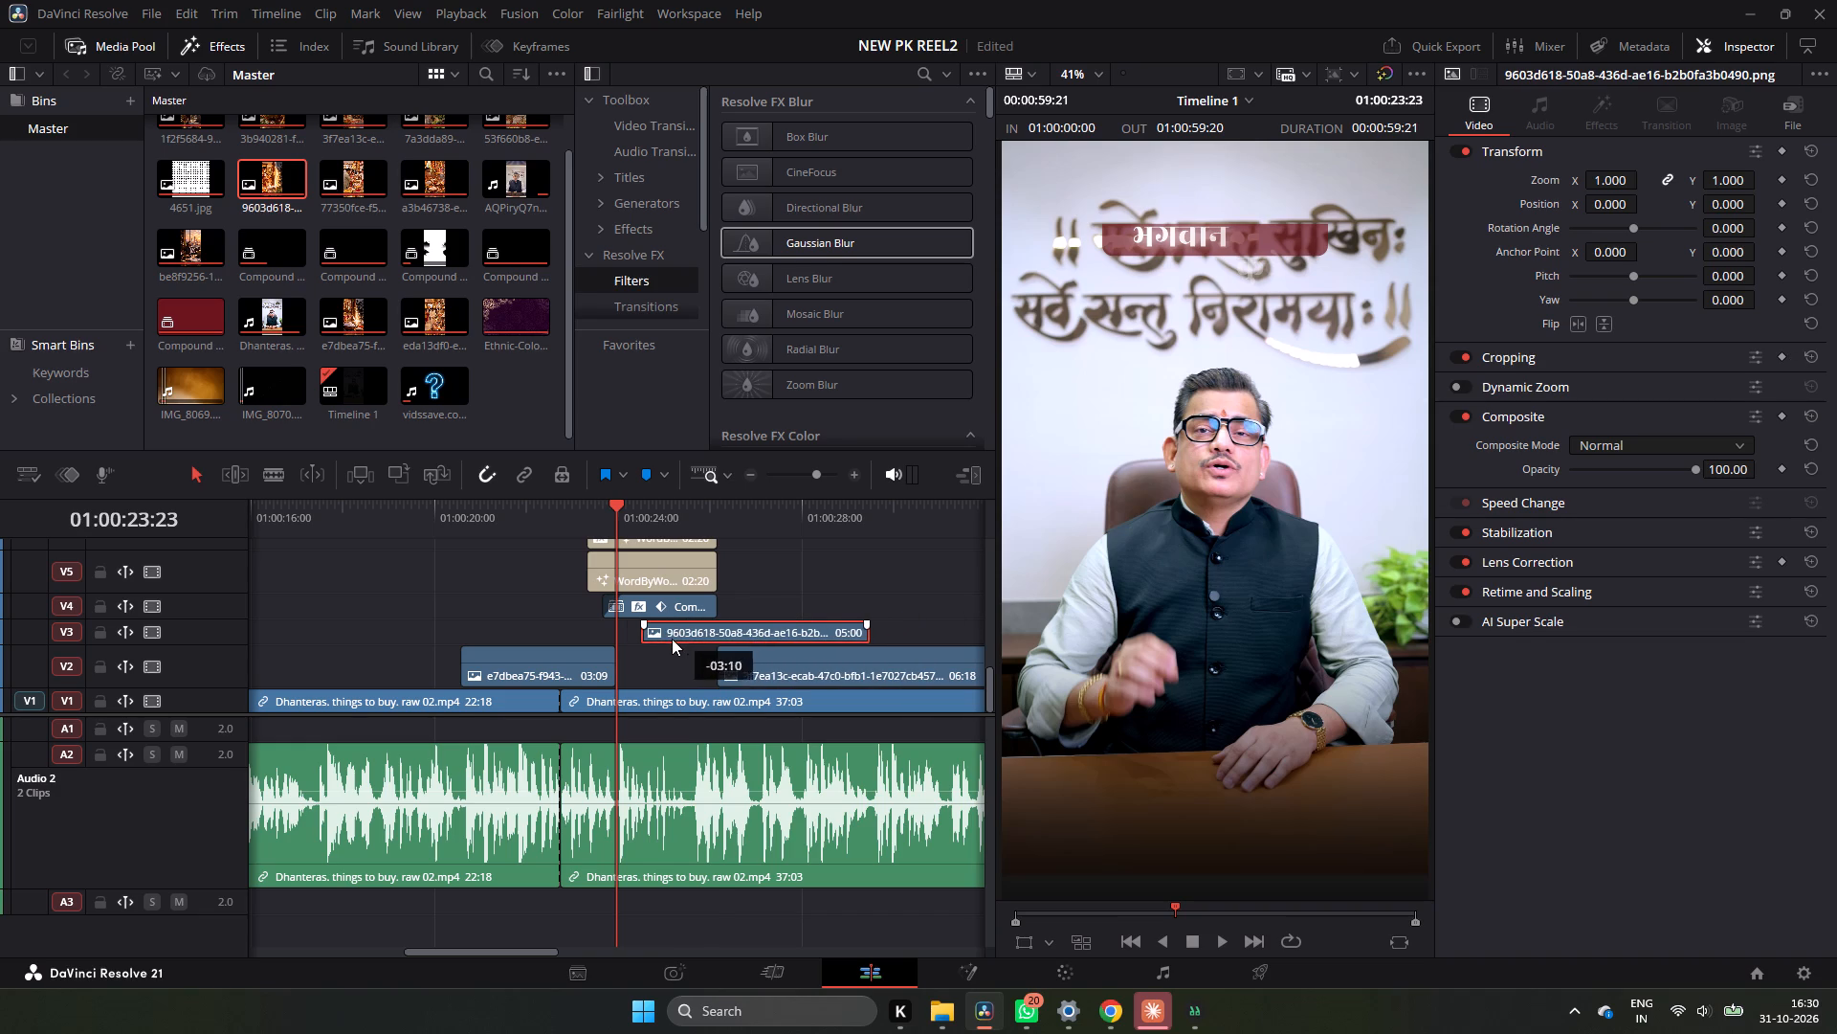
drag(672, 639, 665, 641)
Play through the doorway clip, trim its end to the start of the 3f7ea13c clip (02:05 long), and move it into the V2 gap.
key(space)
key(space)
key(space)
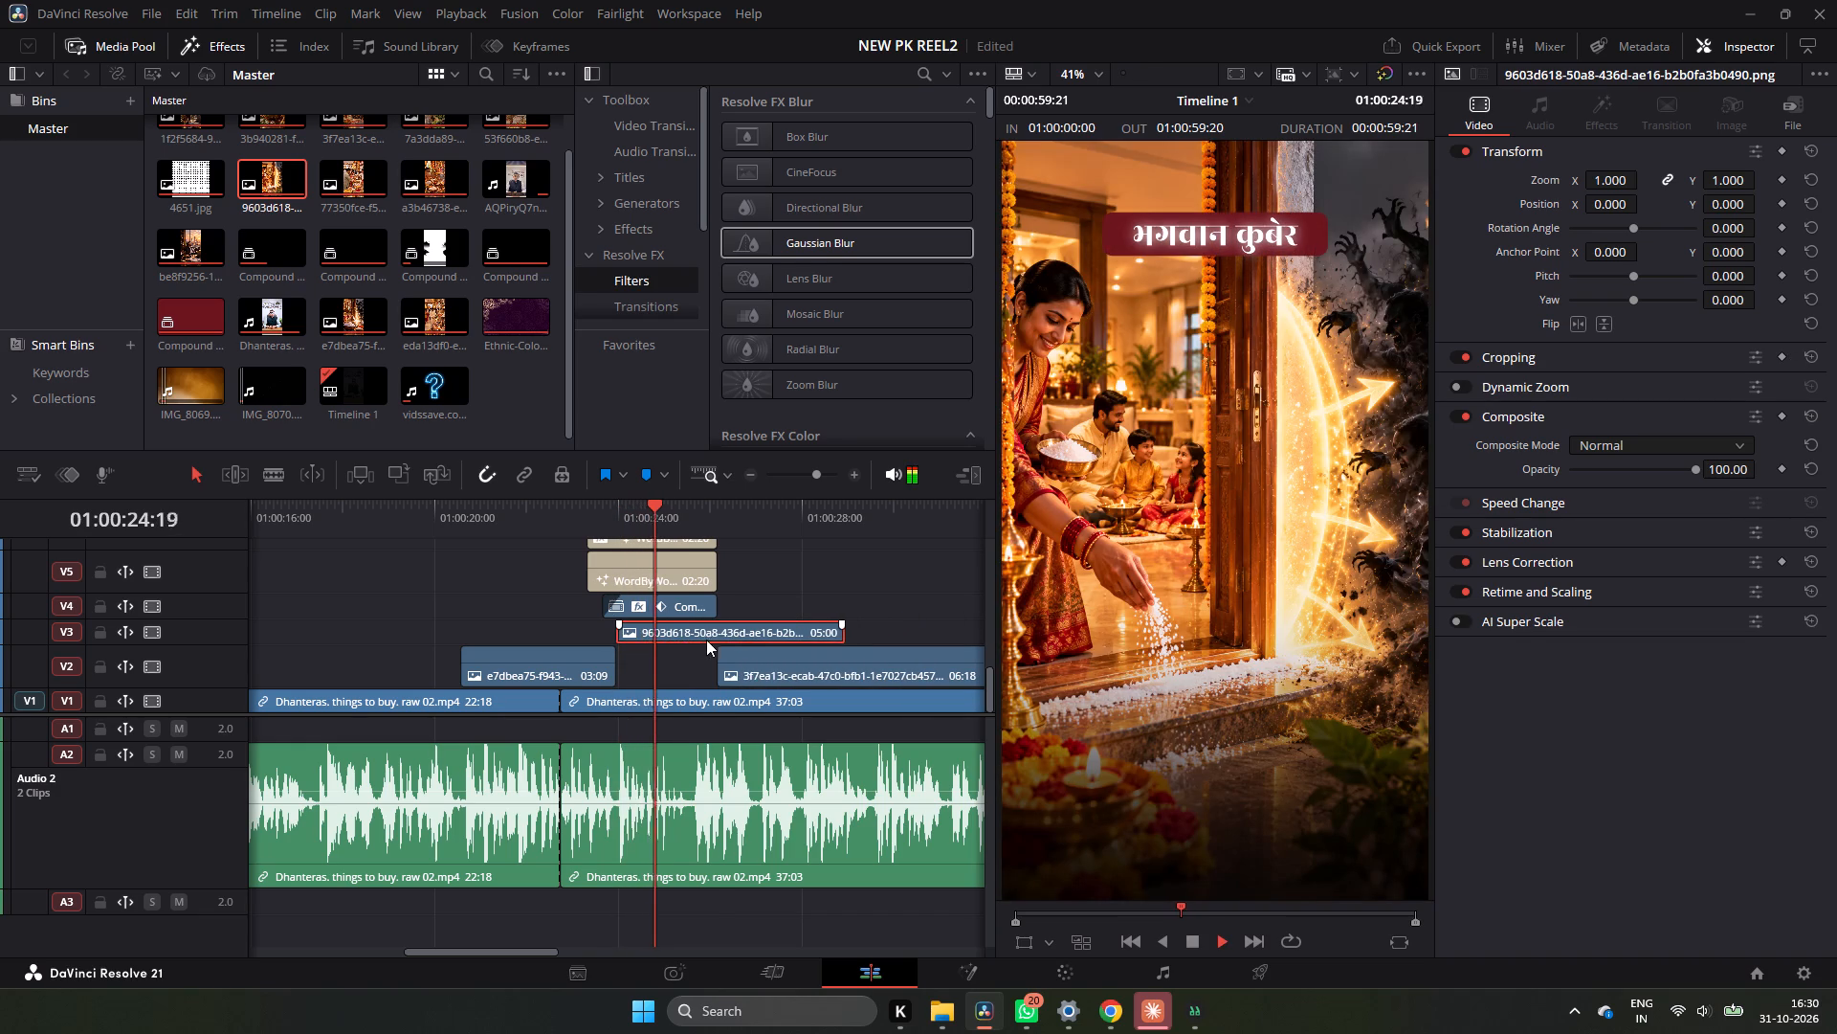
key(space)
key(space)
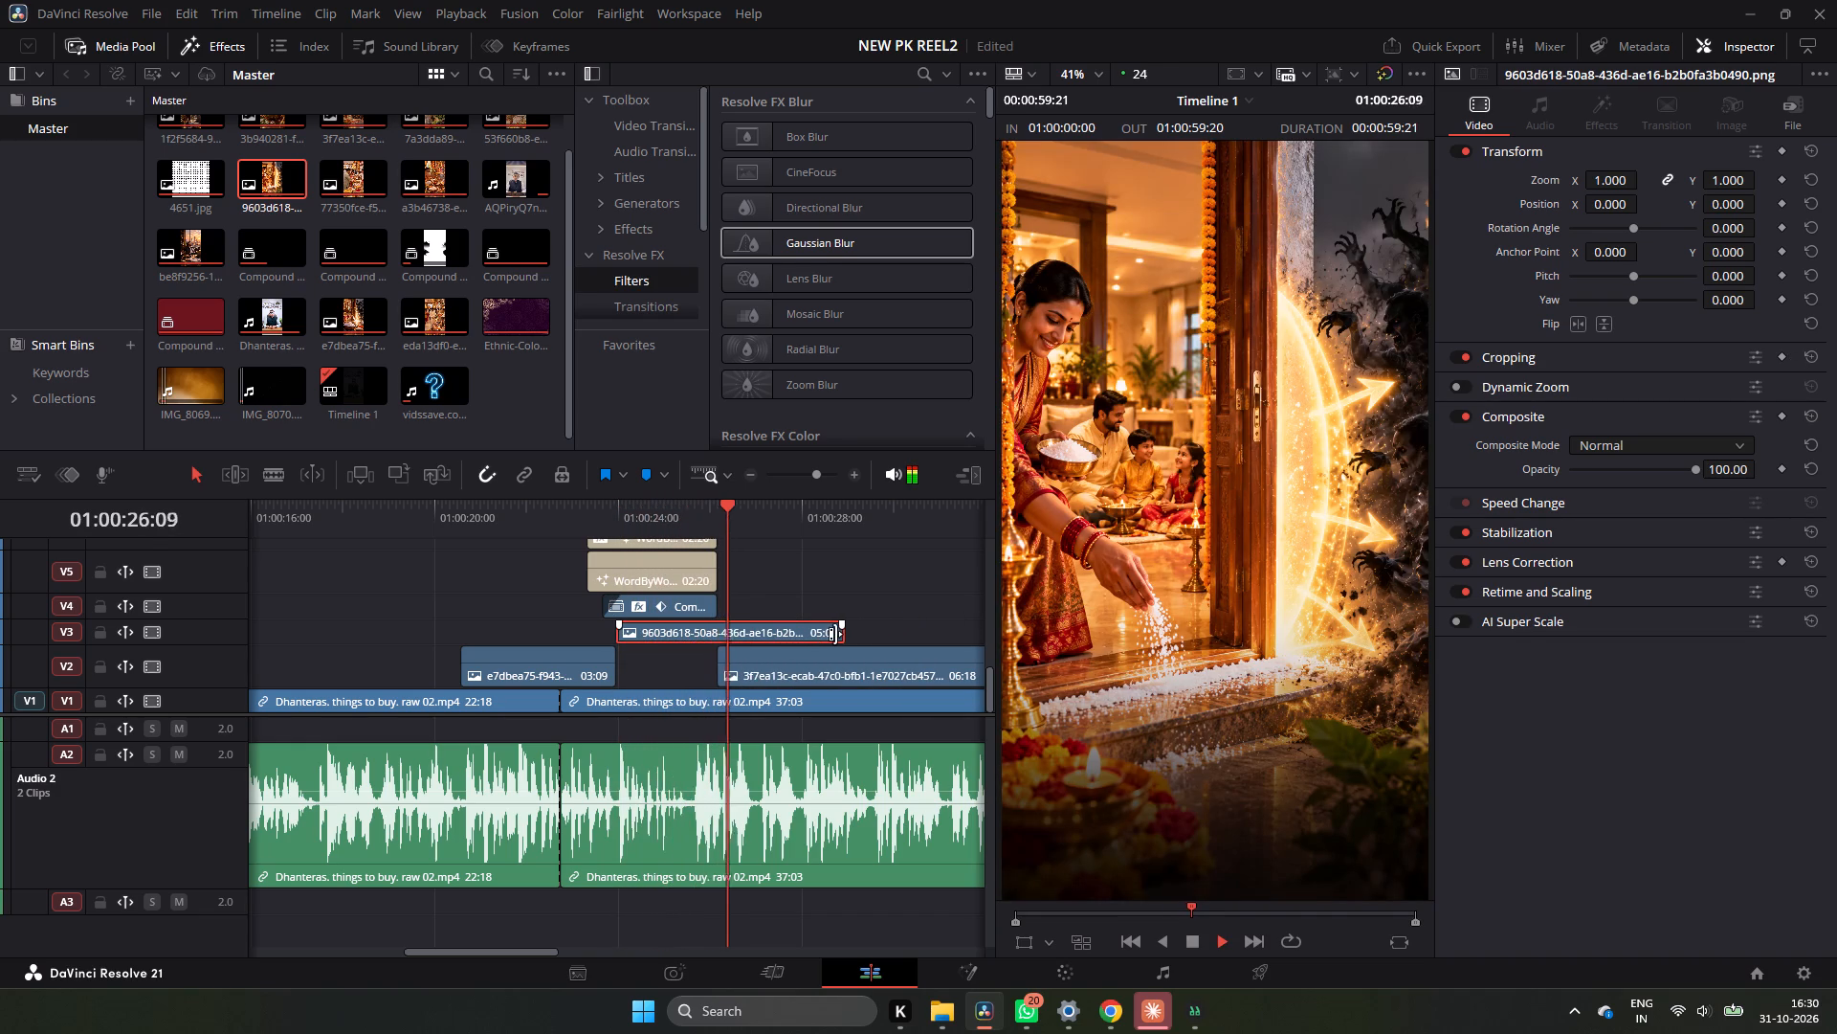
key(space)
drag(842, 636, 714, 659)
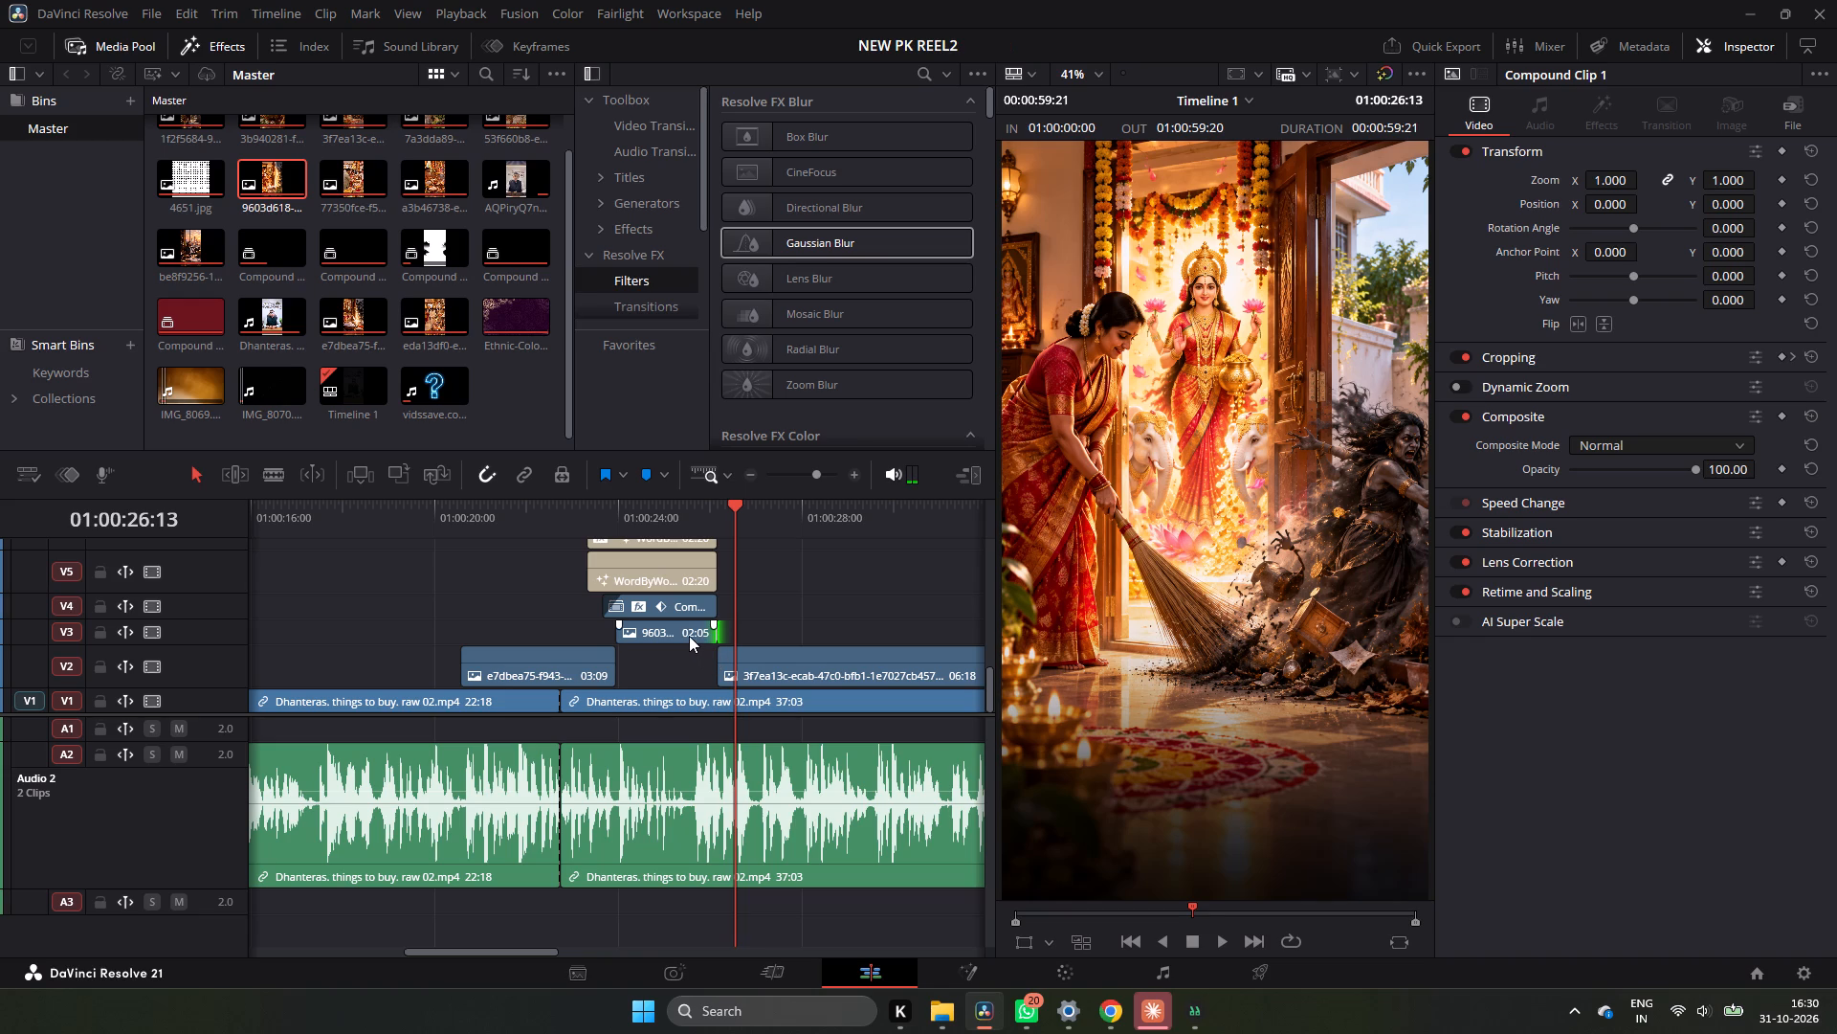
drag(689, 636, 692, 653)
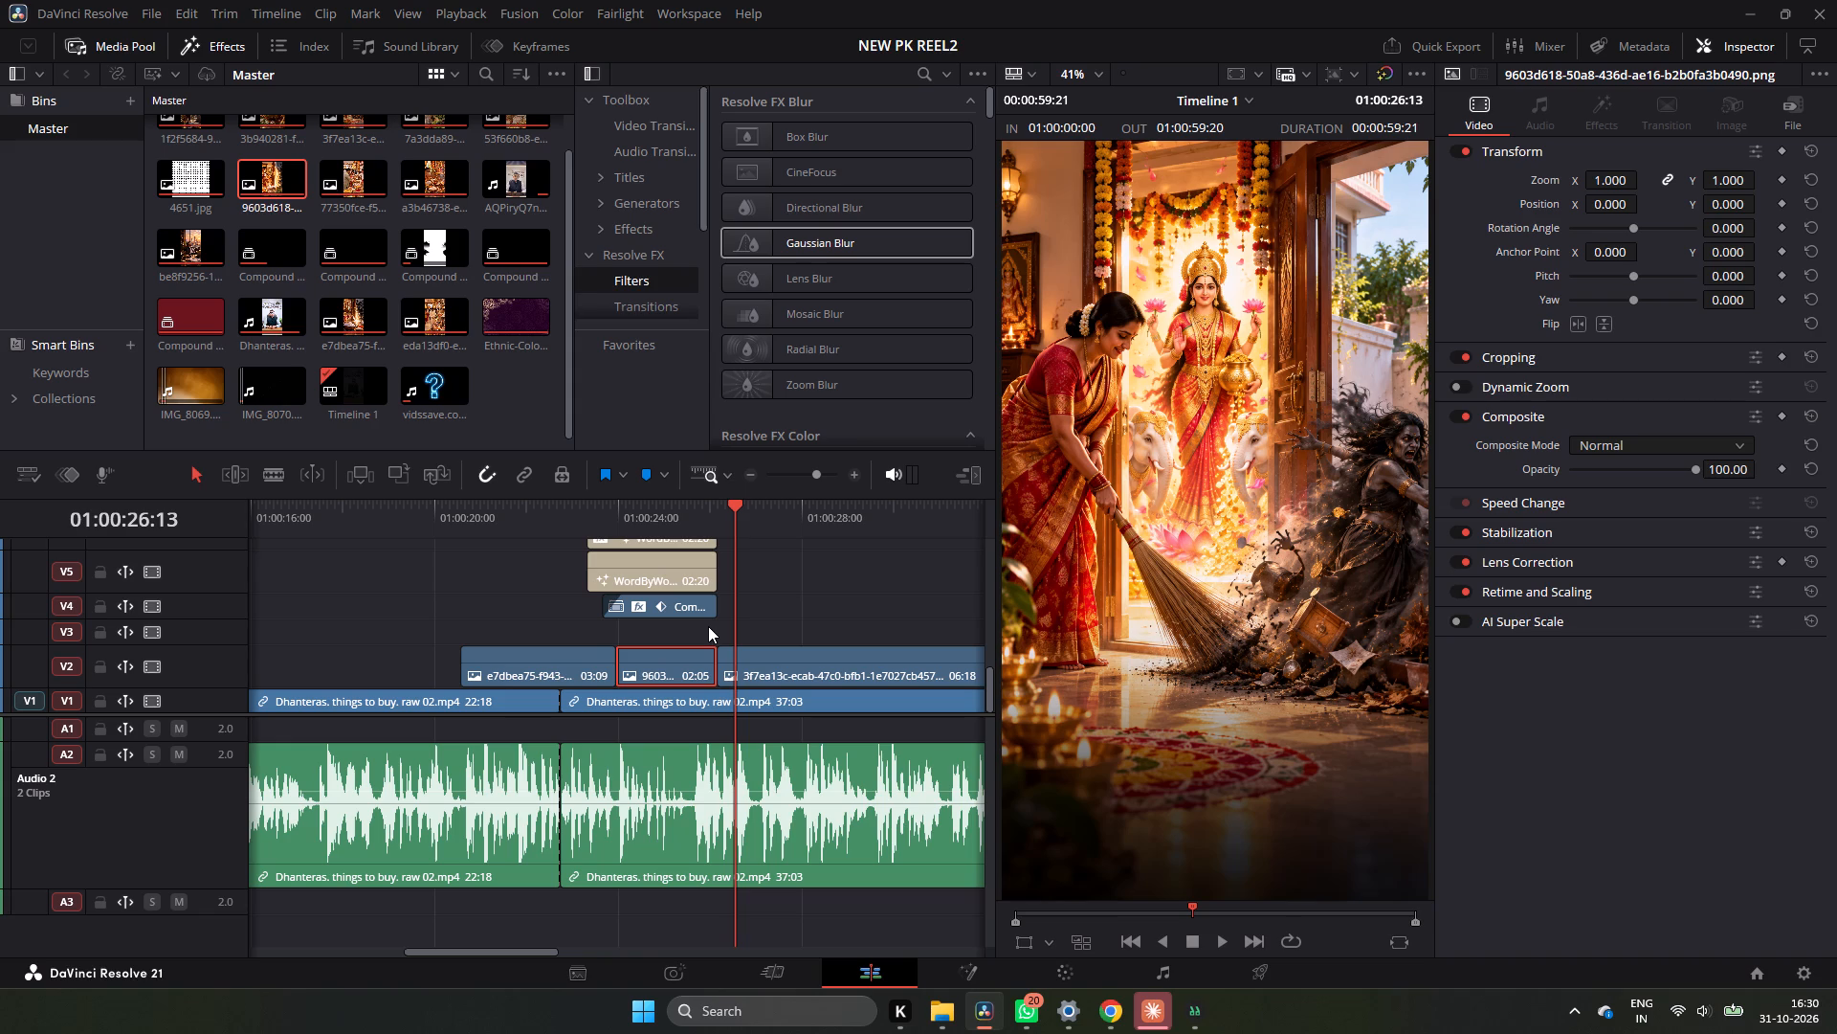
Review the salt-bowl clip against the narration from its start at 01:00:20:14, and park the playhead at the V1 cut, 01:00:22:18.
click(469, 515)
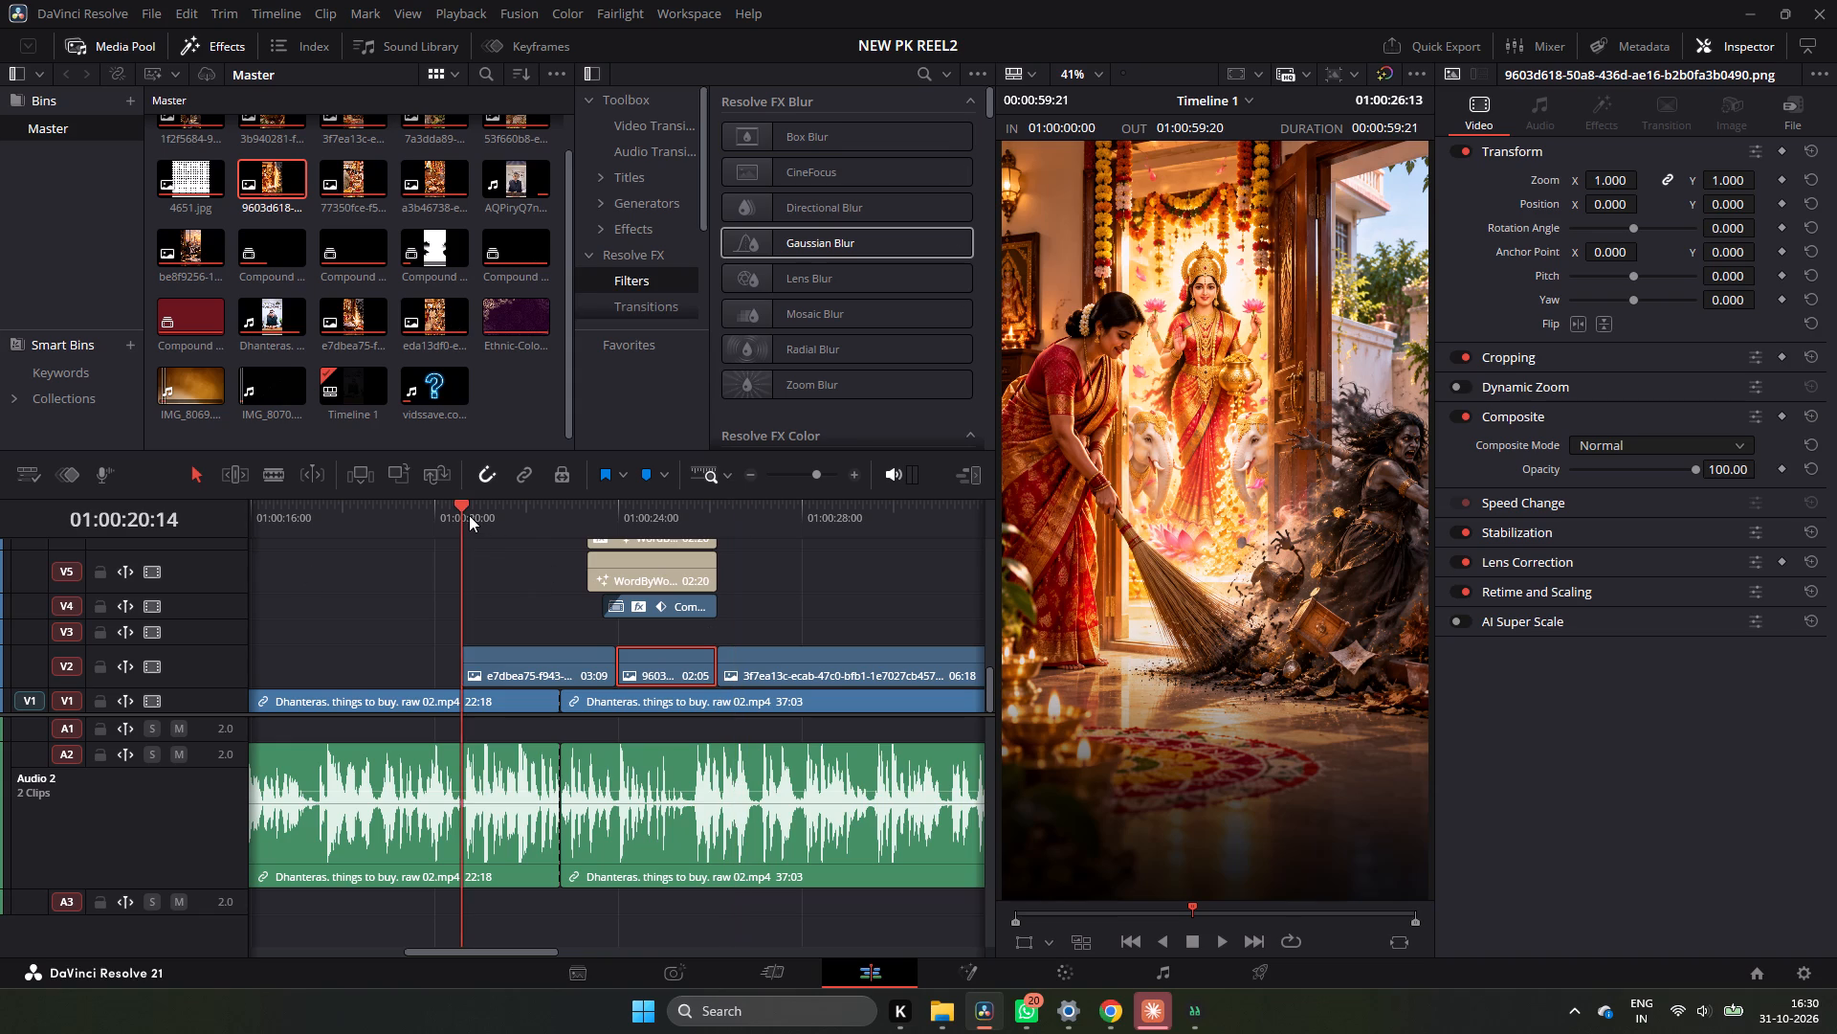
drag(469, 515, 460, 531)
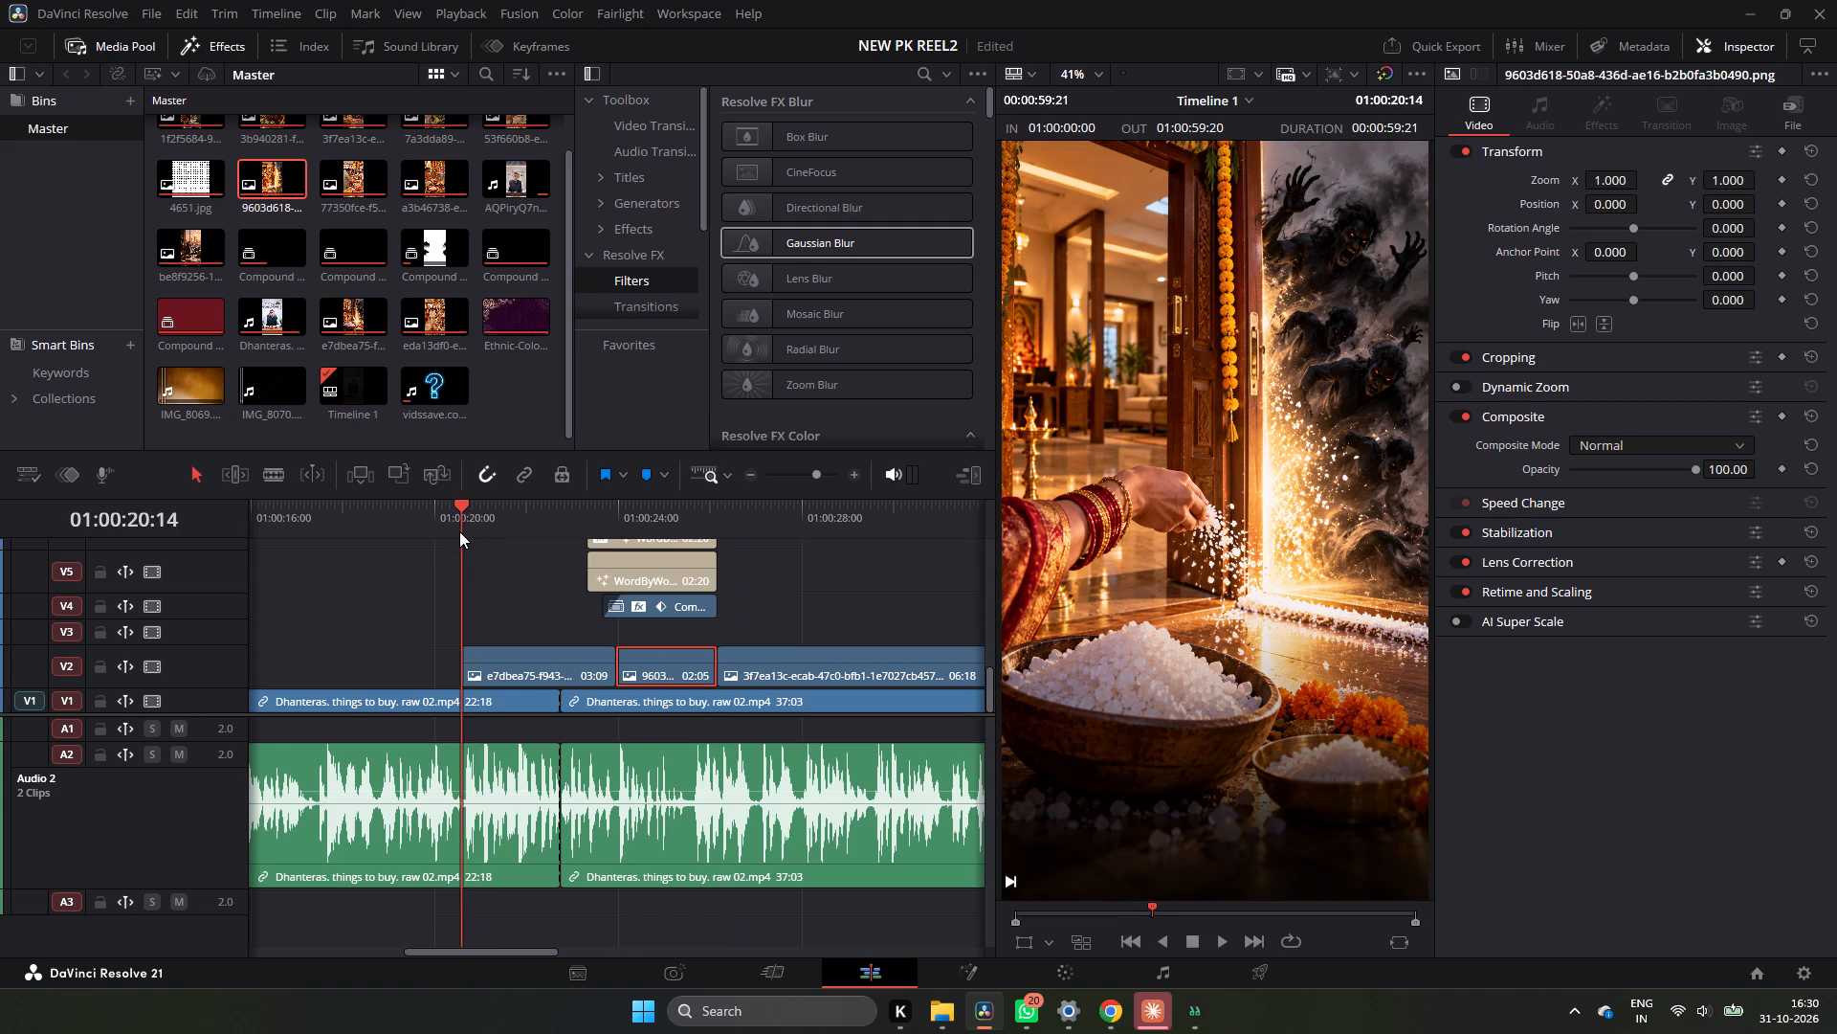
key(space)
key(space)
click(457, 531)
key(space)
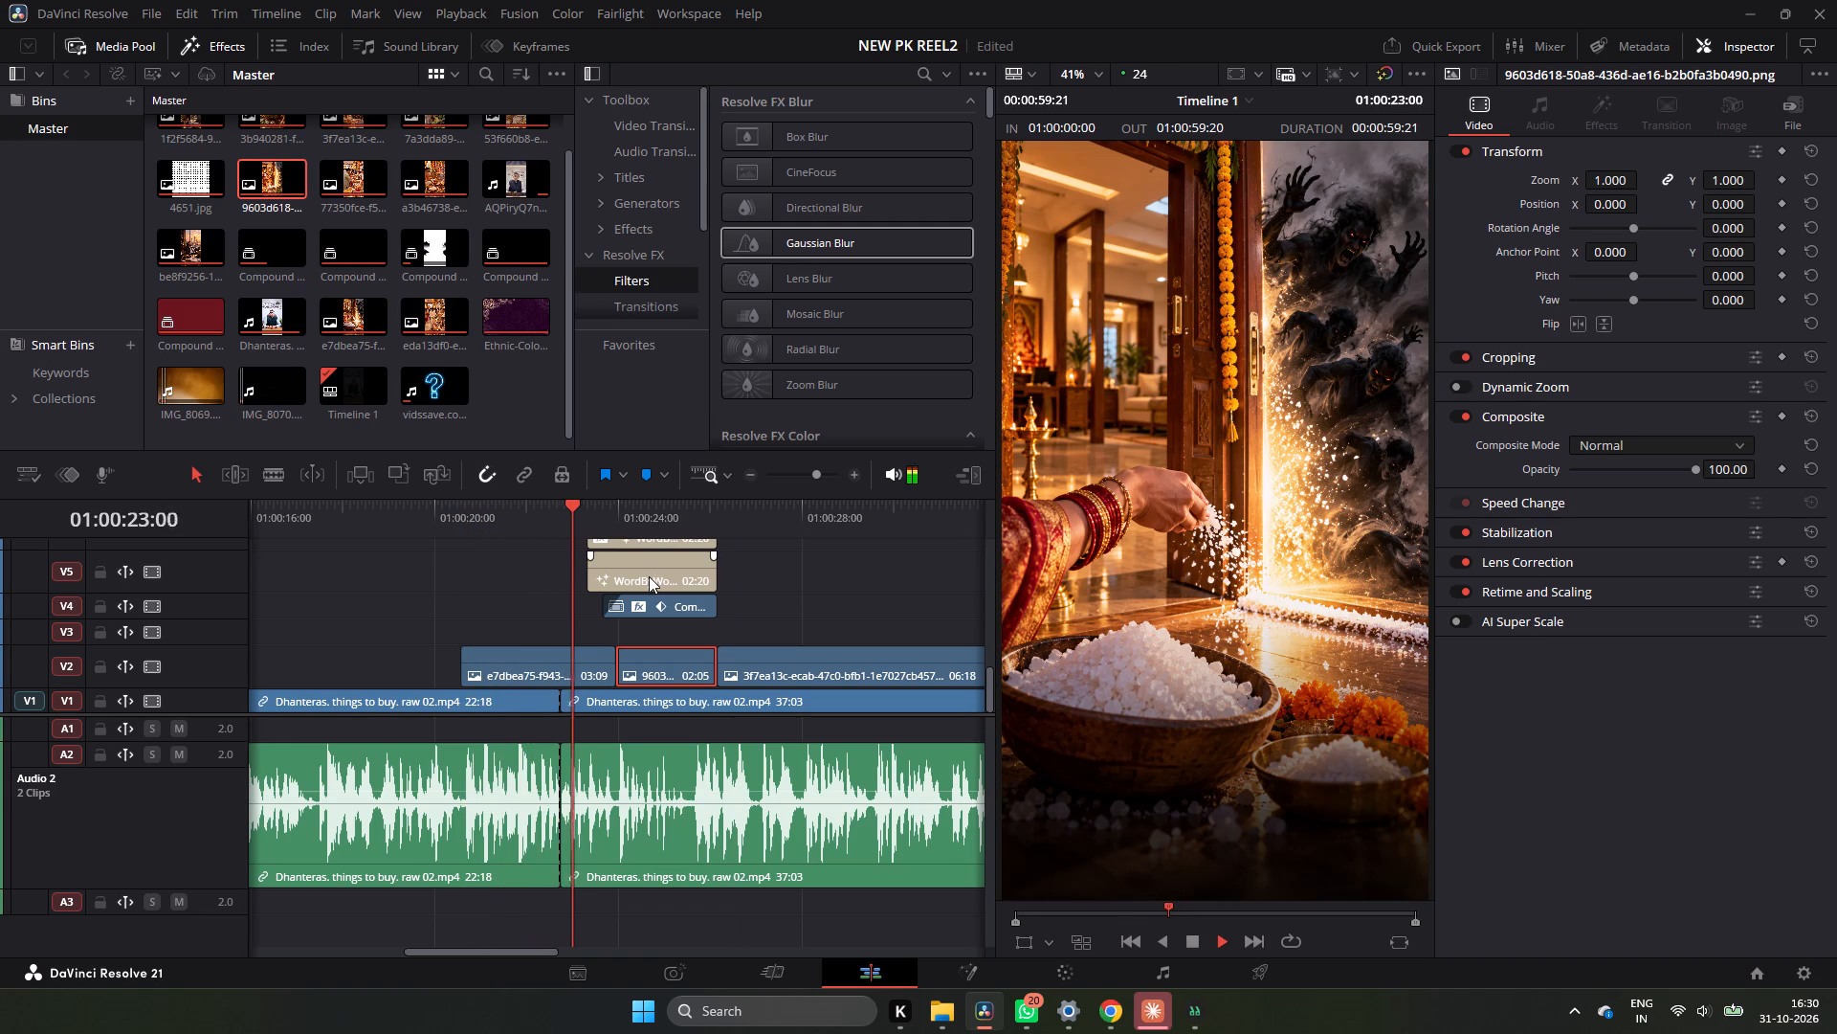
key(space)
click(578, 532)
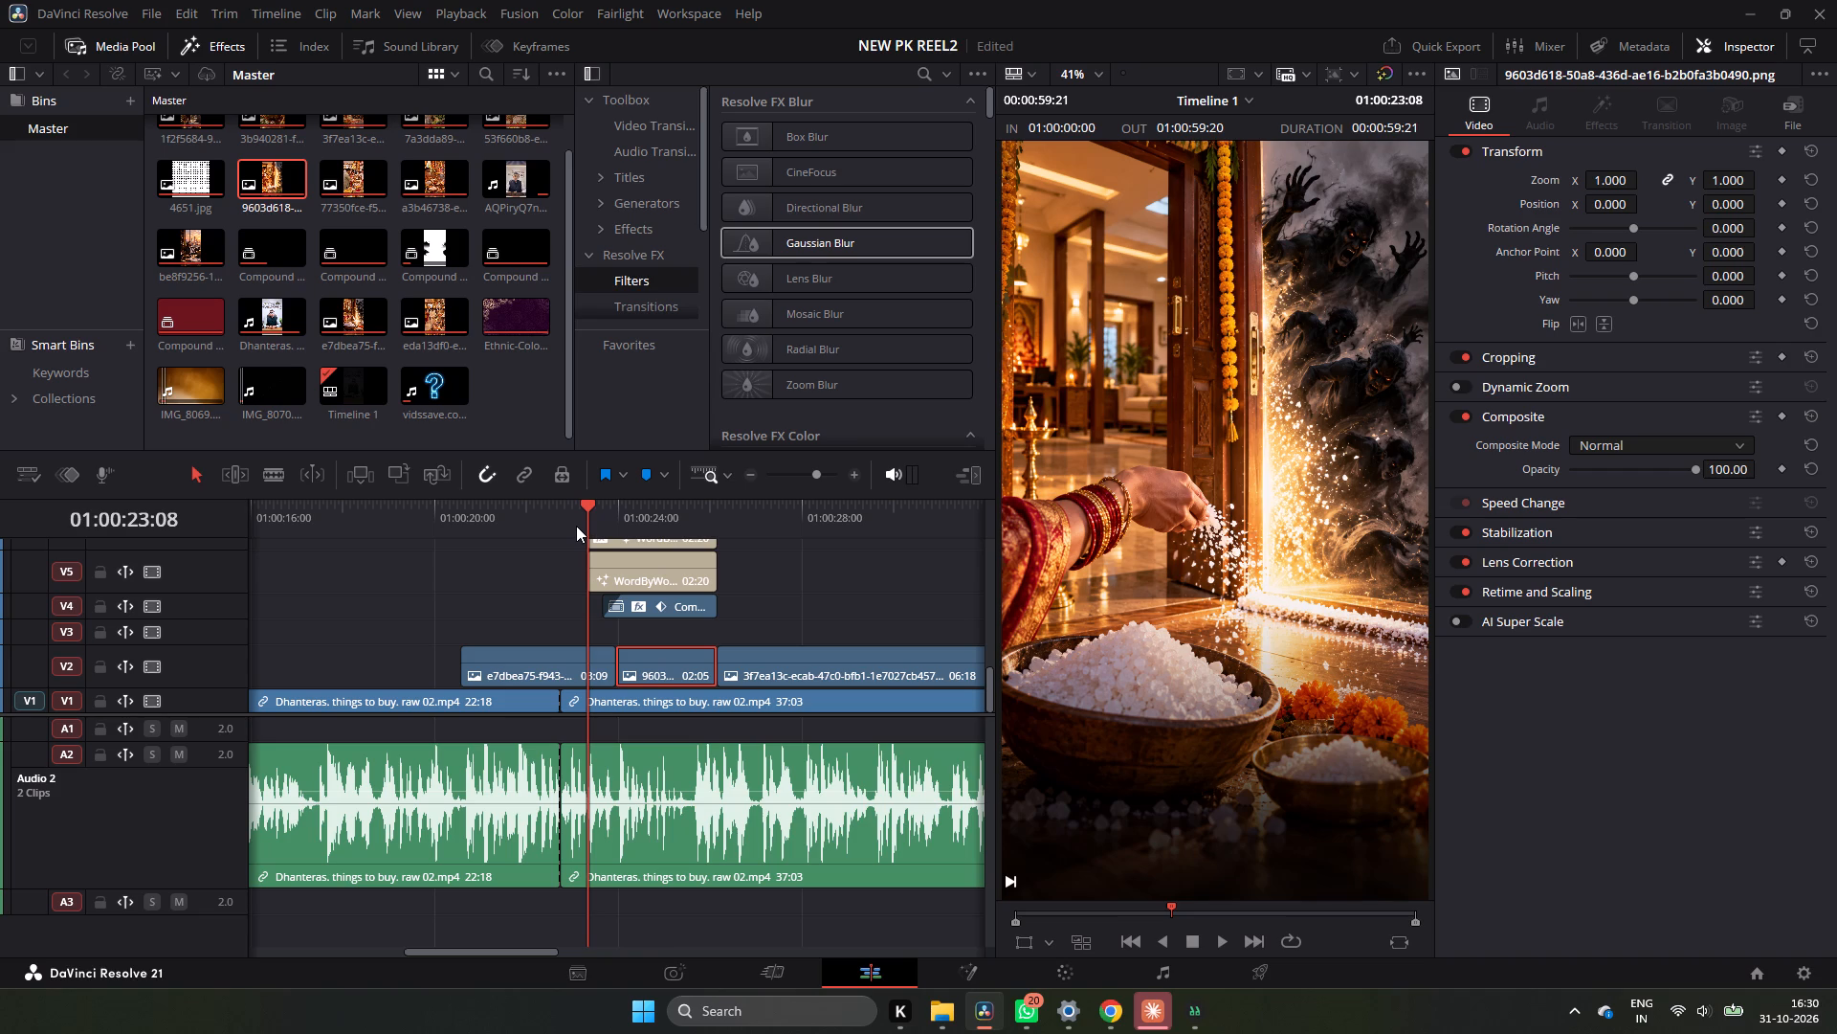
drag(586, 523, 564, 539)
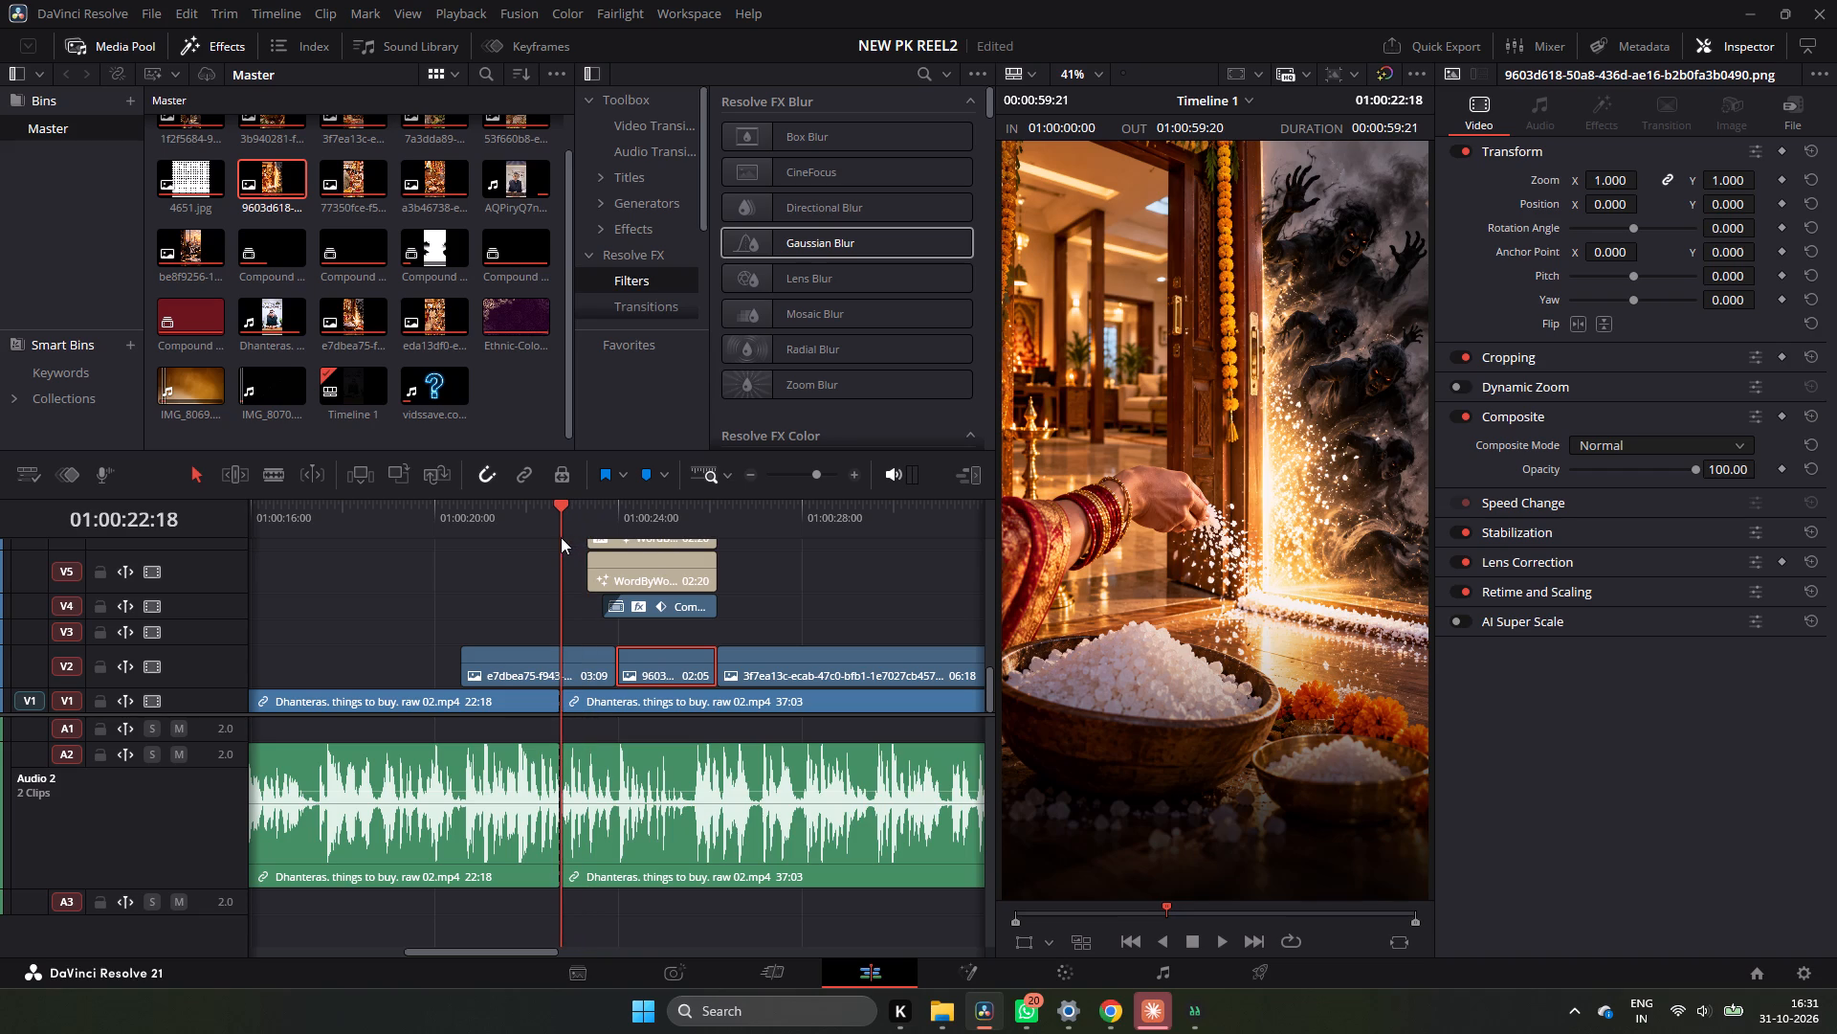
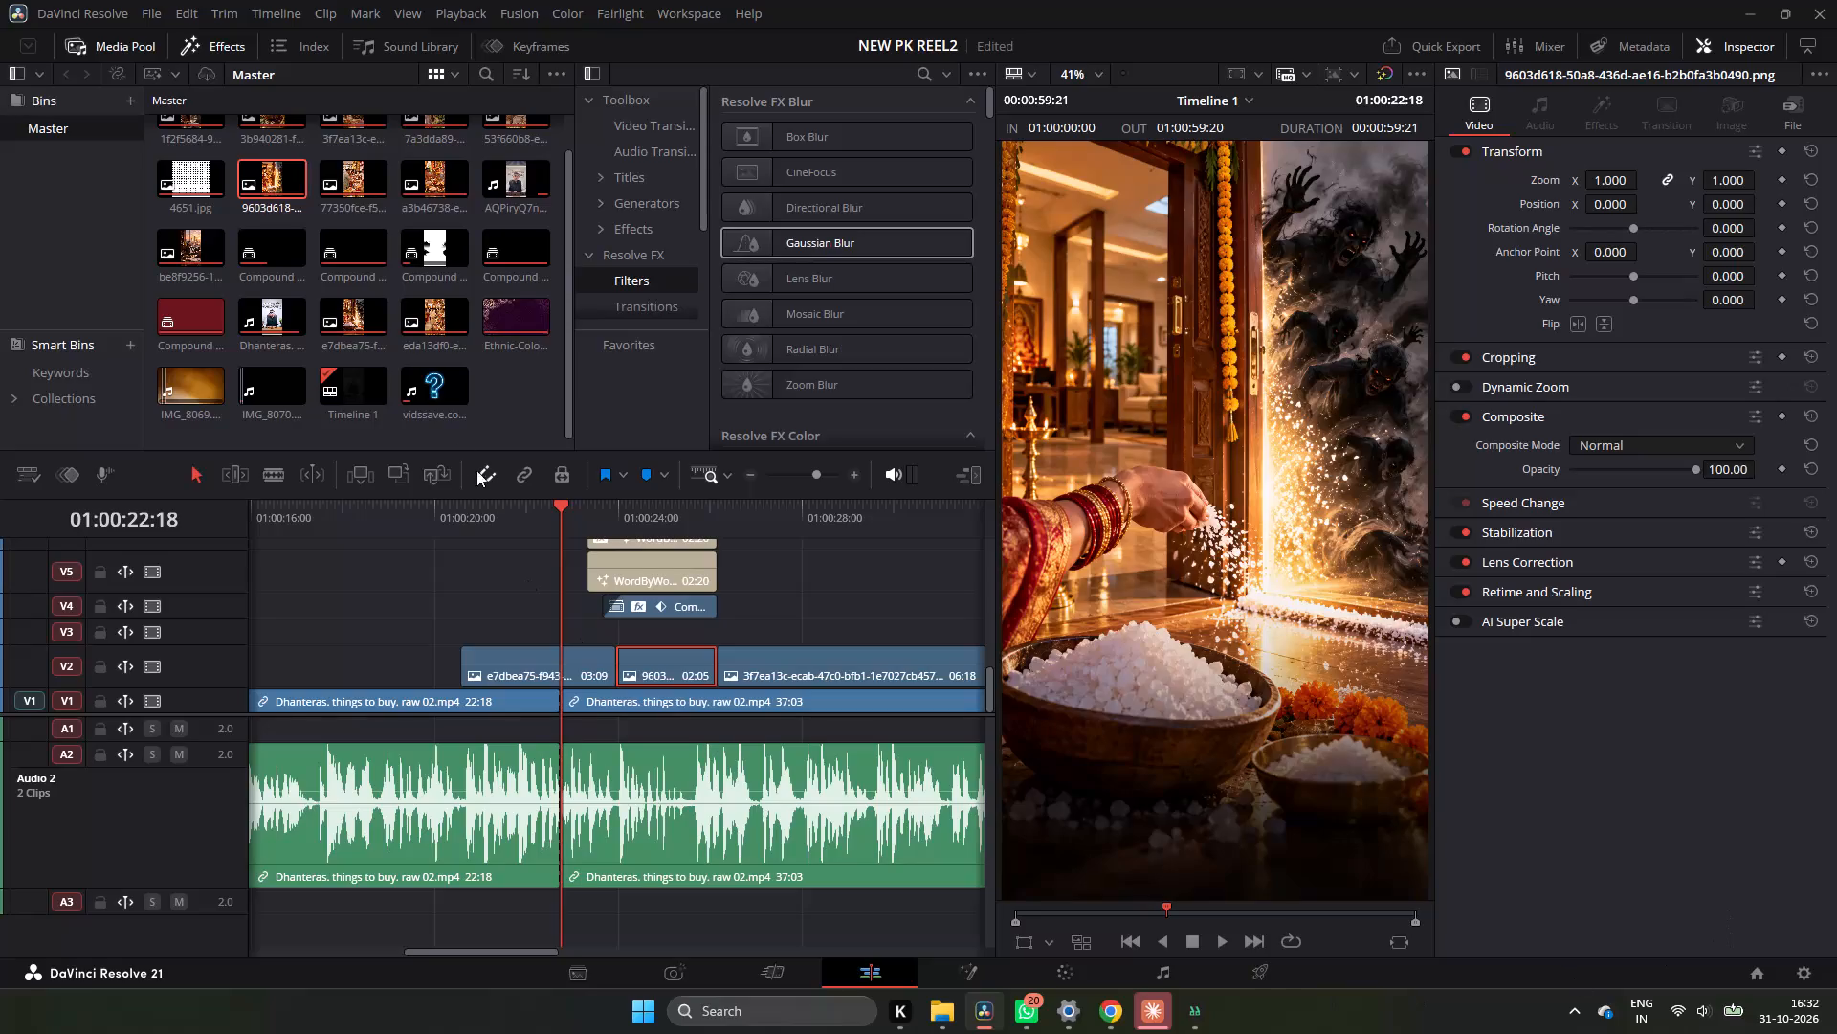
Replay the narration from the start of the e7dbea75 clip on V2, 01:00:20:14, and stop at 01:00:21:22.
click(477, 523)
click(467, 527)
key(space)
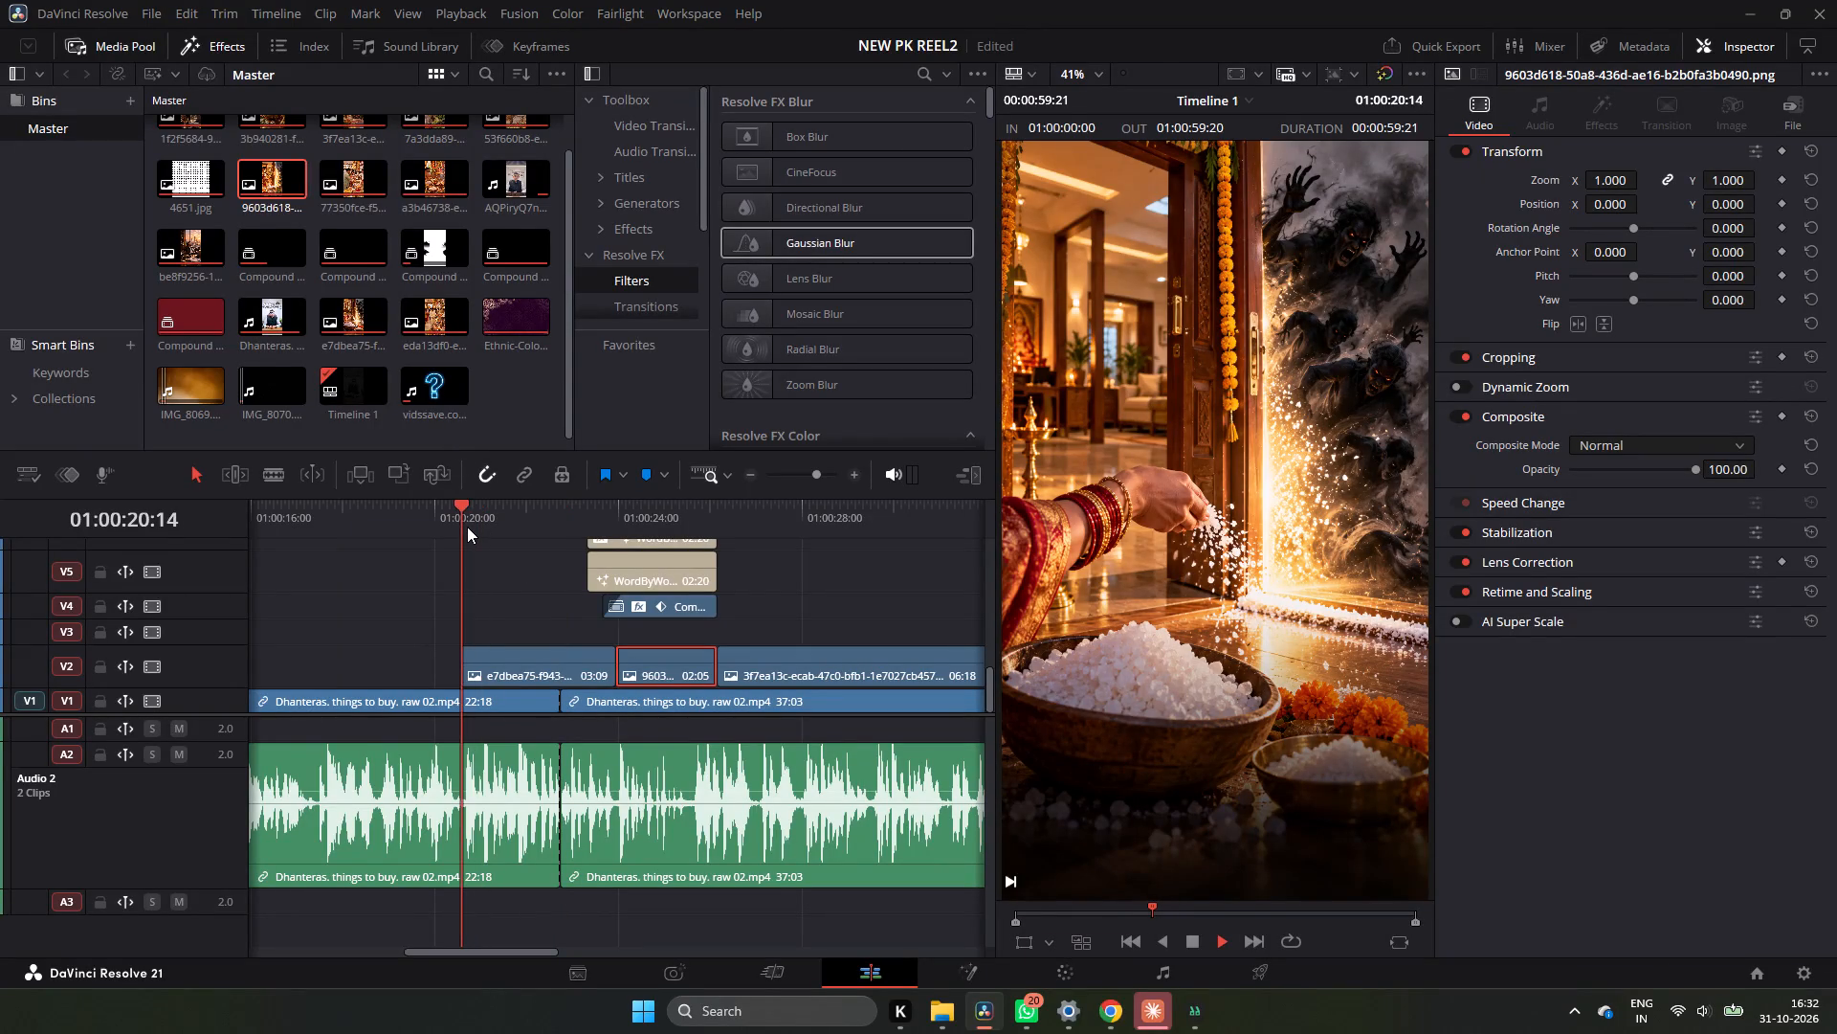
key(space)
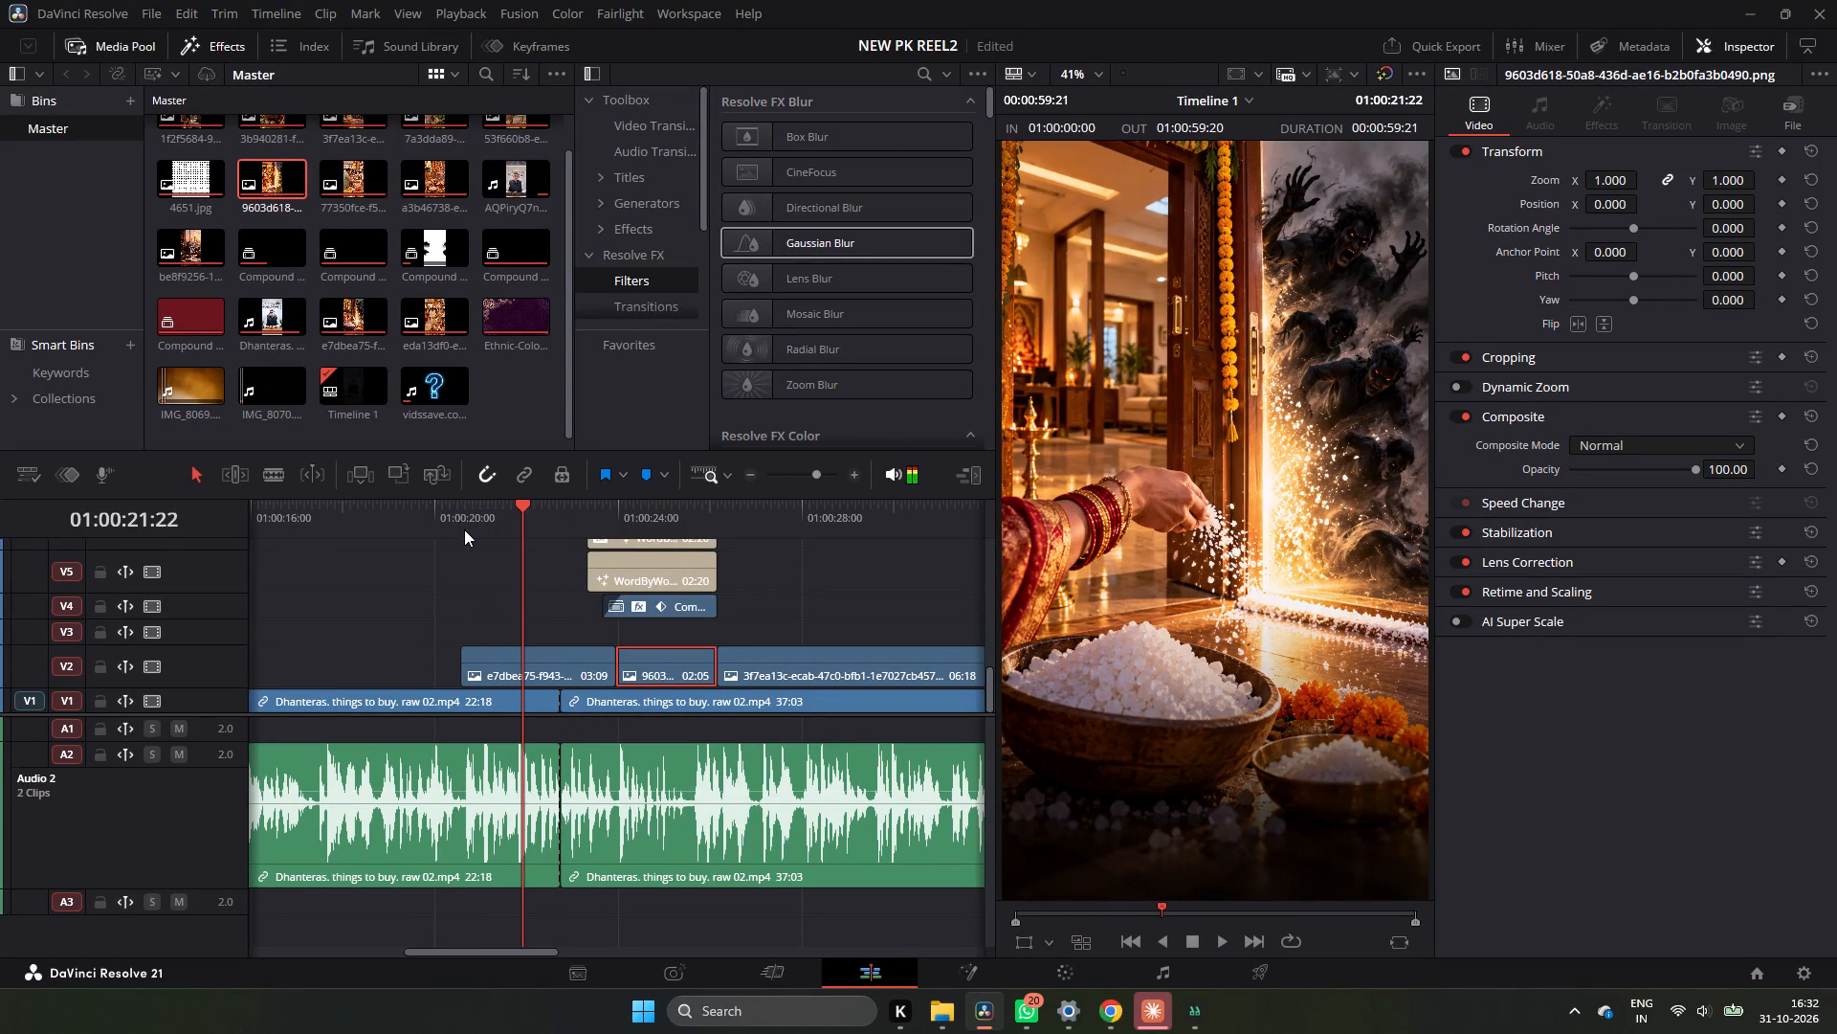